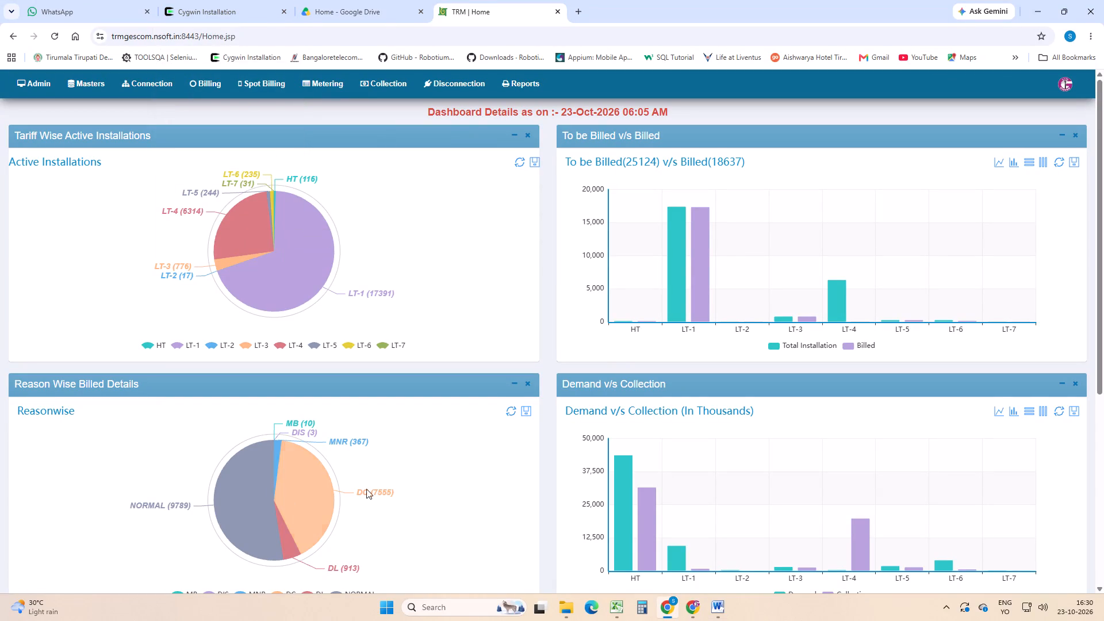
Open the New Report Master page and choose the DemandandCollection report under the Billing report type.
{"action": "left_click", "coordinate": [521, 88]}
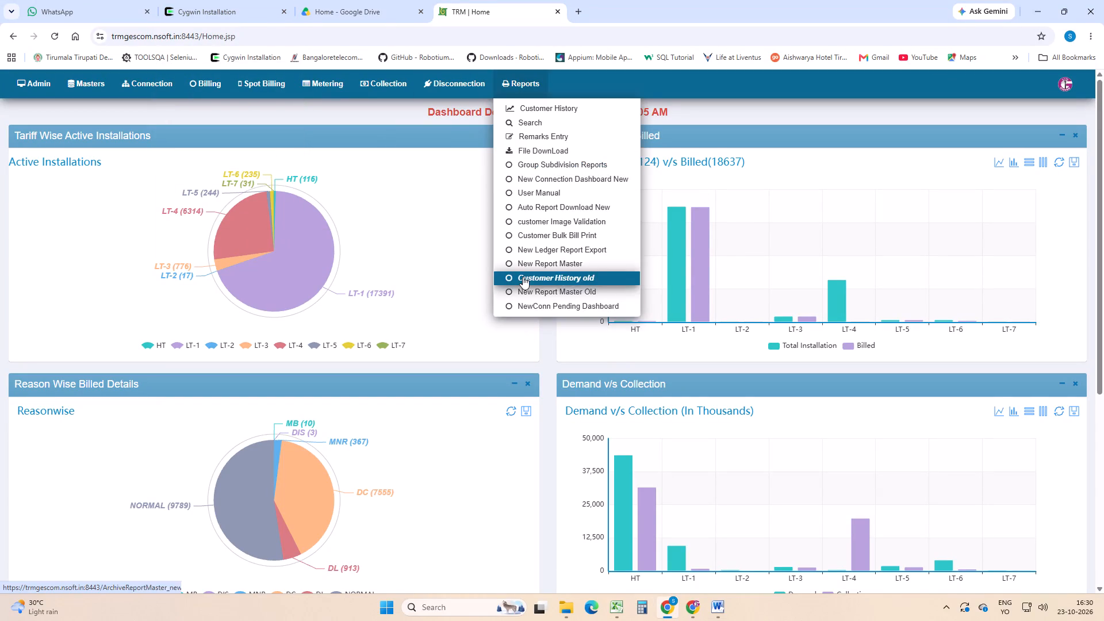
{"action": "left_click", "coordinate": [526, 259]}
{"action": "left_click", "coordinate": [216, 193]}
{"action": "left_click", "coordinate": [259, 257]}
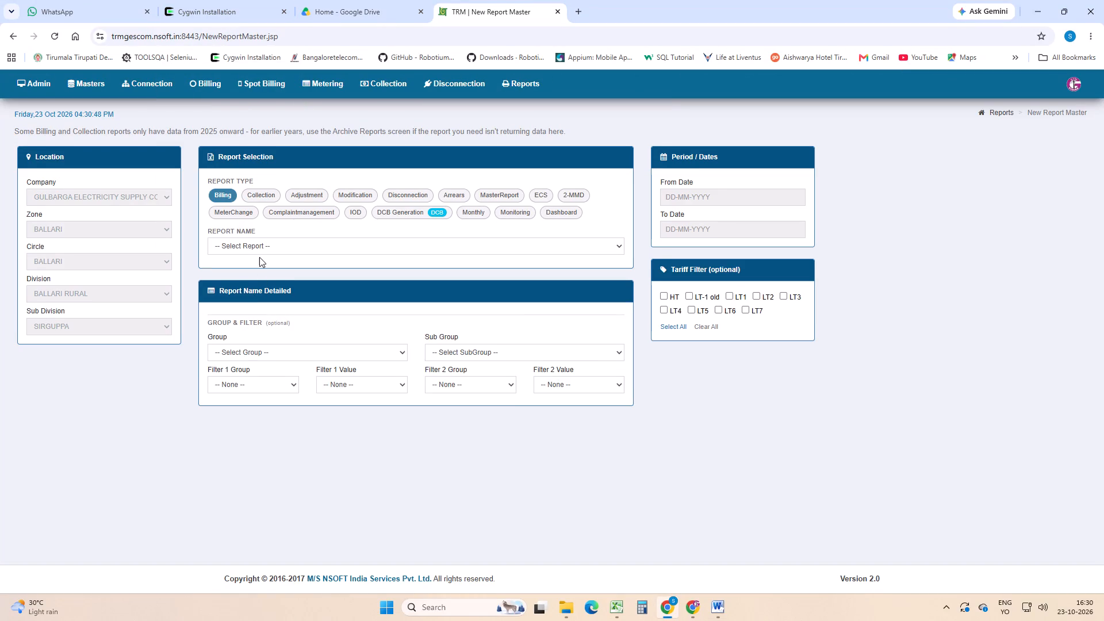
{"action": "left_click", "coordinate": [258, 246]}
{"action": "left_click", "coordinate": [264, 293]}
Set the report's group to MeterReader and its sub group to CustomerTYpe.
{"action": "left_click", "coordinate": [264, 339]}
{"action": "left_click", "coordinate": [264, 347]}
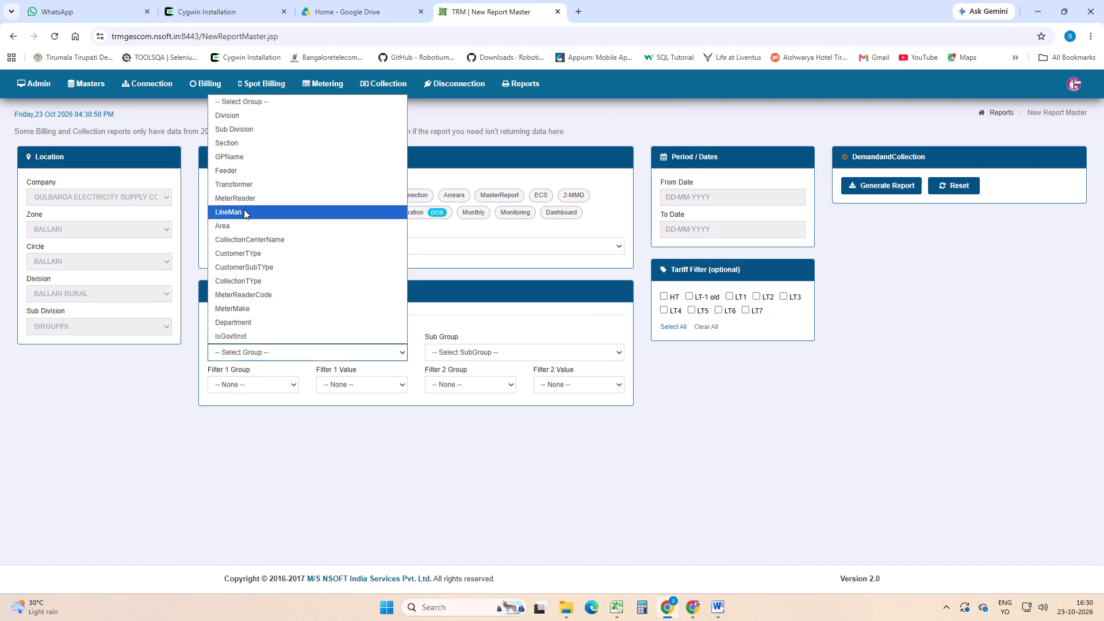
{"action": "left_click", "coordinate": [245, 203]}
{"action": "left_click", "coordinate": [473, 340]}
{"action": "left_click", "coordinate": [473, 347]}
{"action": "left_click", "coordinate": [471, 248]}
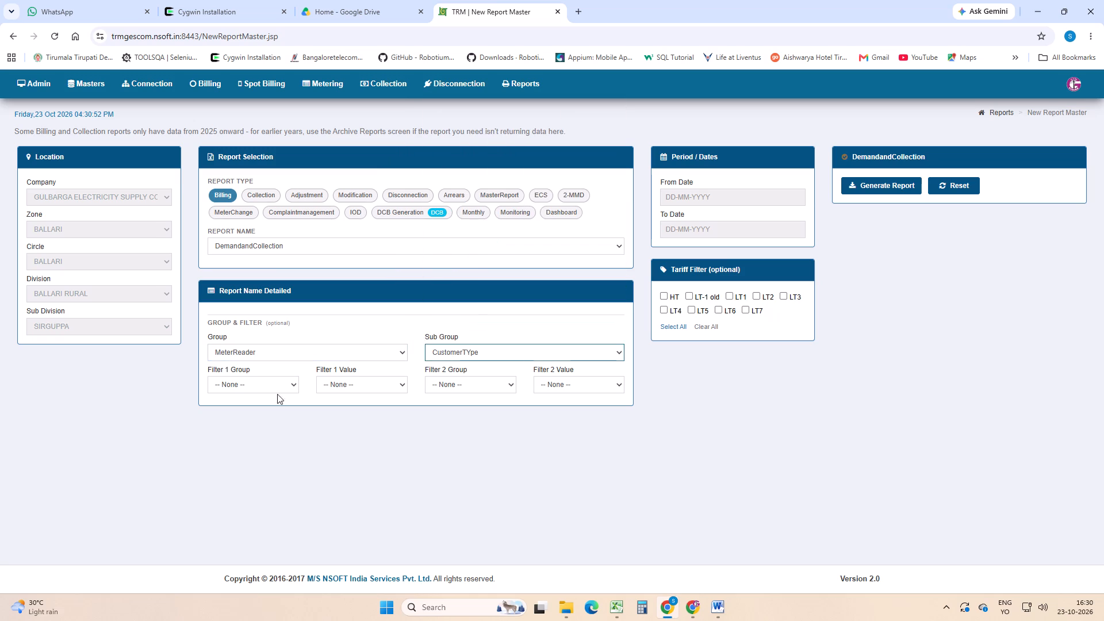
Set filter 1 of the report to Sub Division with the value SIRGUPPA.
{"action": "left_click", "coordinate": [231, 385]}
{"action": "left_click", "coordinate": [245, 160]}
{"action": "left_click", "coordinate": [354, 377]}
{"action": "left_click", "coordinate": [360, 418]}
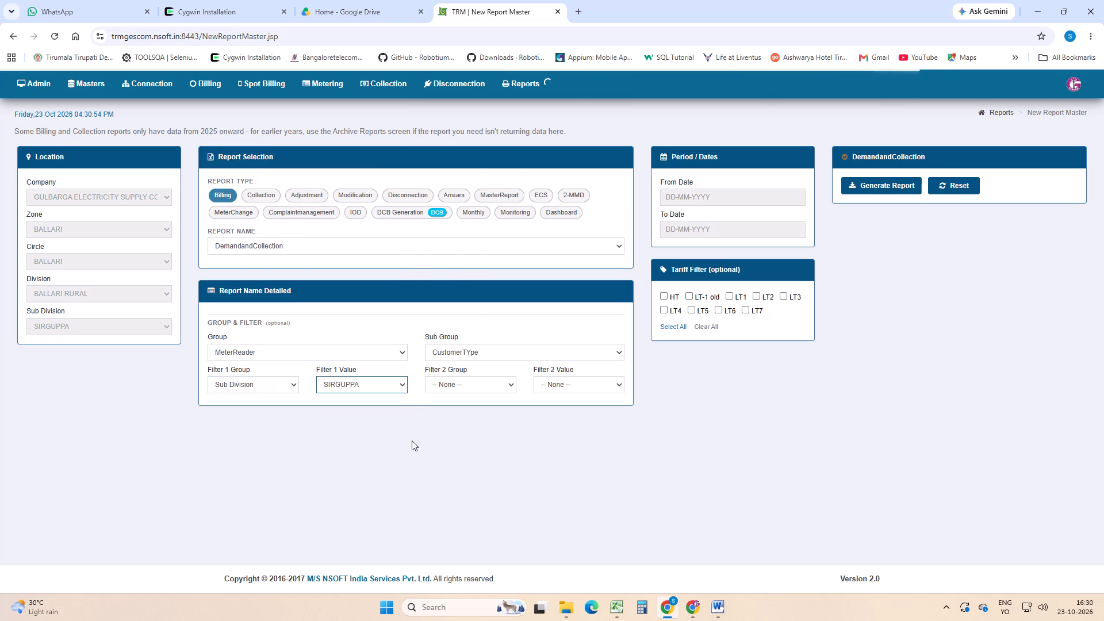
{"action": "left_click", "coordinate": [476, 461]}
Restrict the report's tariff filter to LT1, LT2, LT3 and LT5.
{"action": "left_click", "coordinate": [724, 291]}
{"action": "left_click", "coordinate": [735, 294]}
{"action": "left_click", "coordinate": [774, 297]}
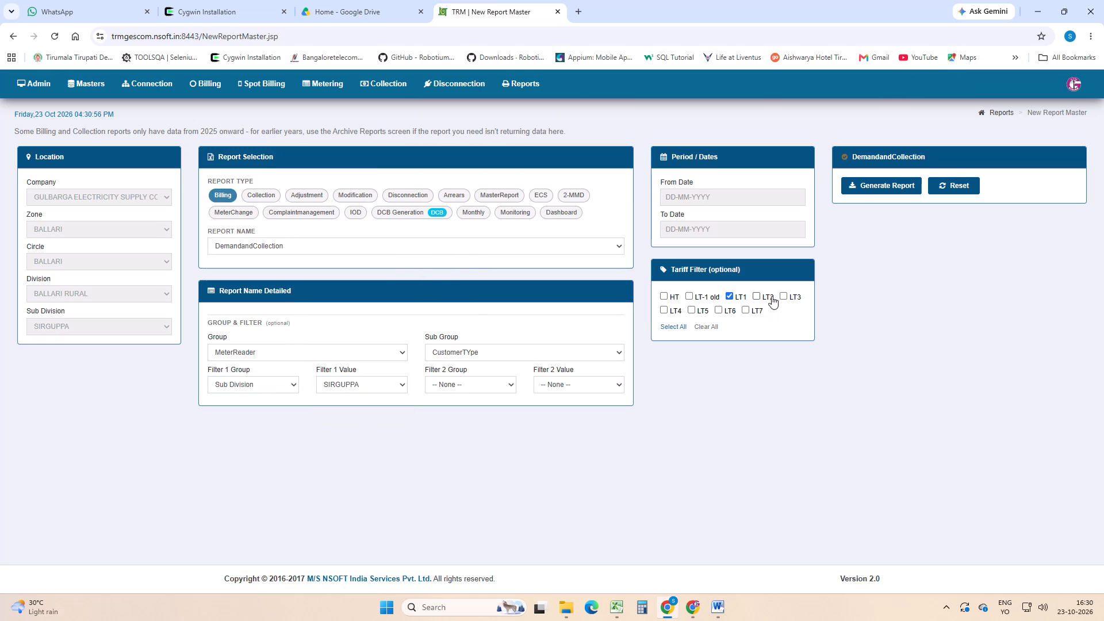
{"action": "left_click", "coordinate": [765, 295]}
{"action": "left_click", "coordinate": [782, 298]}
{"action": "left_click", "coordinate": [695, 315]}
{"action": "left_click", "coordinate": [696, 312]}
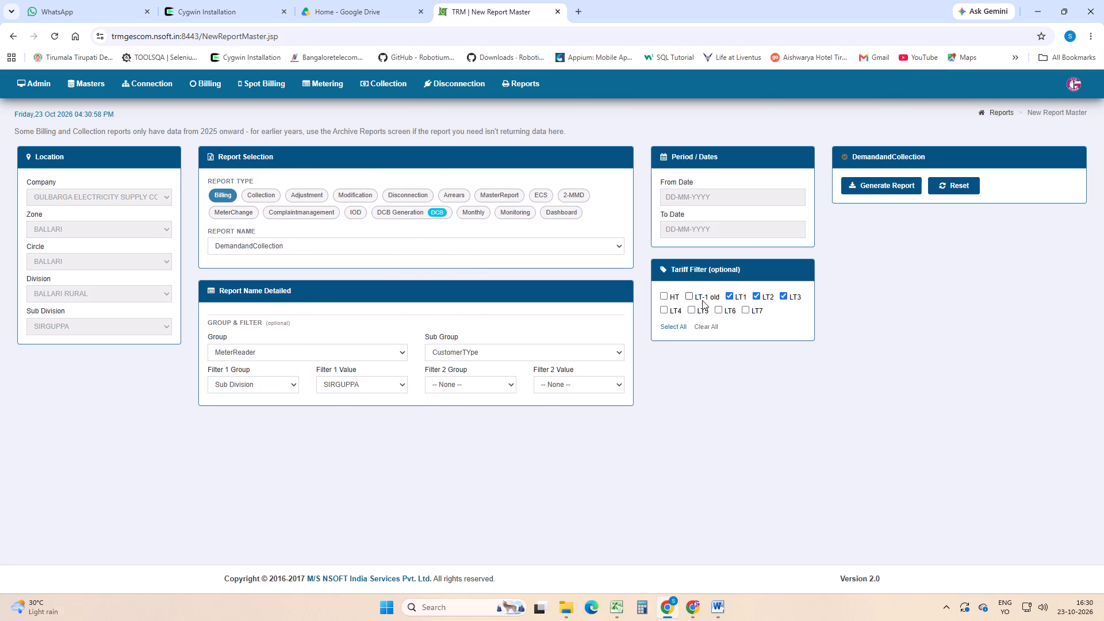
{"action": "left_click", "coordinate": [699, 312]}
Set the report period from 01/10/2026 to 23/10/2026.
{"action": "left_click", "coordinate": [689, 192]}
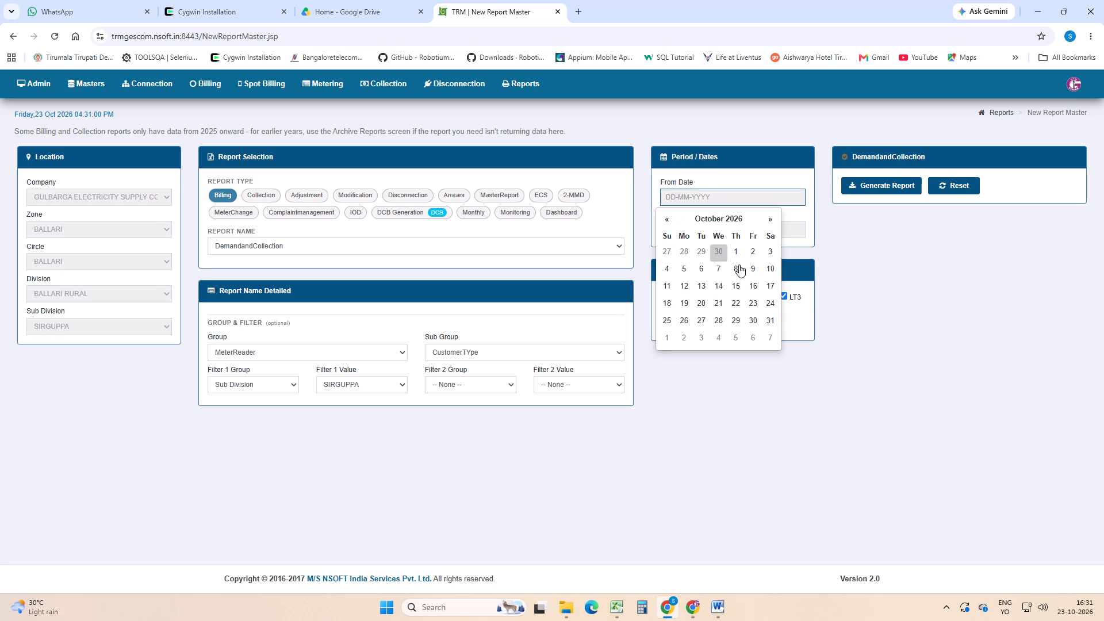
{"action": "left_click", "coordinate": [738, 250]}
{"action": "left_click", "coordinate": [713, 231]}
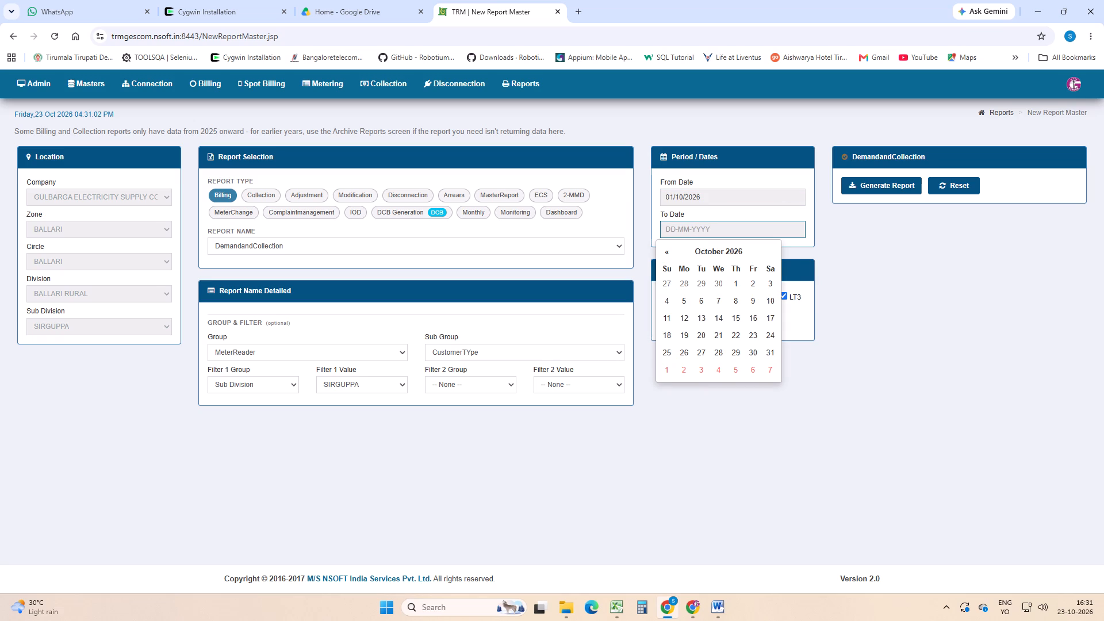
{"action": "left_click", "coordinate": [752, 338]}
Generate the DemandandCollection report and open the downloaded Excel file.
{"action": "left_click", "coordinate": [879, 182]}
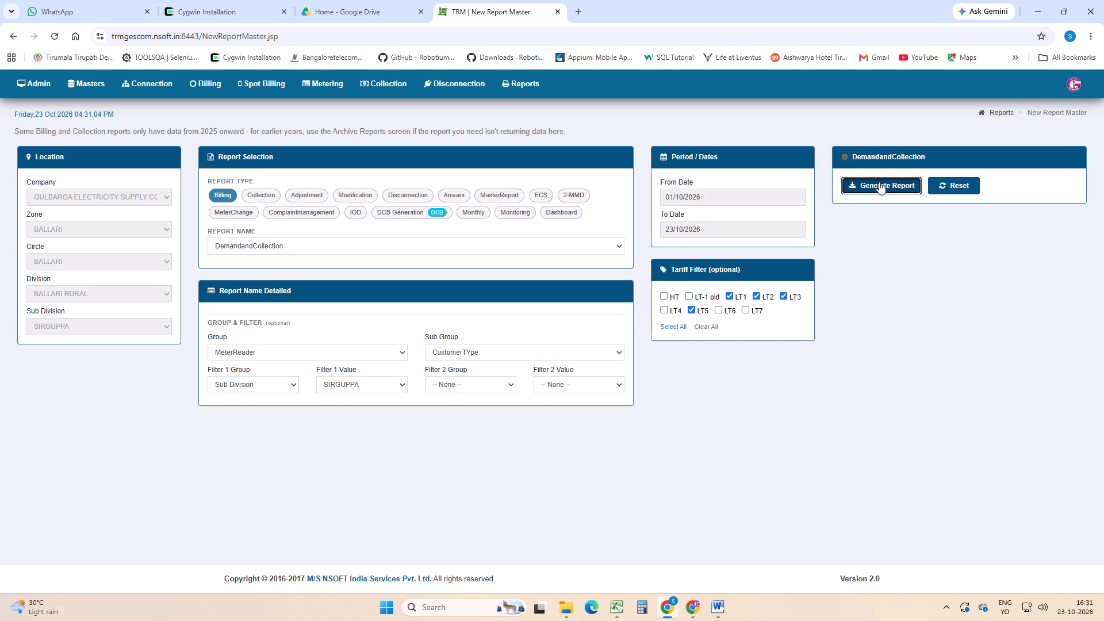
{"action": "left_click", "coordinate": [554, 159]}
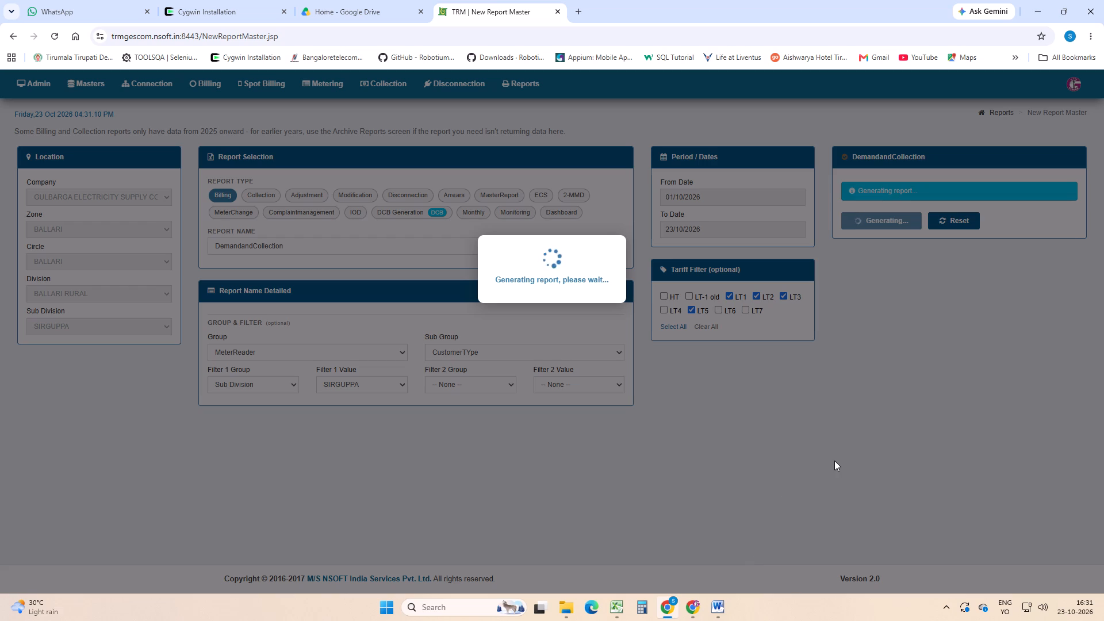
{"action": "left_click", "coordinate": [938, 70]}
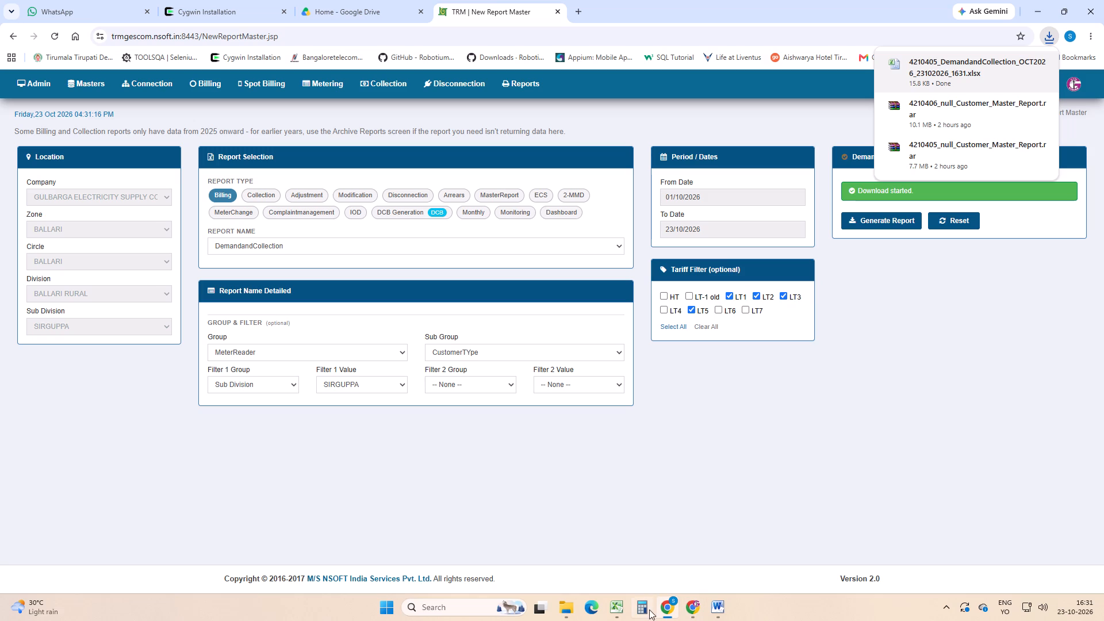
Switch to the DemandandCollection workbook in Excel and enable editing.
{"action": "left_click", "coordinate": [623, 608]}
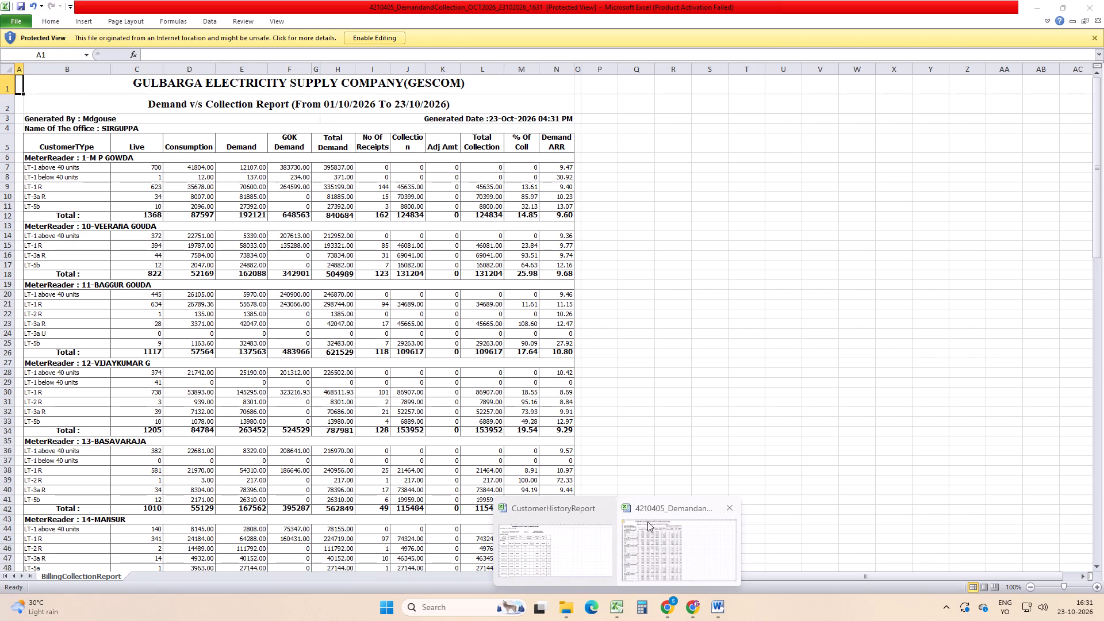
{"action": "left_click", "coordinate": [676, 558]}
{"action": "left_click", "coordinate": [394, 46]}
{"action": "left_click", "coordinate": [381, 36]}
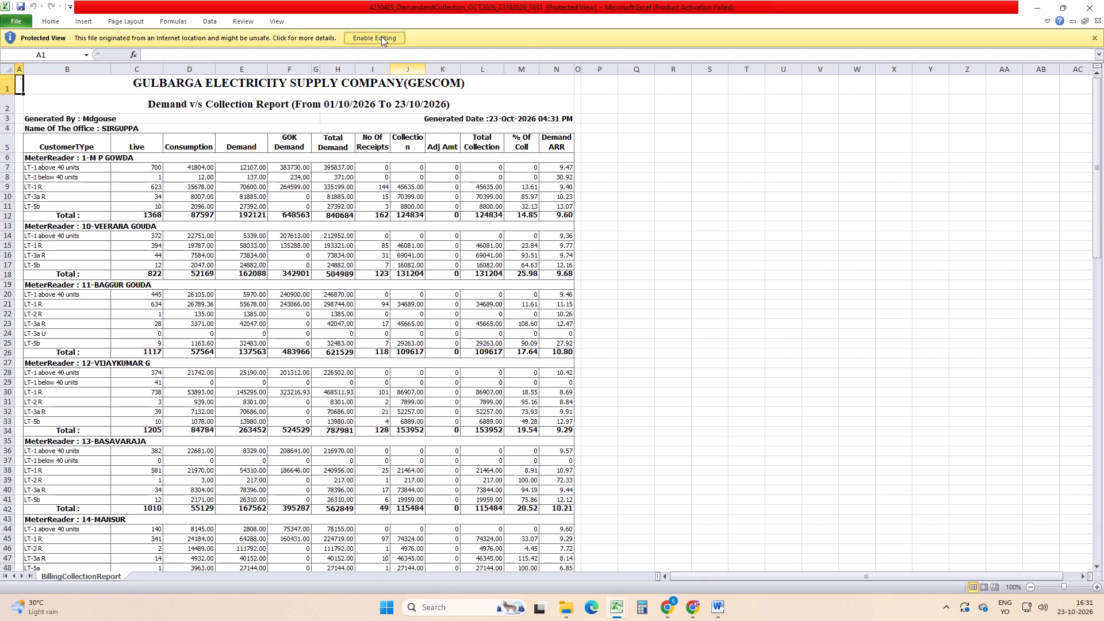
{"action": "left_click", "coordinate": [772, 370]}
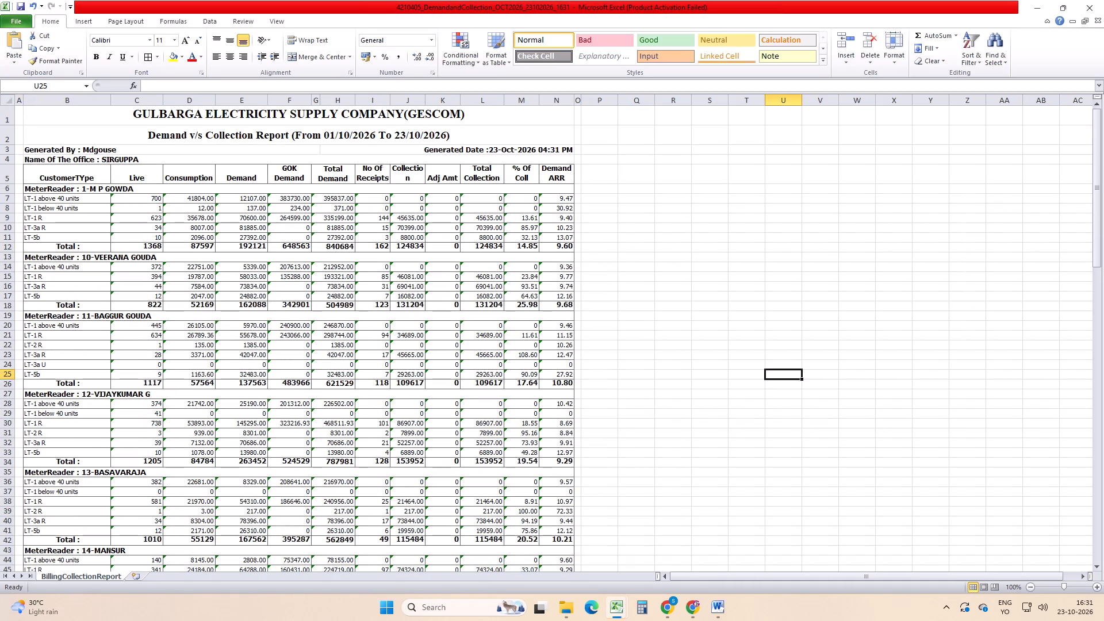
Delete the empty column A in front of the CustomerTYpe column.
{"action": "left_click", "coordinate": [21, 100]}
{"action": "right_click", "coordinate": [21, 100]}
{"action": "left_click", "coordinate": [51, 189]}
{"action": "left_click", "coordinate": [294, 279]}
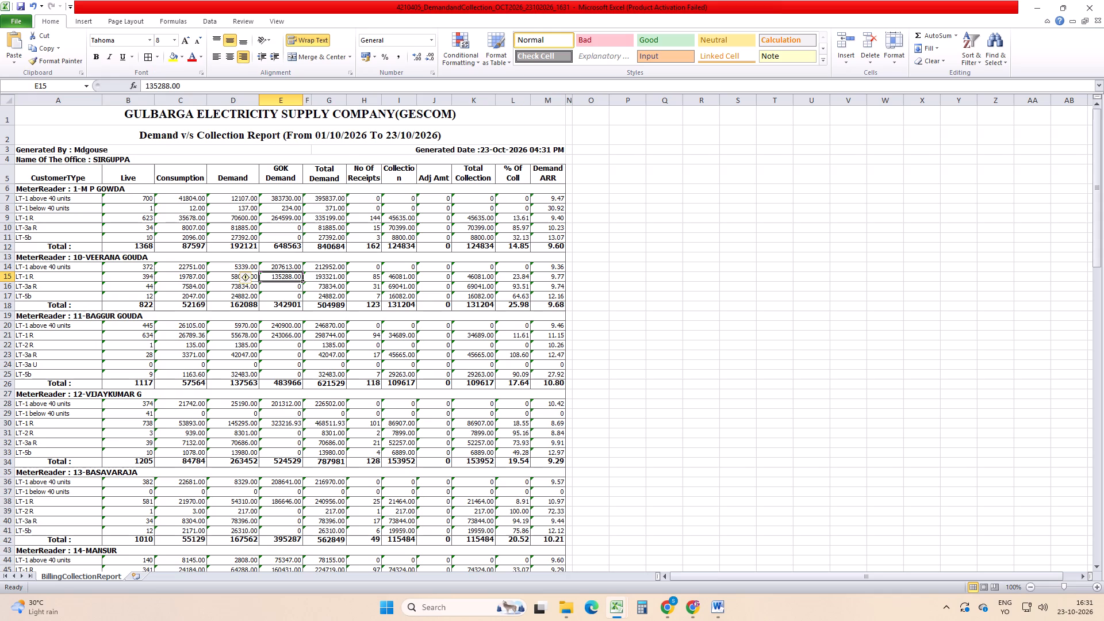
Delete the surplus column G merged under Total Demand and auto-fit column F to its values.
{"action": "left_click", "coordinate": [335, 103]}
{"action": "right_click", "coordinate": [335, 103]}
{"action": "left_click", "coordinate": [367, 194]}
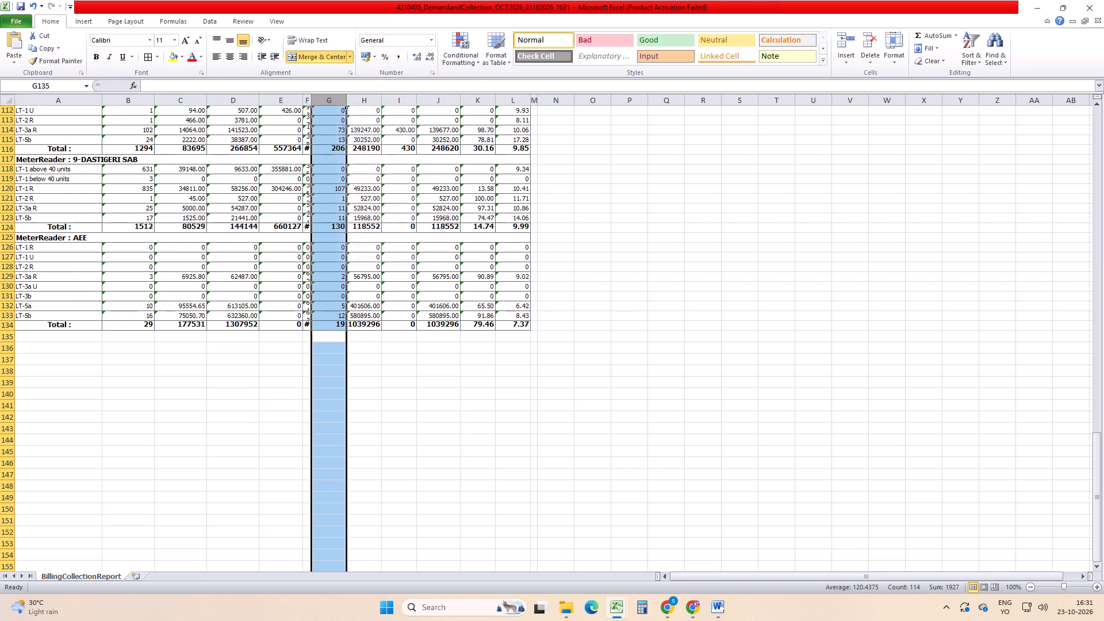
{"action": "double_click", "coordinate": [315, 105]}
Delete the narrow empty column M after the Demand ARR column.
{"action": "left_click", "coordinate": [584, 312]}
{"action": "key", "text": "Left"}
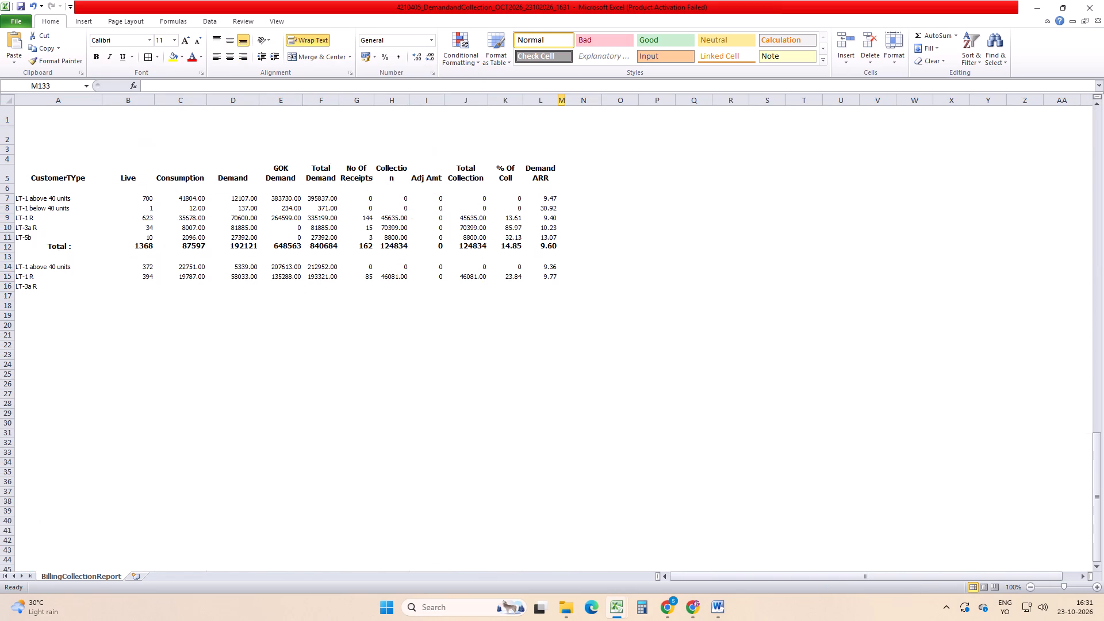
{"action": "key", "text": "ctrl+Up"}
{"action": "key", "text": "ctrl+space"}
{"action": "key", "text": "ctrl+minus"}
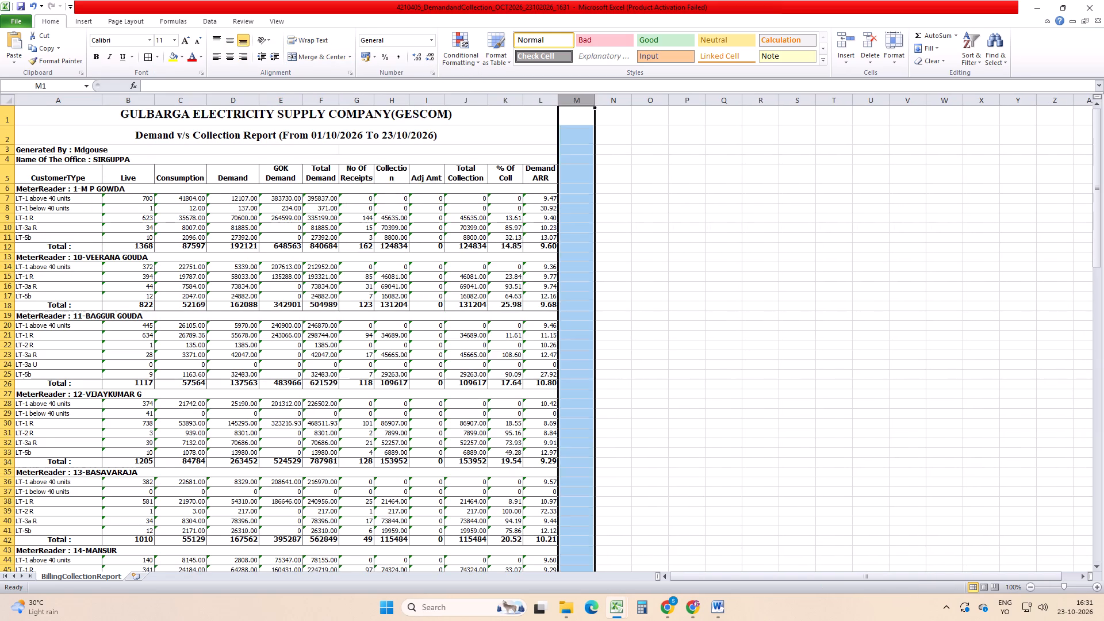
Convert the text-stored values from B7 to the end of the sheet into numbers.
{"action": "key", "text": "Up"}
{"action": "key", "text": "Down"}
{"action": "key", "text": "Left"}
{"action": "key", "text": "Down"}
{"action": "key", "text": "Down"}
{"action": "key", "text": "Left"}
{"action": "key", "text": "Down"}
{"action": "key", "text": "Left"}
{"action": "key", "text": "Left"}
{"action": "key", "text": "Left"}
{"action": "key", "text": "Left"}
{"action": "key", "text": "Left"}
{"action": "key", "text": "Left"}
{"action": "key", "text": "Left"}
{"action": "key", "text": "Left"}
{"action": "key", "text": "Left"}
{"action": "key", "text": "Left"}
{"action": "key", "text": "Left"}
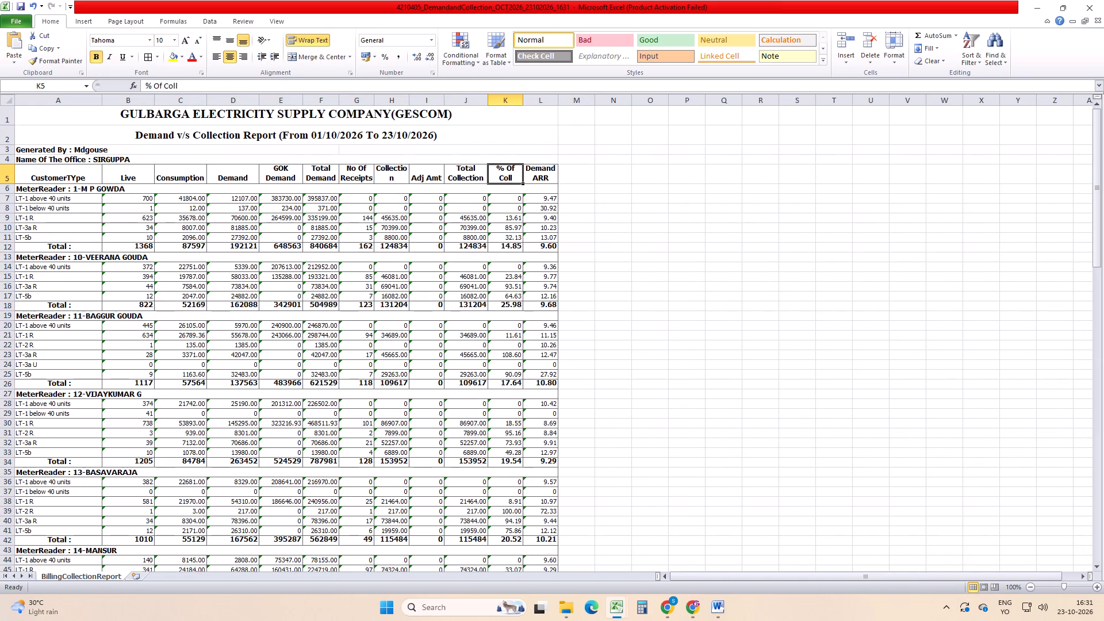
{"action": "key", "text": "Down"}
{"action": "key", "text": "Down"}
{"action": "key", "text": "Right"}
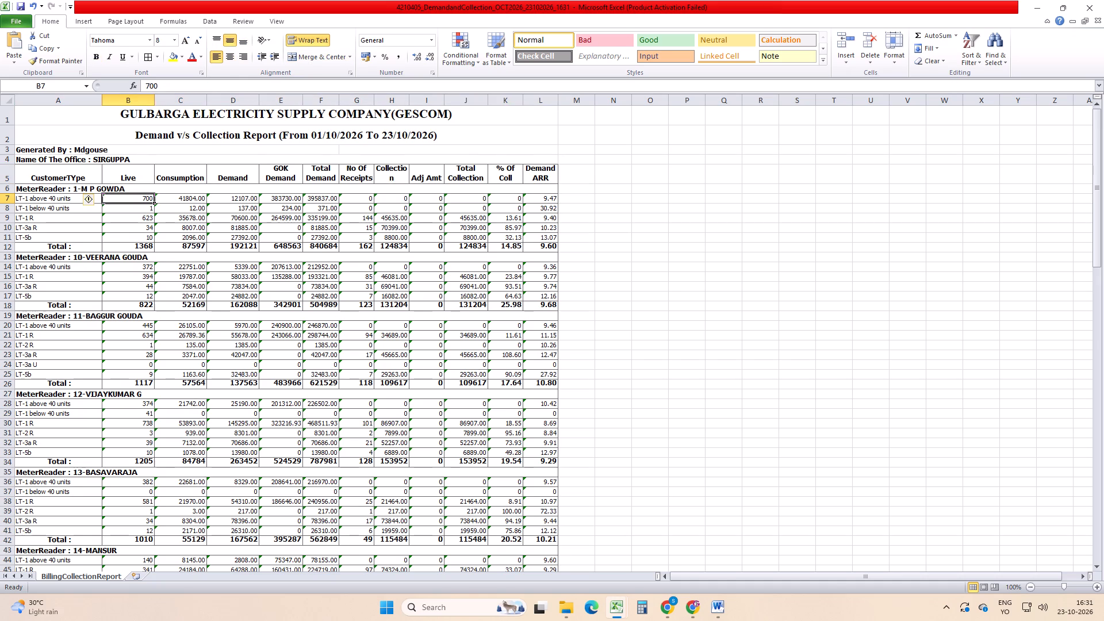
{"action": "key", "text": "ctrl+shift+End"}
{"action": "scroll", "coordinate": [650, 378], "scroll_direction": "up", "scroll_amount": 9}
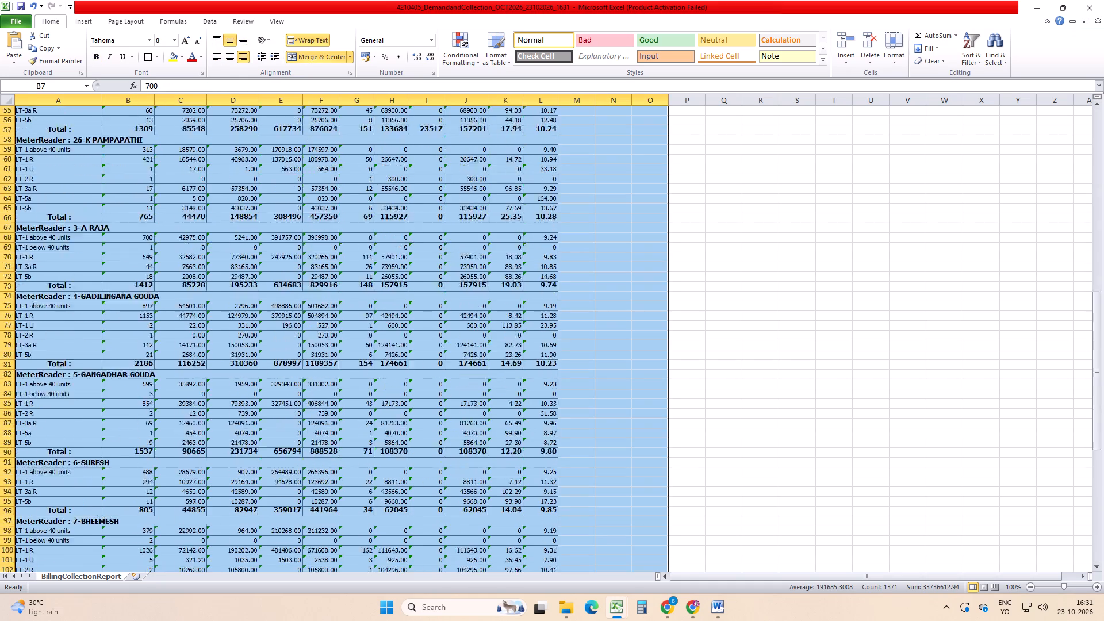
{"action": "scroll", "coordinate": [624, 434], "scroll_direction": "up", "scroll_amount": 20}
{"action": "scroll", "coordinate": [624, 434], "scroll_direction": "up", "scroll_amount": 4}
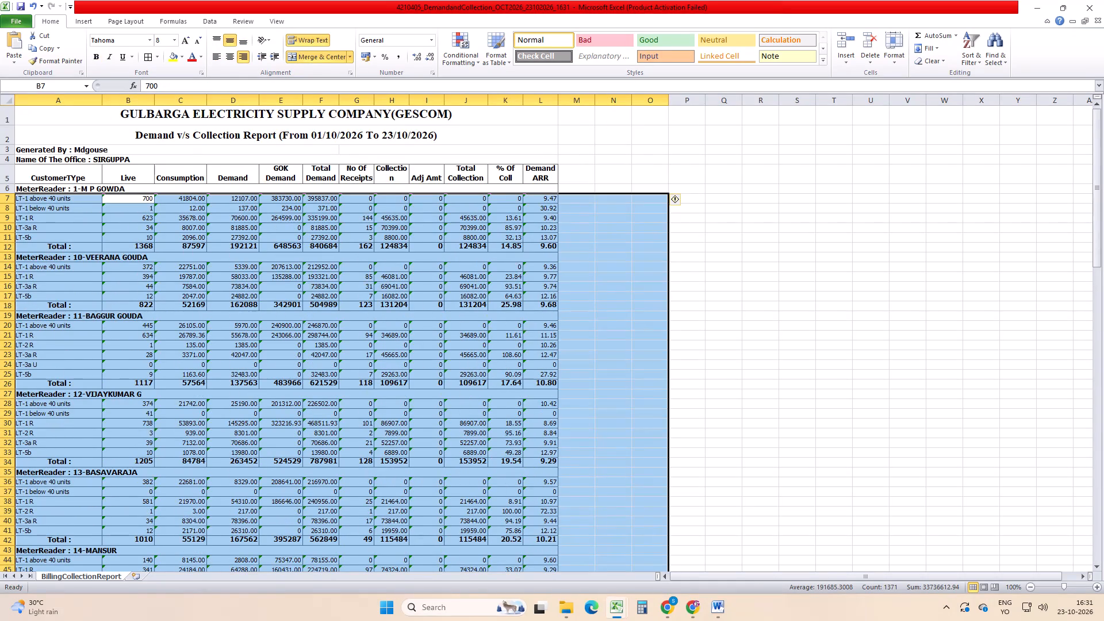
{"action": "left_click", "coordinate": [678, 200]}
{"action": "left_click", "coordinate": [691, 227]}
{"action": "left_click", "coordinate": [615, 359]}
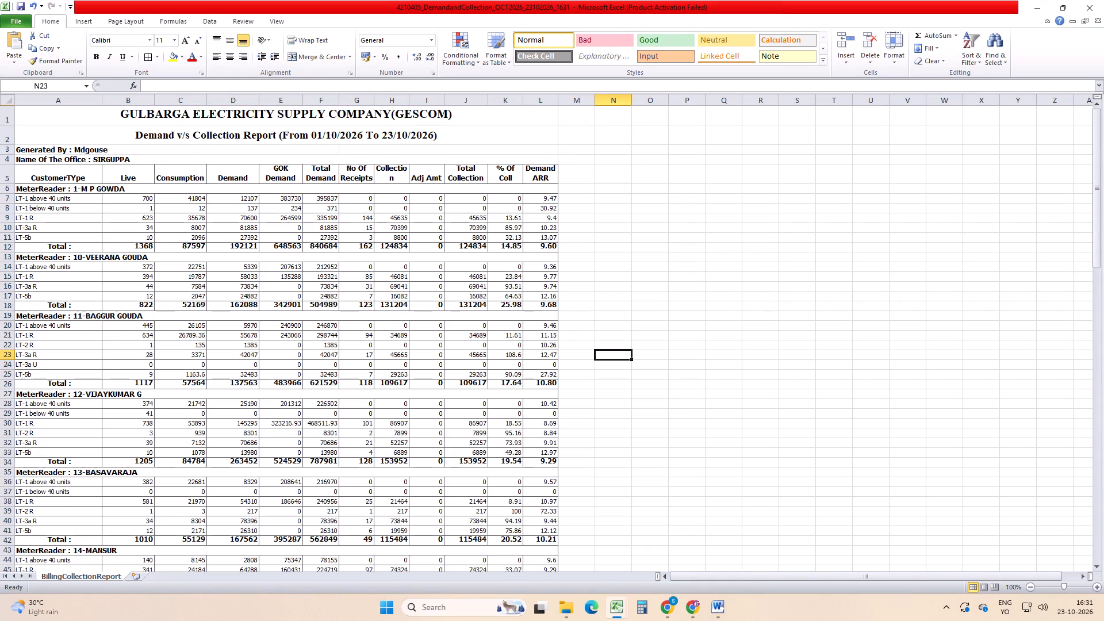
Centre the header labels in row 5 horizontally and align them to the middle vertically.
{"action": "left_click", "coordinate": [137, 177]}
{"action": "key", "text": "shift+space"}
{"action": "double_click", "coordinate": [236, 59]}
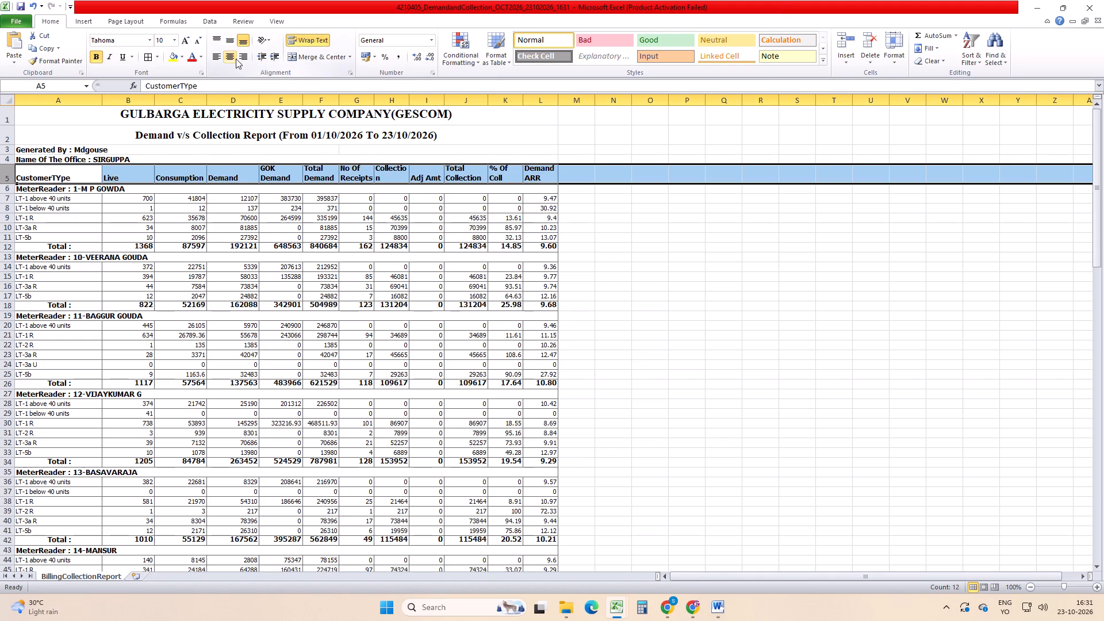
{"action": "left_click", "coordinate": [231, 45]}
{"action": "left_click", "coordinate": [175, 370]}
Centre the contents of columns B to L, from Live to Demand ARR.
{"action": "left_click_drag", "start_coordinate": [140, 105], "coordinate": [426, 192]}
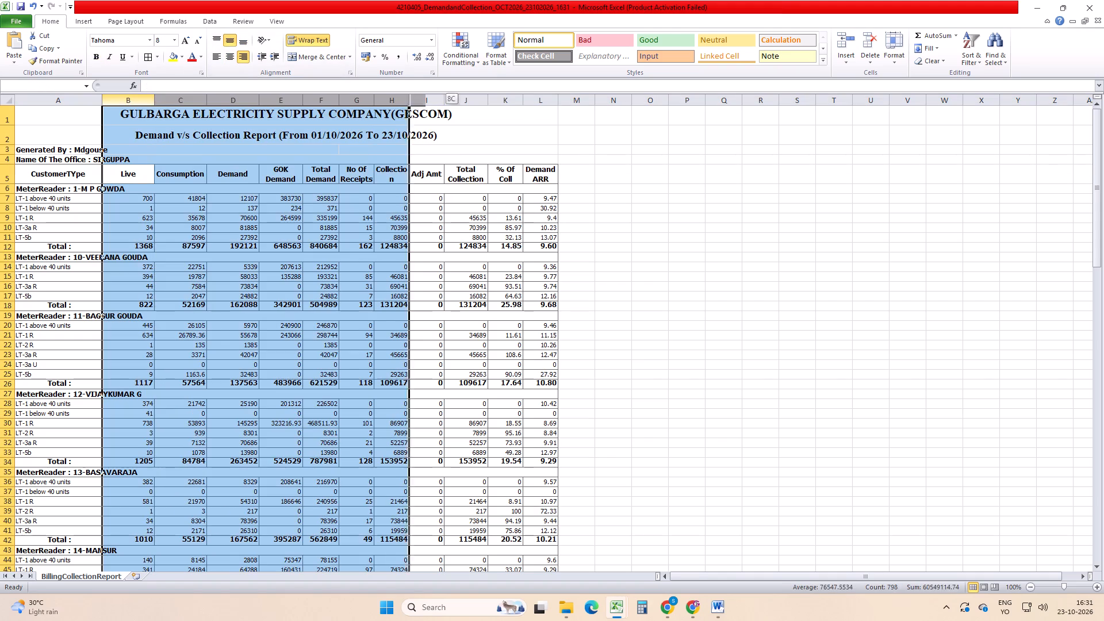
{"action": "left_click_drag", "start_coordinate": [426, 192], "coordinate": [542, 243]}
{"action": "double_click", "coordinate": [225, 56]}
{"action": "left_click", "coordinate": [412, 286]}
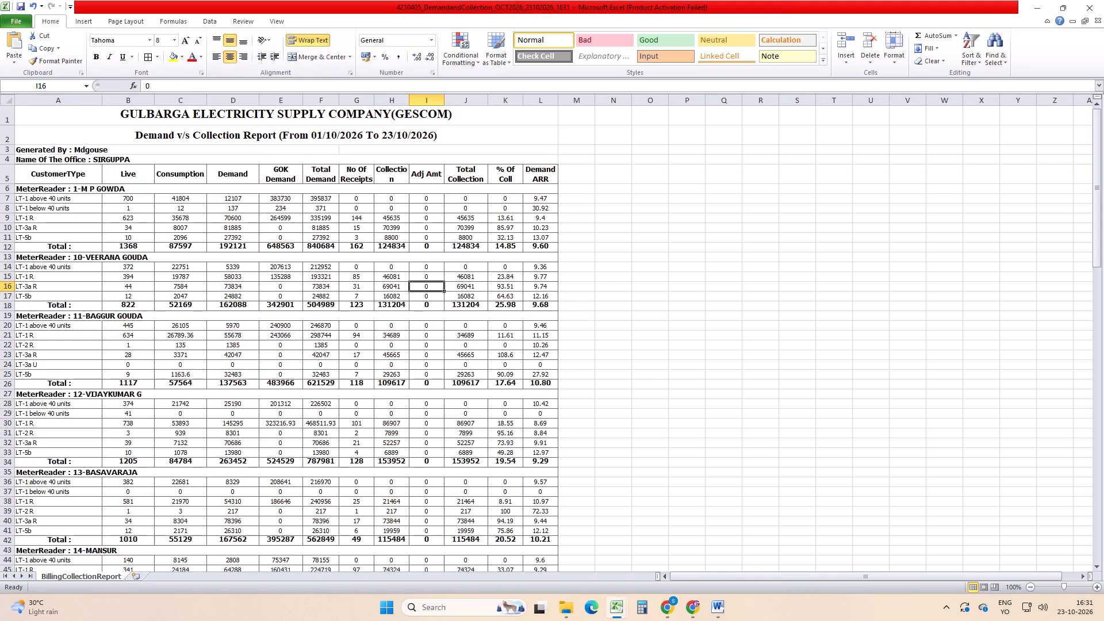
Set the row height of the whole sheet to 20.
{"action": "left_click", "coordinate": [2, 98]}
{"action": "right_click", "coordinate": [253, 287]}
{"action": "left_click", "coordinate": [301, 417]}
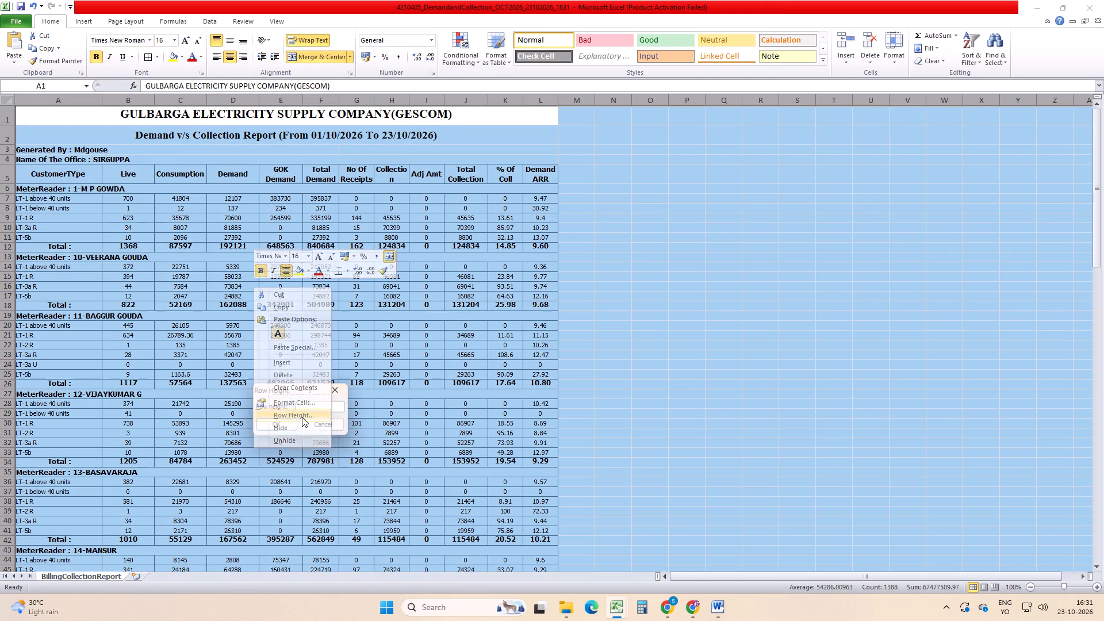
{"action": "type", "text": "20"}
{"action": "key", "text": "Return"}
{"action": "left_click", "coordinate": [301, 405]}
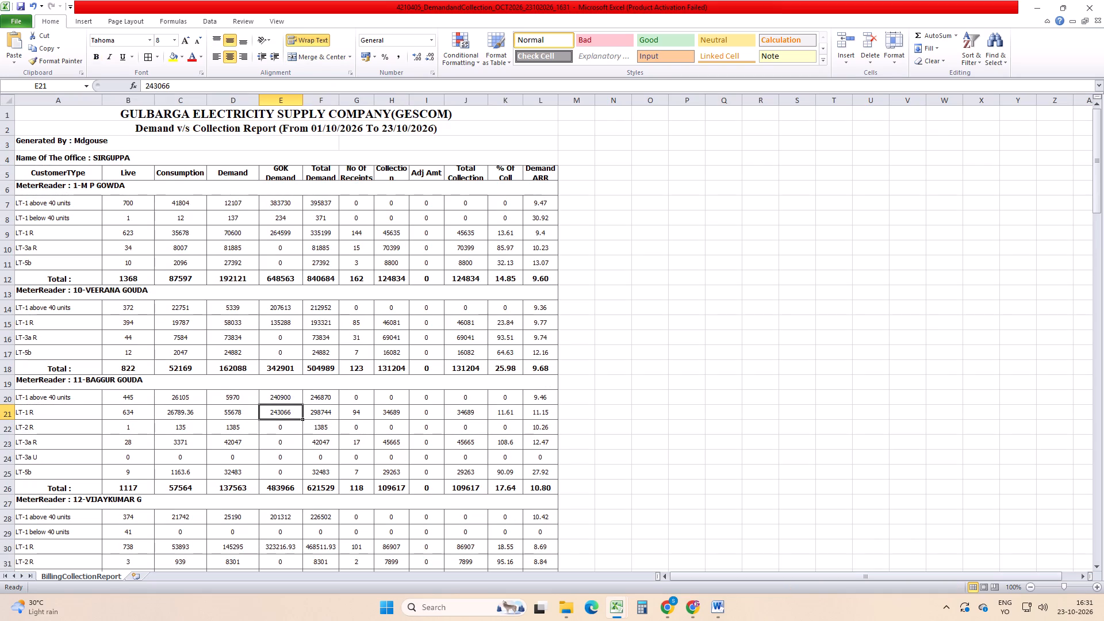
Increase the height of header row 5 slightly so the two-line labels fit.
{"action": "left_click_drag", "start_coordinate": [12, 183], "coordinate": [14, 188]}
{"action": "left_click", "coordinate": [281, 281]}
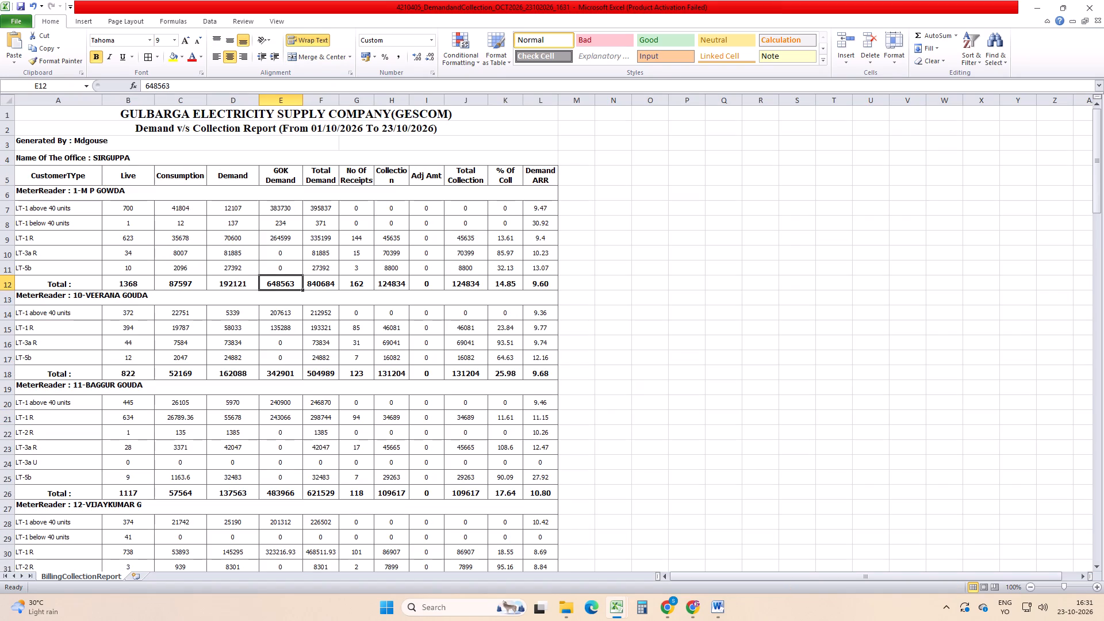
Auto-fit the CustomerTYpe column and widen the Collection column so its header fits on one line.
{"action": "double_click", "coordinate": [105, 99]}
{"action": "left_click", "coordinate": [194, 284]}
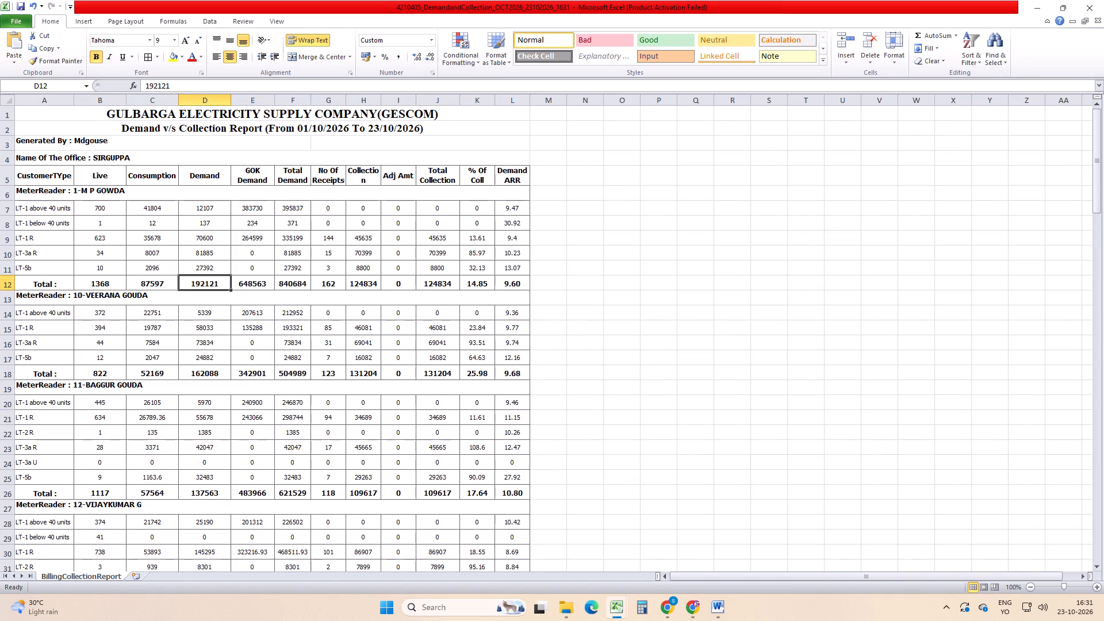
{"action": "double_click", "coordinate": [379, 103]}
{"action": "left_click_drag", "start_coordinate": [379, 103], "coordinate": [386, 105]}
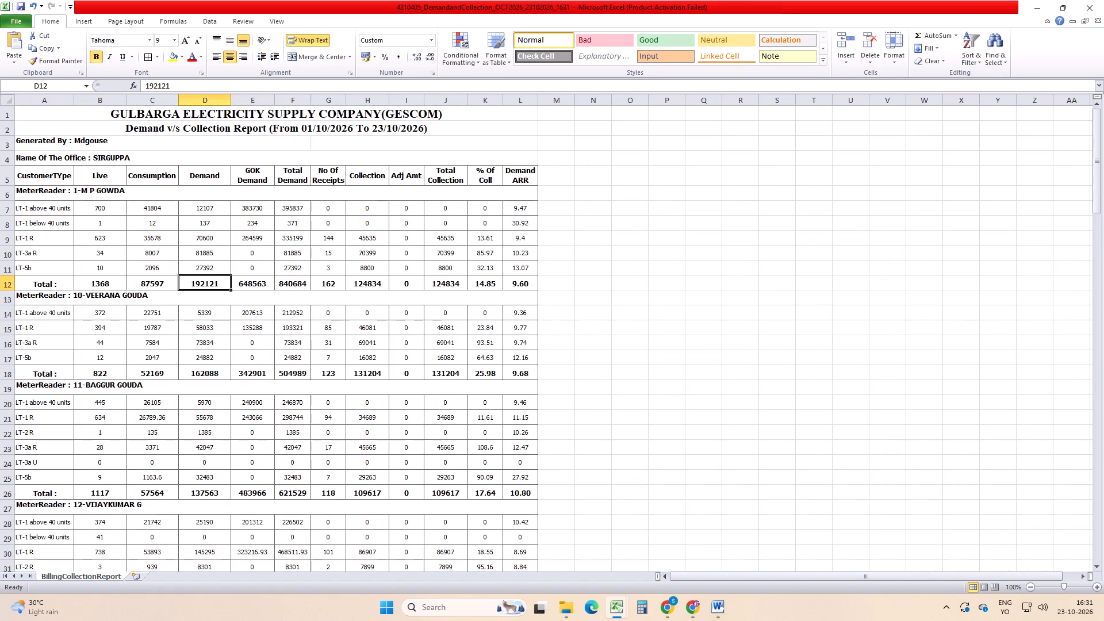
{"action": "left_click", "coordinate": [588, 228]}
Replace the Demand ARR header in L5 with Diff and save the workbook.
{"action": "left_click", "coordinate": [523, 177]}
{"action": "type", "text": "Diff"}
{"action": "key", "text": "Return"}
{"action": "key", "text": "ctrl+s"}
{"action": "left_click", "coordinate": [620, 292]}
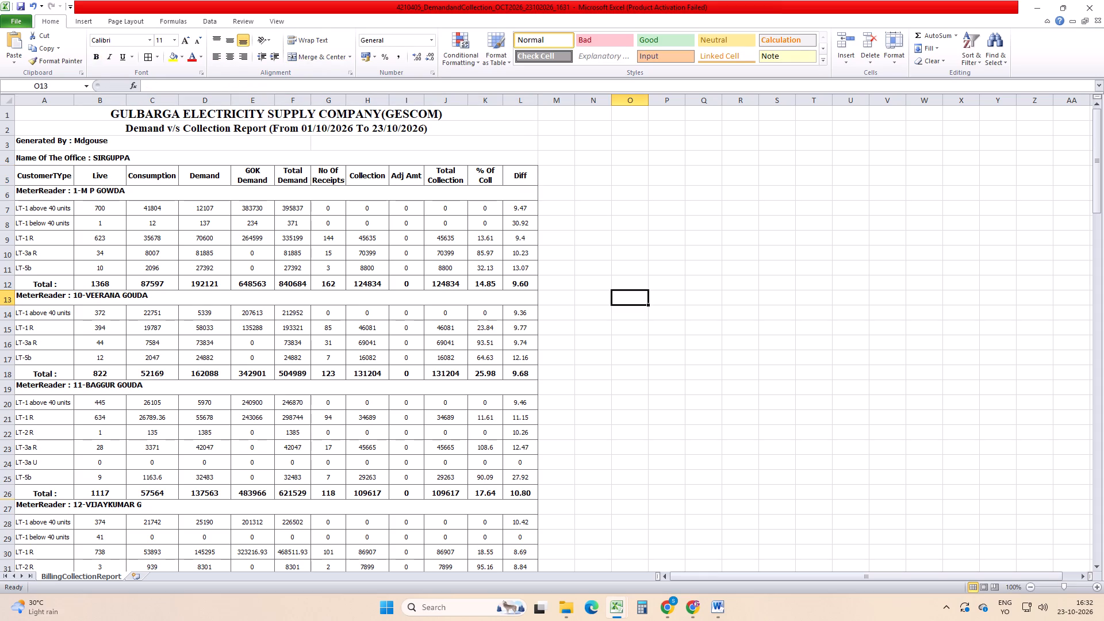
Narrow the Live column slightly.
{"action": "left_click_drag", "start_coordinate": [123, 98], "coordinate": [114, 143]}
{"action": "left_click", "coordinate": [208, 315]}
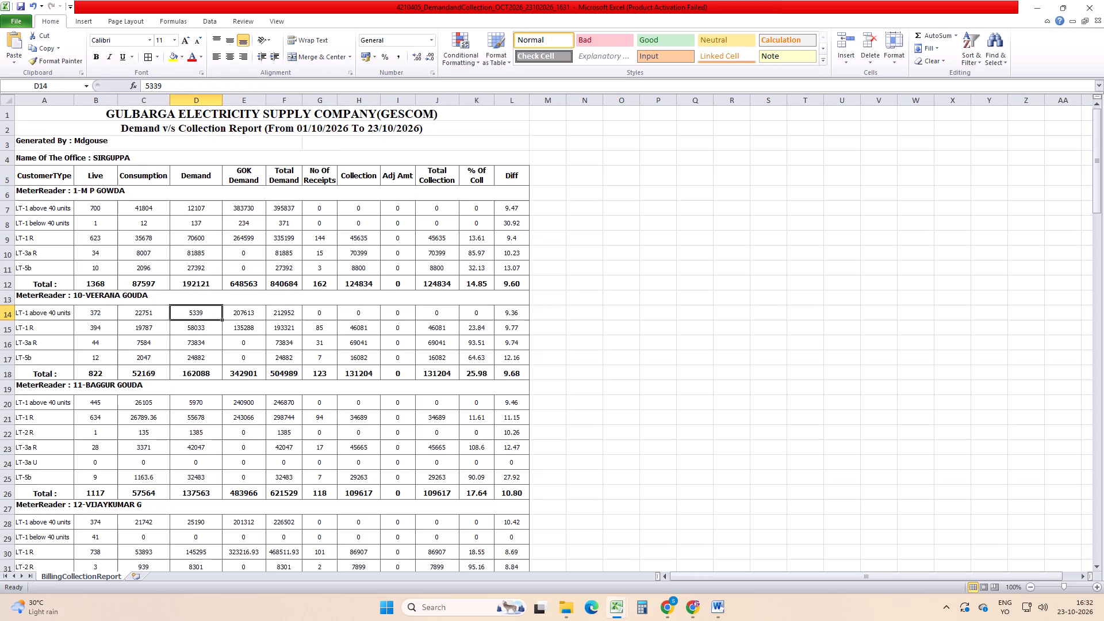
{"action": "scroll", "coordinate": [214, 332], "scroll_direction": "up", "scroll_amount": 2, "text": "ctrl"}
{"action": "scroll", "coordinate": [310, 267], "scroll_direction": "up", "scroll_amount": 5}
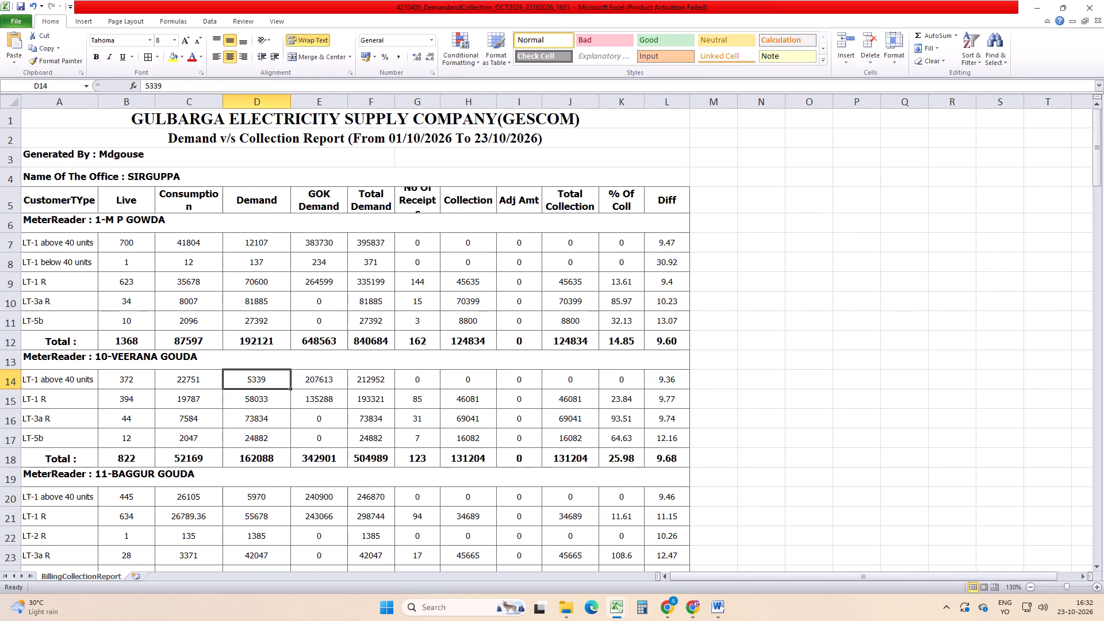
Auto-fit the No Of Receipts column and widen the Total Demand column slightly.
{"action": "double_click", "coordinate": [442, 99]}
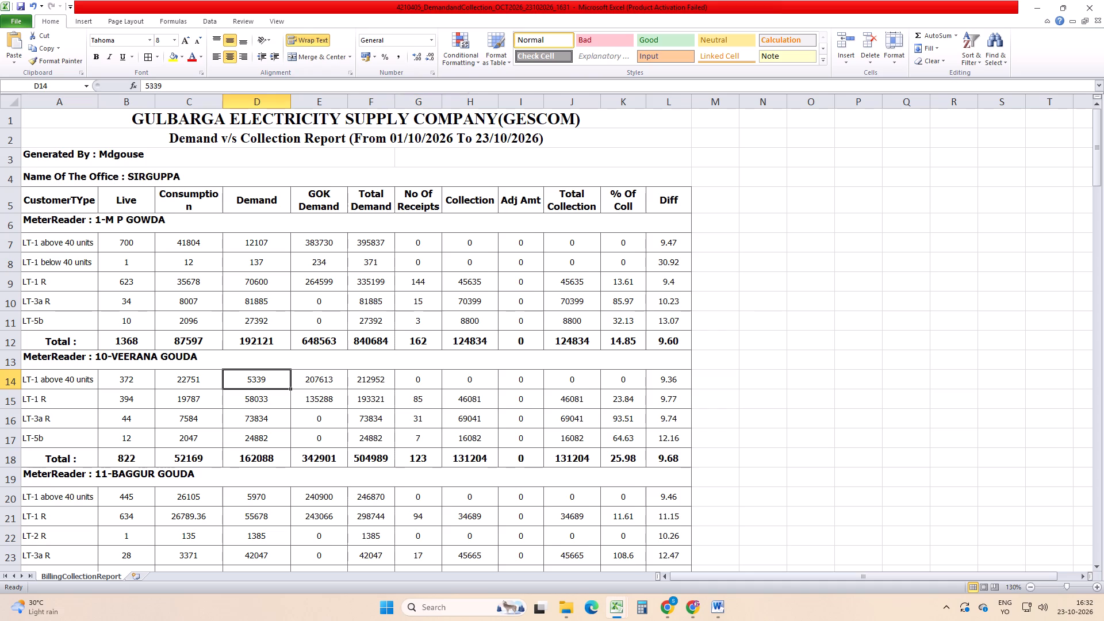
{"action": "left_click_drag", "start_coordinate": [396, 102], "coordinate": [401, 103]}
{"action": "left_click", "coordinate": [450, 102]}
{"action": "left_click", "coordinate": [523, 302]}
{"action": "left_click", "coordinate": [130, 247]}
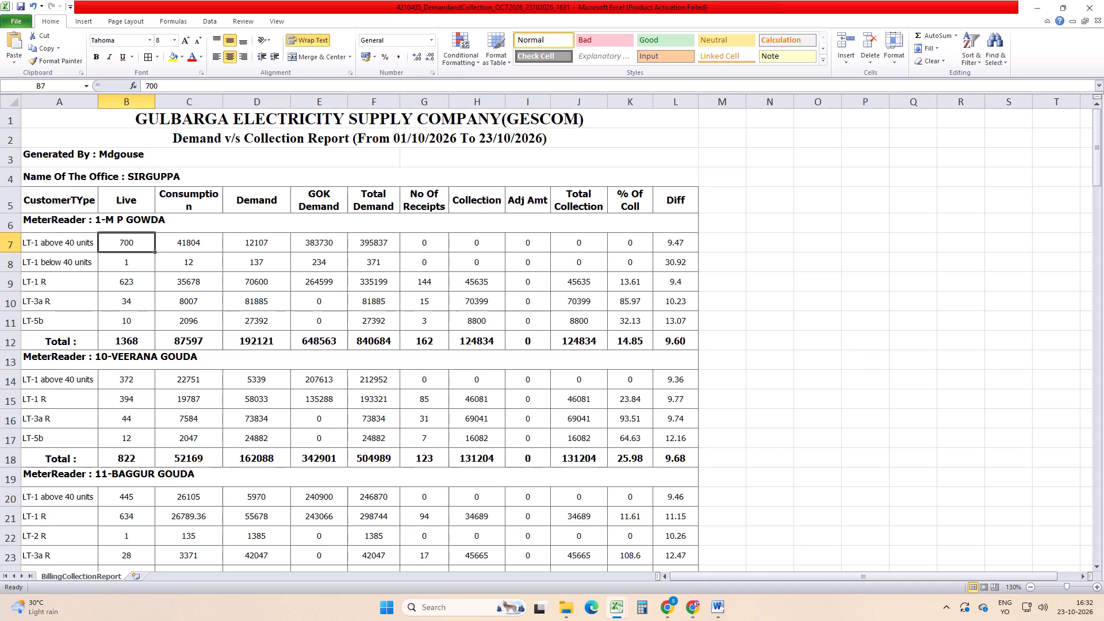
{"action": "key", "text": "Left"}
{"action": "key", "text": "Left"}
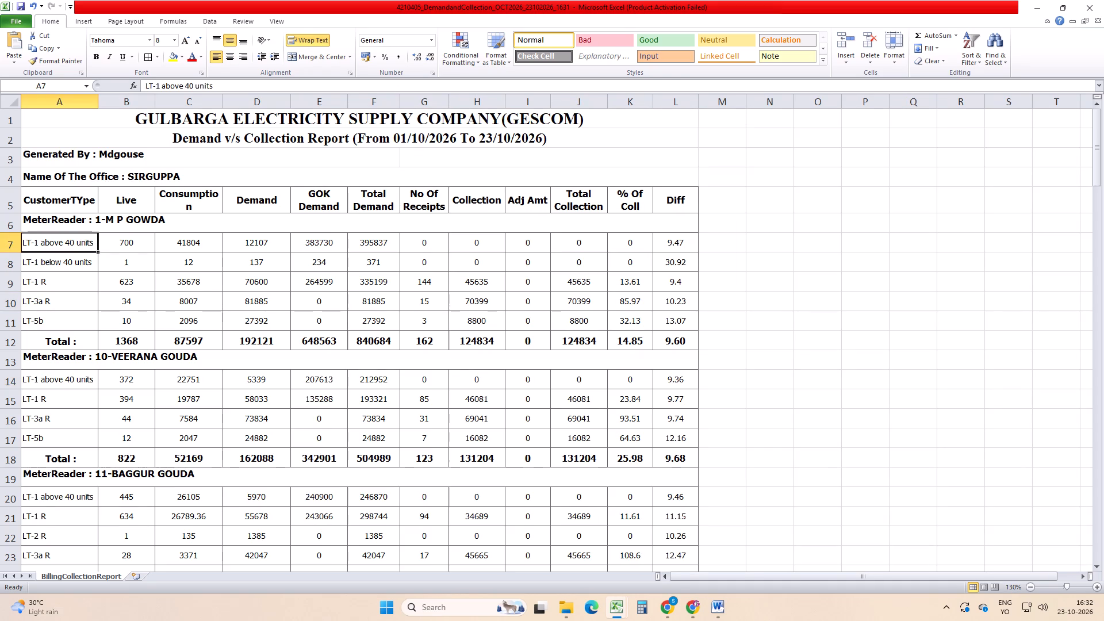
Copy the entire report sheet into a new worksheet, return to BillingCollectionReport and save the workbook.
{"action": "left_click", "coordinate": [13, 99]}
{"action": "key", "text": "ctrl+c"}
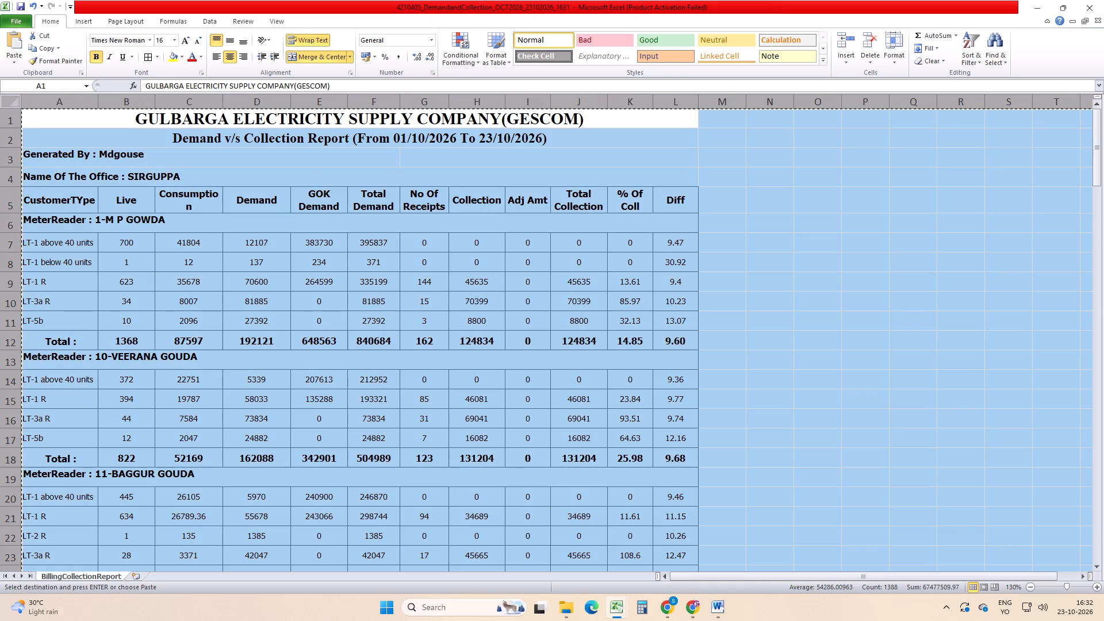
{"action": "left_click", "coordinate": [140, 574]}
{"action": "key", "text": "ctrl+v"}
{"action": "left_click", "coordinate": [102, 575]}
{"action": "left_click", "coordinate": [145, 479]}
{"action": "key", "text": "ctrl+s"}
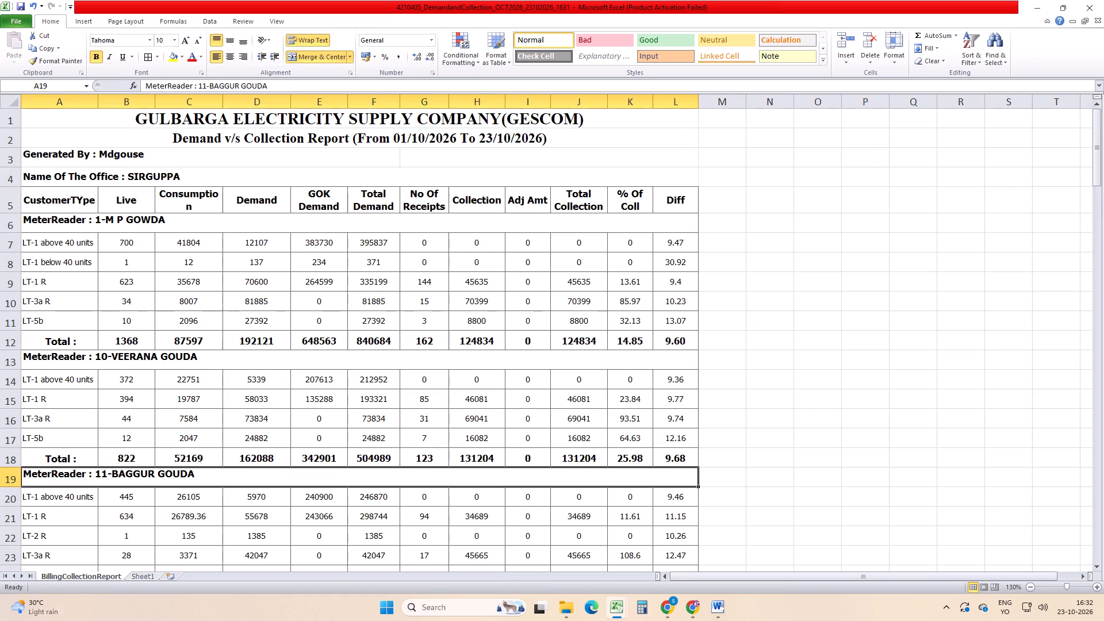
Delete the LT-1 above 40 units and LT-1 below 40 units rows in meter reader 1's section.
{"action": "left_click", "coordinate": [104, 239]}
{"action": "key", "text": "shift+space"}
{"action": "key", "text": "shift+Down"}
{"action": "key", "text": "ctrl+minus"}
Replace meter reader 1's Live total with =SUM(B7:B9), copy the formula across through Total Collection, and save.
{"action": "key", "text": "Down"}
{"action": "key", "text": "Down"}
{"action": "key", "text": "Down"}
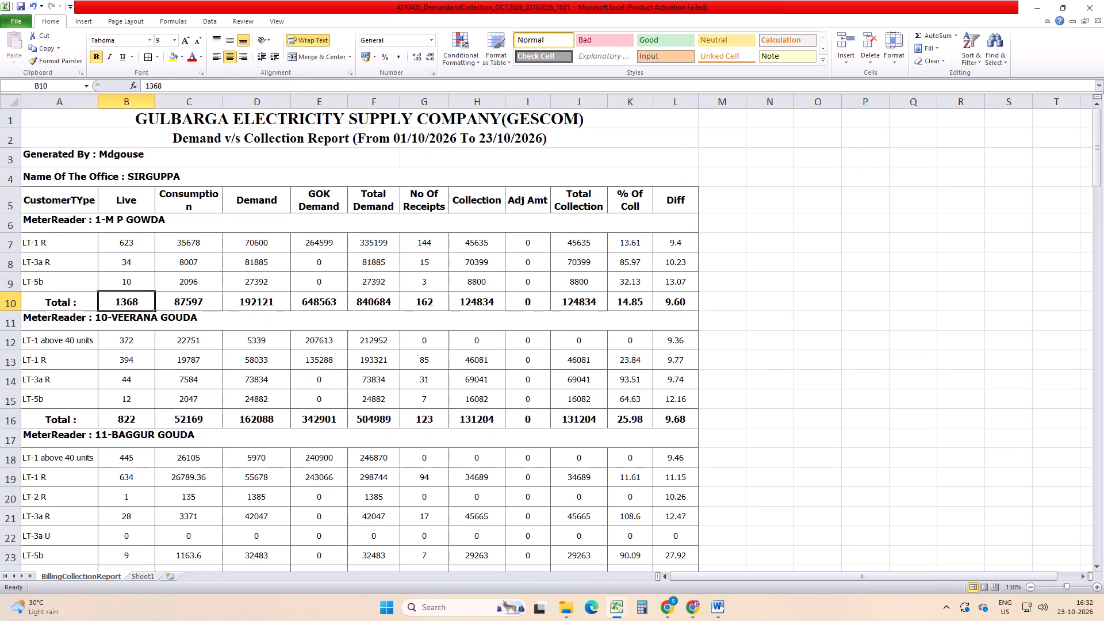
{"action": "key", "text": "alt+equal"}
{"action": "key", "text": "Return"}
{"action": "key", "text": "Up"}
{"action": "key", "text": "ctrl+c"}
{"action": "key", "text": "shift+Right"}
{"action": "key", "text": "shift+Right"}
{"action": "key", "text": "shift+Right"}
{"action": "key", "text": "shift+Right"}
{"action": "key", "text": "shift+Right"}
{"action": "key", "text": "shift+Right"}
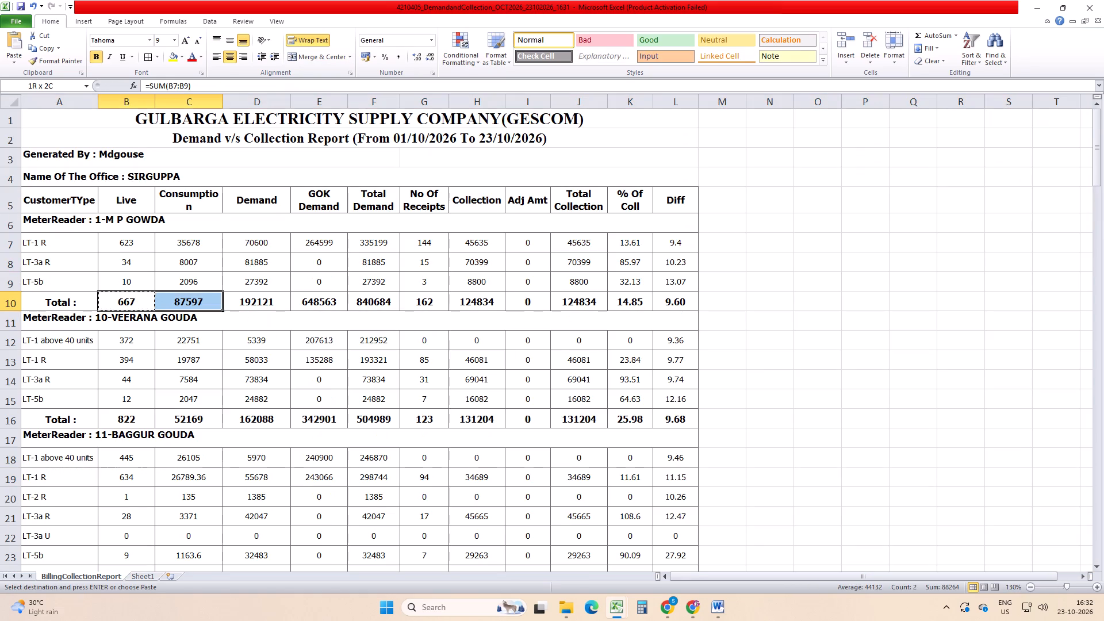
{"action": "key", "text": "shift+Right"}
{"action": "key", "text": "shift+Right"}
{"action": "key", "text": "ctrl+v"}
{"action": "key", "text": "ctrl+s"}
Delete the LT-1 above 40 units row in meter reader 10's section.
{"action": "key", "text": "Down"}
{"action": "key", "text": "Down"}
{"action": "key", "text": "shift+space"}
{"action": "key", "text": "ctrl+minus"}
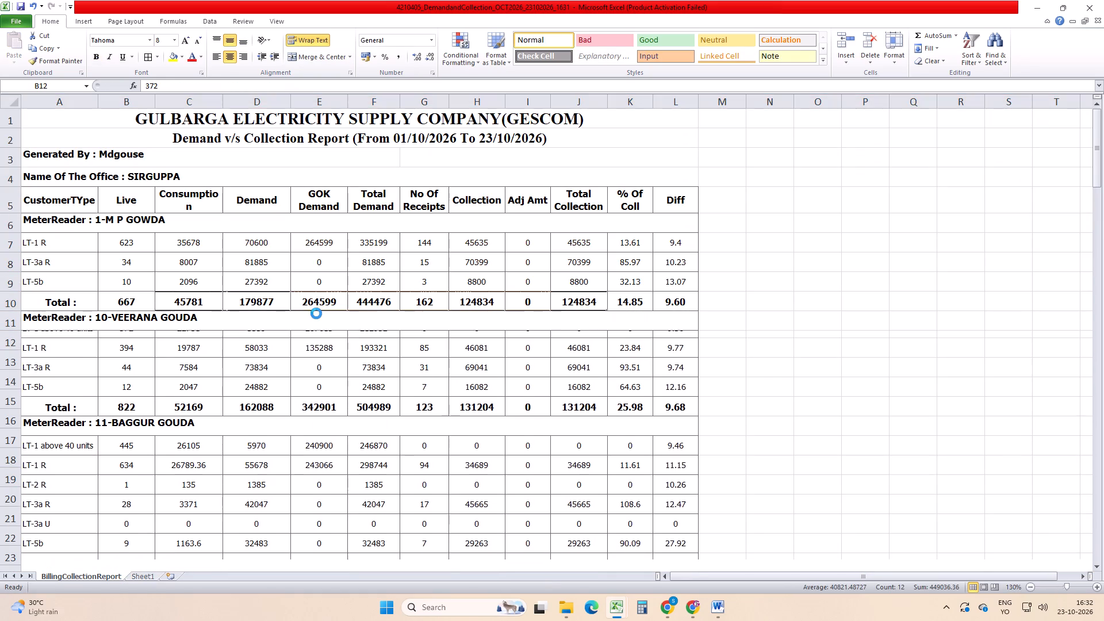
Replace meter reader 10's Live total with =SUM(B12:B14), copy the formula across through Total Collection, and save.
{"action": "key", "text": "Down"}
{"action": "key", "text": "Down"}
{"action": "key", "text": "Down"}
{"action": "key", "text": "alt+equal"}
{"action": "key", "text": "Return"}
{"action": "key", "text": "Up"}
{"action": "key", "text": "ctrl+c"}
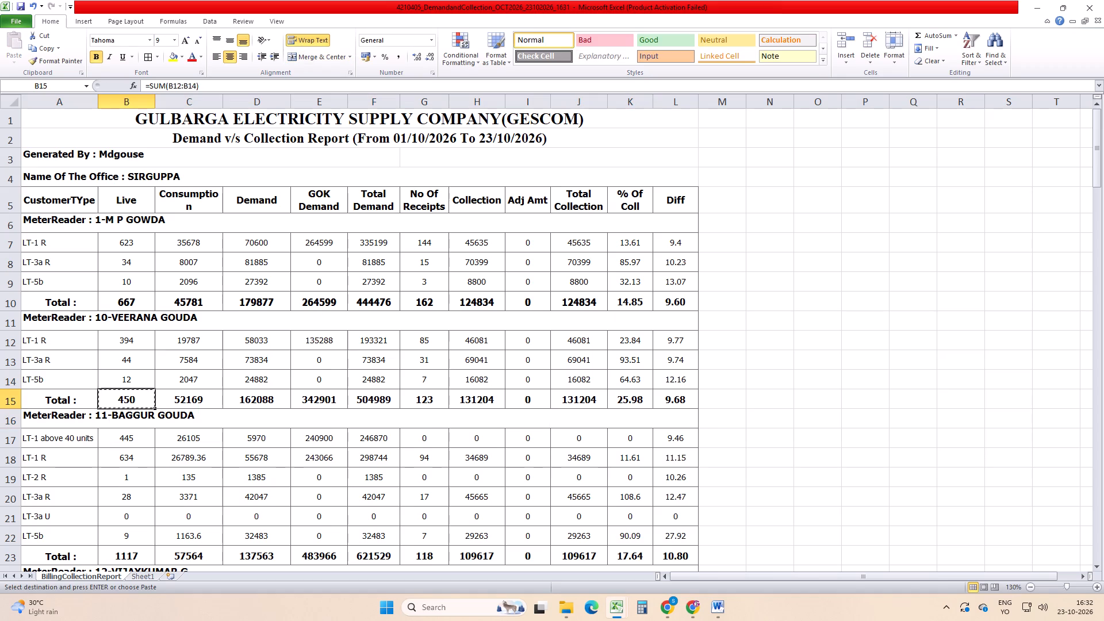
{"action": "key", "text": "shift+Right"}
{"action": "key", "text": "shift+Right"}
{"action": "key", "text": "shift+Right"}
{"action": "key", "text": "shift+Right"}
{"action": "key", "text": "shift+Right"}
{"action": "key", "text": "shift+Right"}
{"action": "key", "text": "shift+Right"}
{"action": "key", "text": "shift+Right"}
{"action": "key", "text": "ctrl+v"}
{"action": "key", "text": "ctrl+s"}
Delete the LT-1 above 40 units and LT-3a U rows in meter reader 11's section.
{"action": "key", "text": "Down"}
{"action": "key", "text": "Down"}
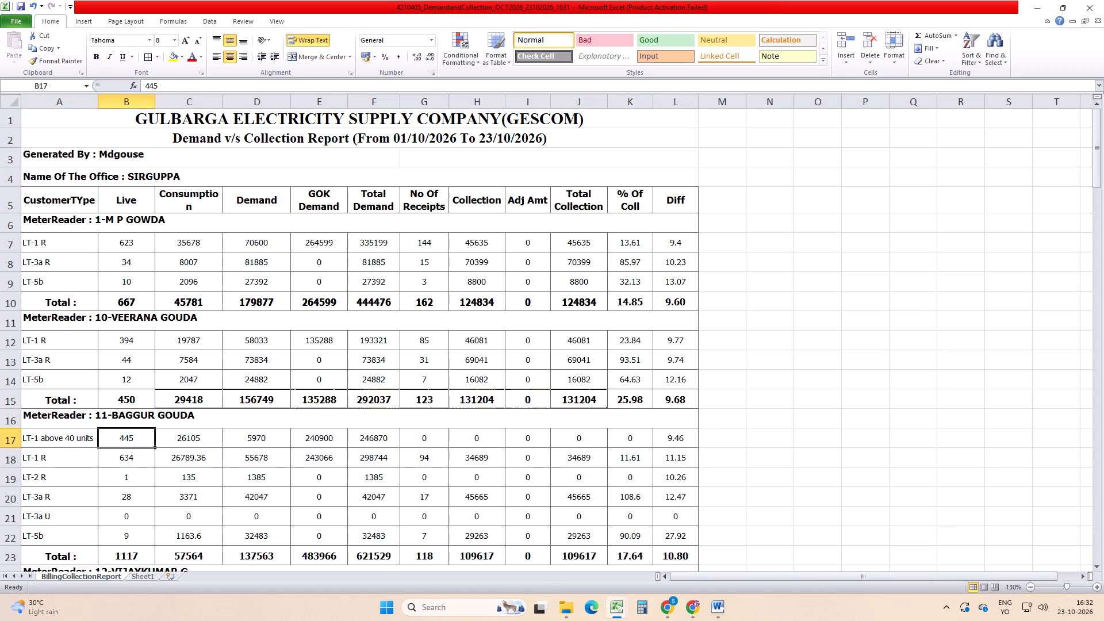
{"action": "key", "text": "shift+space"}
{"action": "key", "text": "ctrl+minus"}
{"action": "key", "text": "Down"}
{"action": "key", "text": "Down"}
{"action": "key", "text": "Down"}
{"action": "key", "text": "shift+space"}
{"action": "key", "text": "ctrl+minus"}
Replace meter reader 11's Live total with =SUM(B17:B20), copy the formula across through Total Collection, and save.
{"action": "key", "text": "Down"}
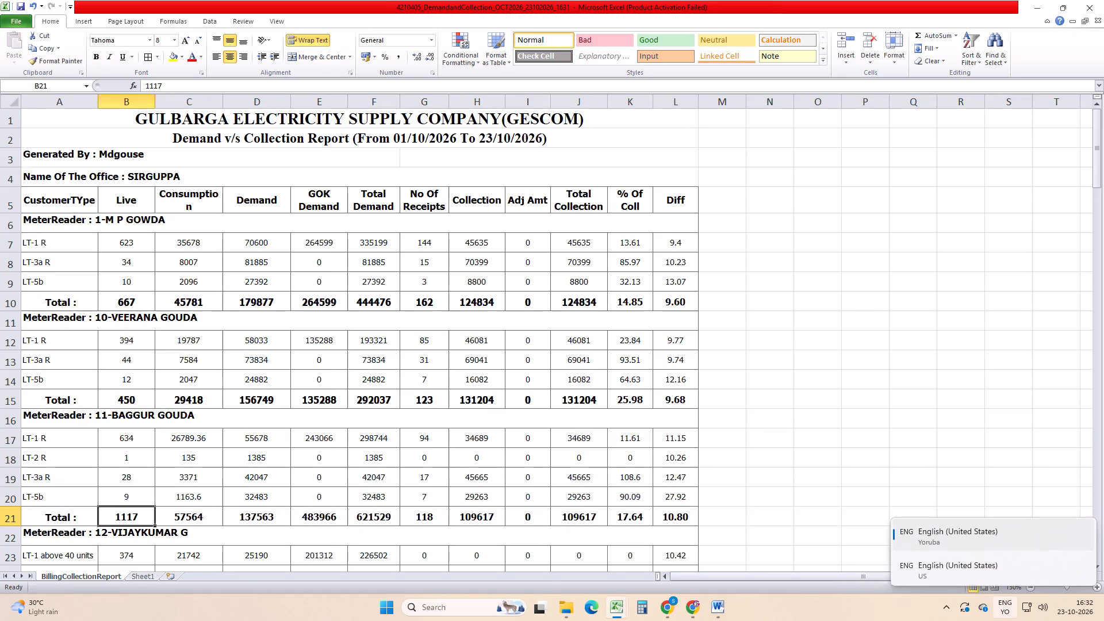
{"action": "key", "text": "alt+equal"}
{"action": "key", "text": "Return"}
{"action": "key", "text": "Up"}
{"action": "key", "text": "ctrl+c"}
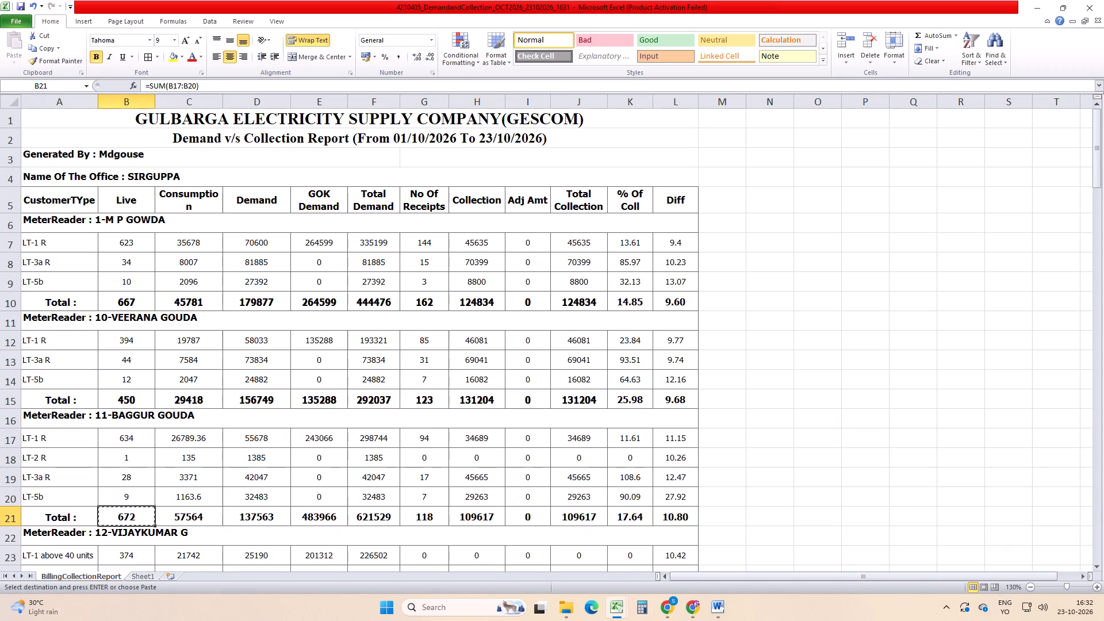
{"action": "key", "text": "shift+Right"}
{"action": "key", "text": "shift+Right"}
{"action": "key", "text": "shift+Right"}
{"action": "key", "text": "shift+Right"}
{"action": "key", "text": "shift+Right"}
{"action": "key", "text": "shift+Right"}
{"action": "key", "text": "shift+Right"}
{"action": "key", "text": "shift+Right"}
{"action": "key", "text": "ctrl+v"}
{"action": "key", "text": "ctrl+s"}
Delete the LT-1 above 40 units and LT-1 below 40 units rows in meter reader 12's section.
{"action": "key", "text": "Down"}
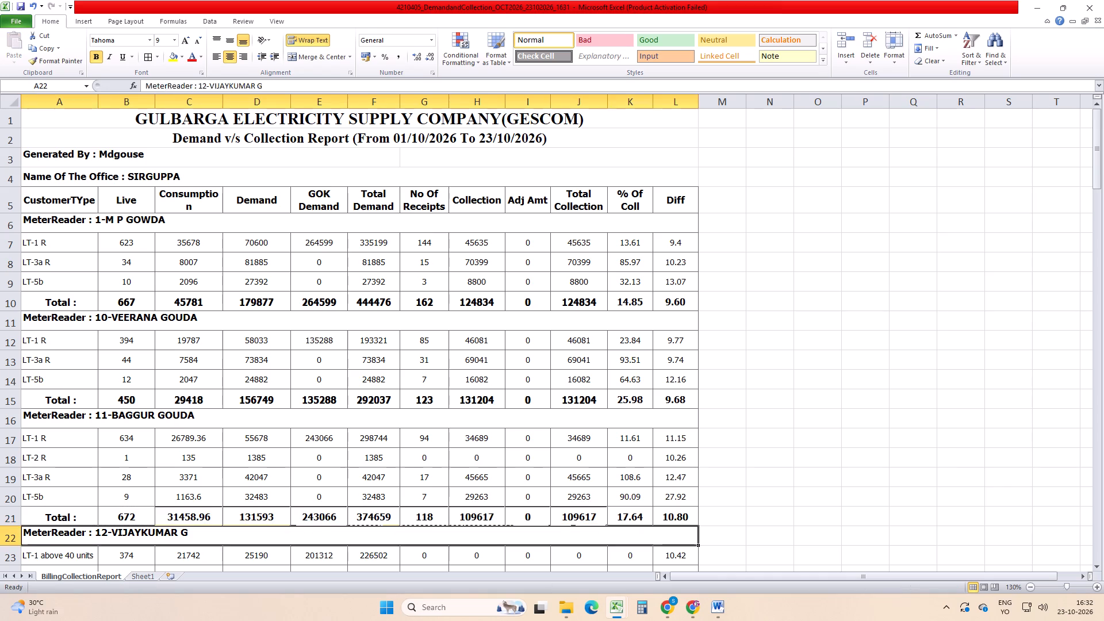
{"action": "key", "text": "Down"}
{"action": "key", "text": "Down"}
{"action": "key", "text": "Down"}
{"action": "key", "text": "Down"}
{"action": "key", "text": "Down"}
{"action": "key", "text": "Up"}
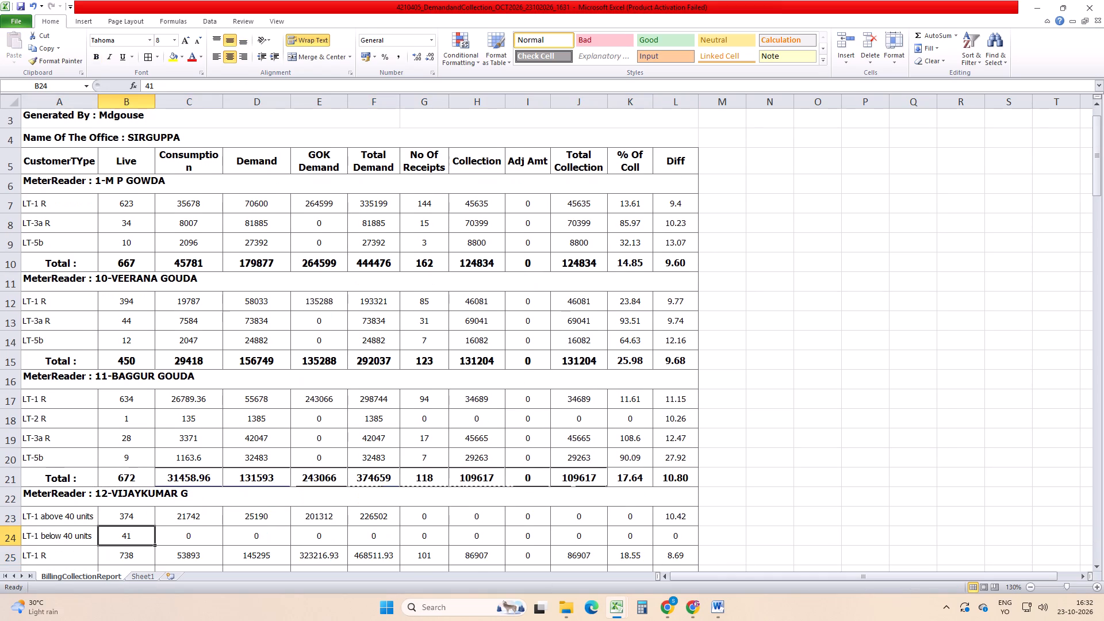
{"action": "key", "text": "Up"}
{"action": "key", "text": "shift+space"}
{"action": "key", "text": "shift+Down"}
{"action": "key", "text": "ctrl+minus"}
Replace the Live total in meter reader 12's Total row with =SUM(B23:B26).
{"action": "key", "text": "Down"}
{"action": "key", "text": "Left"}
{"action": "key", "text": "Down"}
{"action": "key", "text": "Down"}
{"action": "key", "text": "Down"}
{"action": "key", "text": "Down"}
{"action": "key", "text": "Down"}
{"action": "key", "text": "Down"}
{"action": "key", "text": "Down"}
{"action": "key", "text": "Down"}
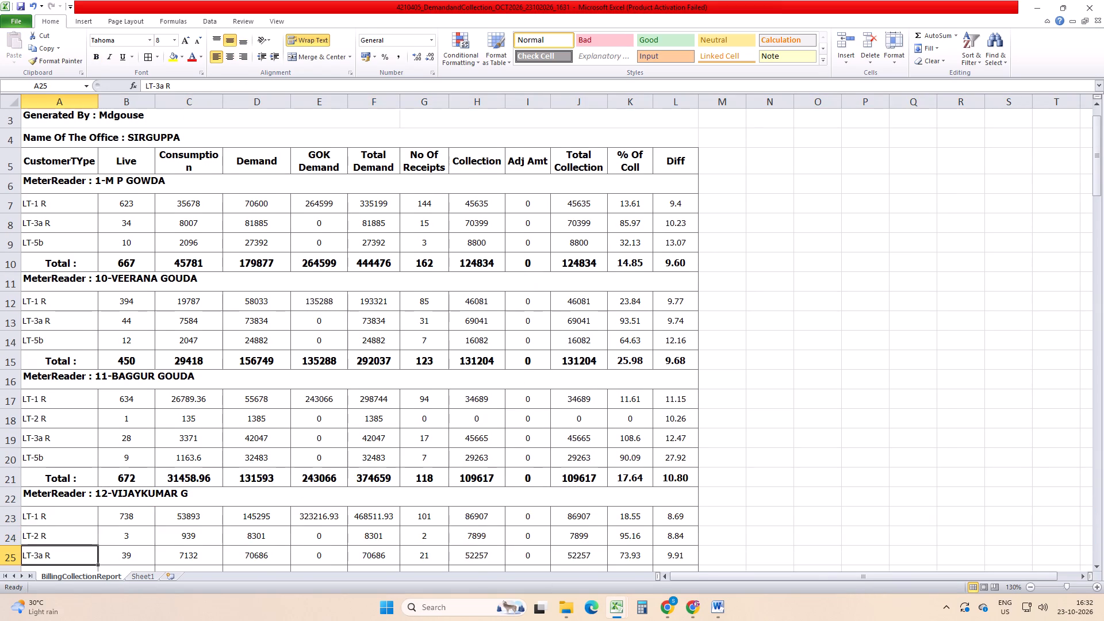
{"action": "key", "text": "Up"}
{"action": "key", "text": "Up"}
{"action": "key", "text": "Up"}
{"action": "key", "text": "Up"}
{"action": "key", "text": "Right"}
{"action": "key", "text": "Up"}
{"action": "key", "text": "Left"}
{"action": "key", "text": "Left"}
{"action": "key", "text": "Left"}
{"action": "key", "text": "Left"}
{"action": "key", "text": "Left"}
{"action": "key", "text": "Left"}
{"action": "key", "text": "Left"}
{"action": "key", "text": "Left"}
{"action": "key", "text": "Left"}
{"action": "key", "text": "Left"}
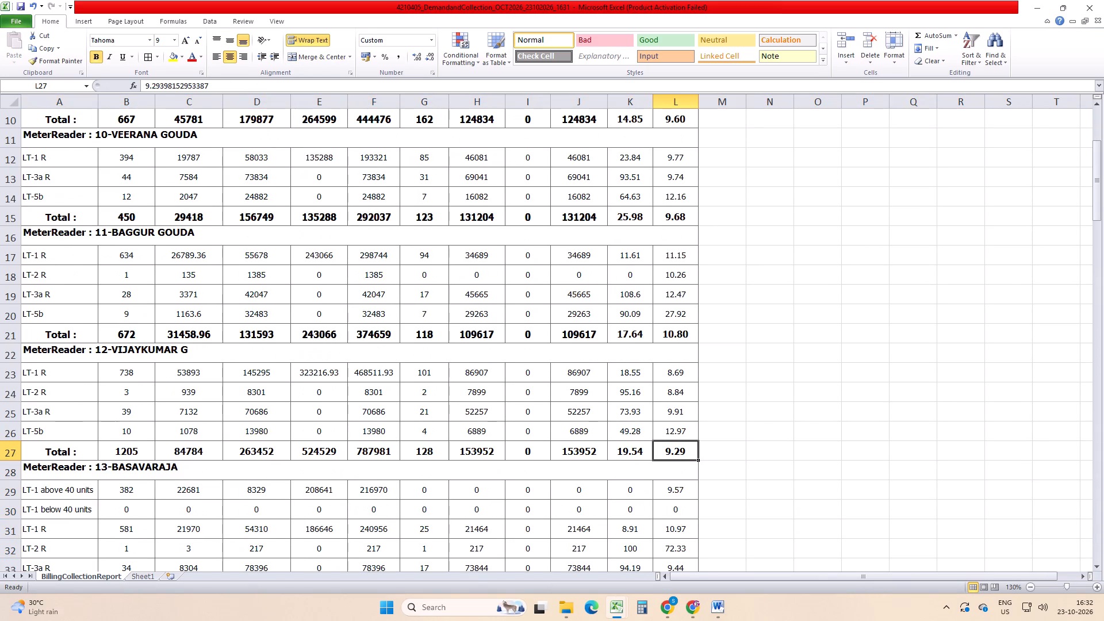
{"action": "key", "text": "Left"}
{"action": "key", "text": "alt+equal"}
{"action": "key", "text": "Return"}
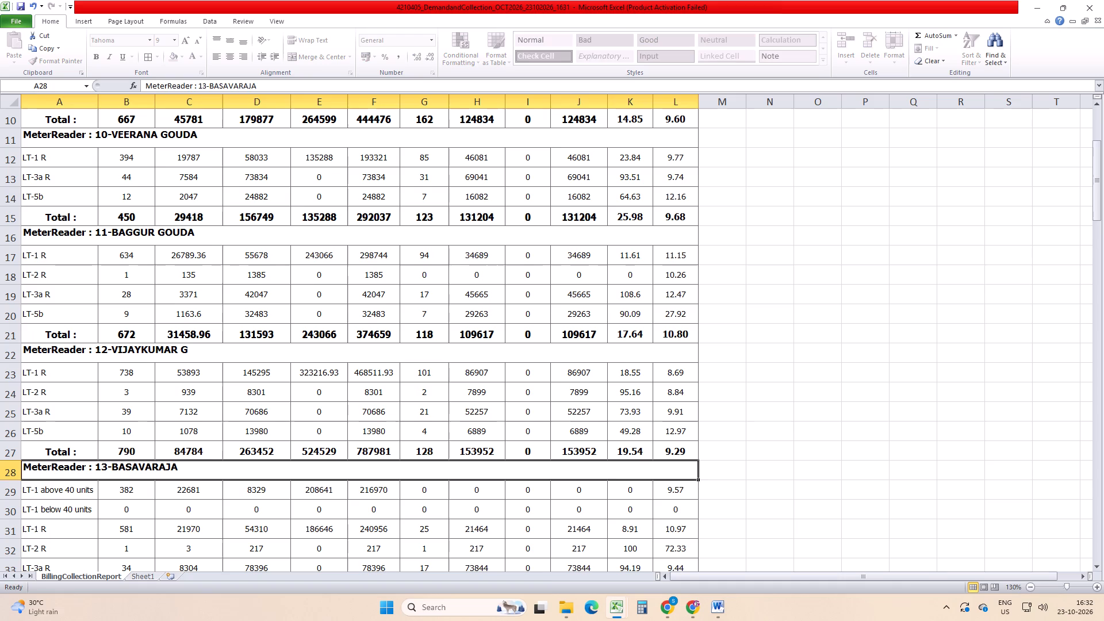
Copy meter reader 12's Live total formula across the Total row through Total Collection and save the workbook.
{"action": "key", "text": "Up"}
{"action": "key", "text": "ctrl+c"}
{"action": "key", "text": "shift+Right"}
{"action": "key", "text": "shift+Right"}
{"action": "key", "text": "shift+Right"}
{"action": "key", "text": "shift+Right"}
{"action": "key", "text": "shift+Right"}
{"action": "key", "text": "shift+Right"}
{"action": "key", "text": "shift+Right"}
{"action": "key", "text": "shift+Right"}
{"action": "key", "text": "shift+Right"}
{"action": "key", "text": "shift+Left"}
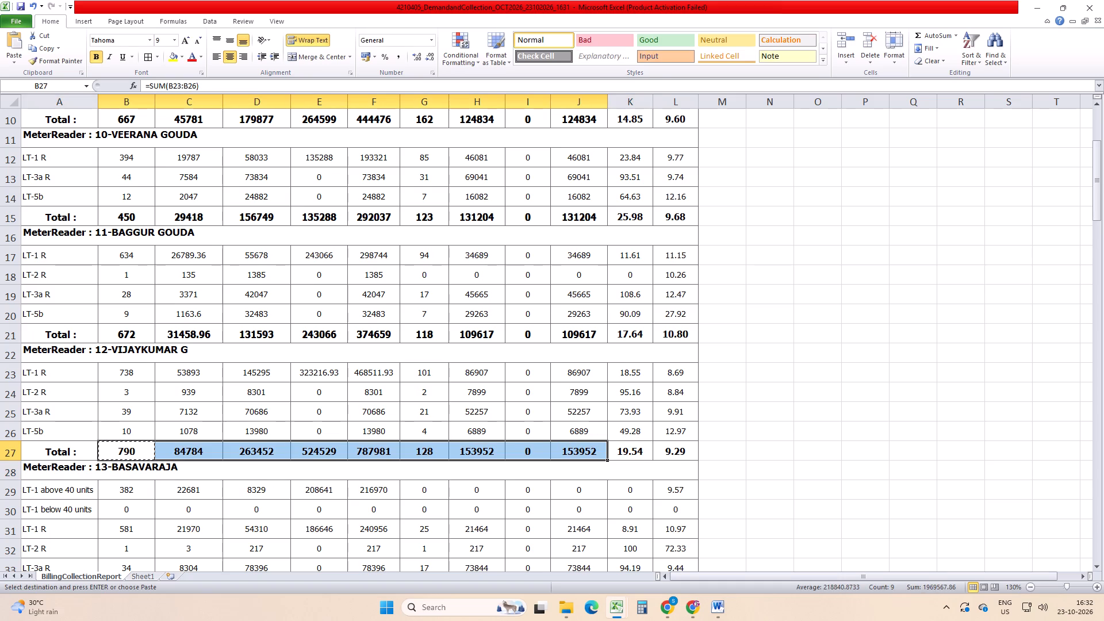
{"action": "key", "text": "ctrl+v"}
{"action": "key", "text": "ctrl+s"}
Delete the LT-1 above 40 units and LT-1 below 40 units rows in meter reader 13's section.
{"action": "key", "text": "Down"}
{"action": "key", "text": "Down"}
{"action": "key", "text": "shift+space"}
{"action": "key", "text": "shift+Down"}
{"action": "key", "text": "ctrl+minus"}
Replace the Live total in meter reader 13's Total row with =SUM(B29:B32).
{"action": "key", "text": "Down"}
{"action": "key", "text": "Left"}
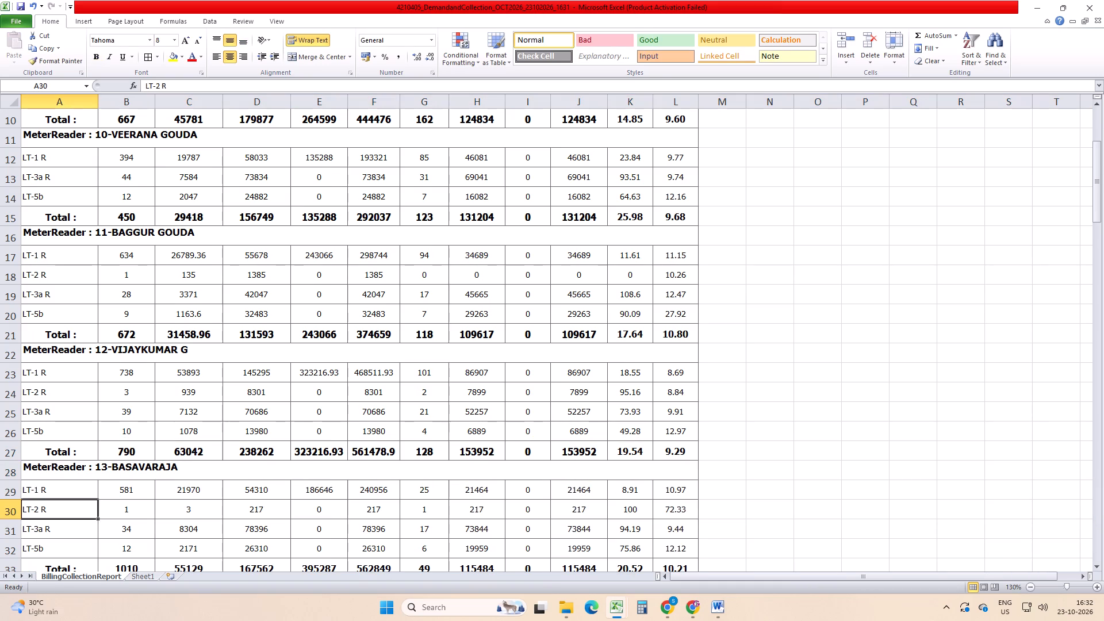
{"action": "key", "text": "Left"}
{"action": "key", "text": "Down"}
{"action": "key", "text": "Down"}
{"action": "key", "text": "Down"}
{"action": "key", "text": "Down"}
{"action": "key", "text": "Down"}
{"action": "key", "text": "Right"}
{"action": "key", "text": "Up"}
{"action": "key", "text": "Up"}
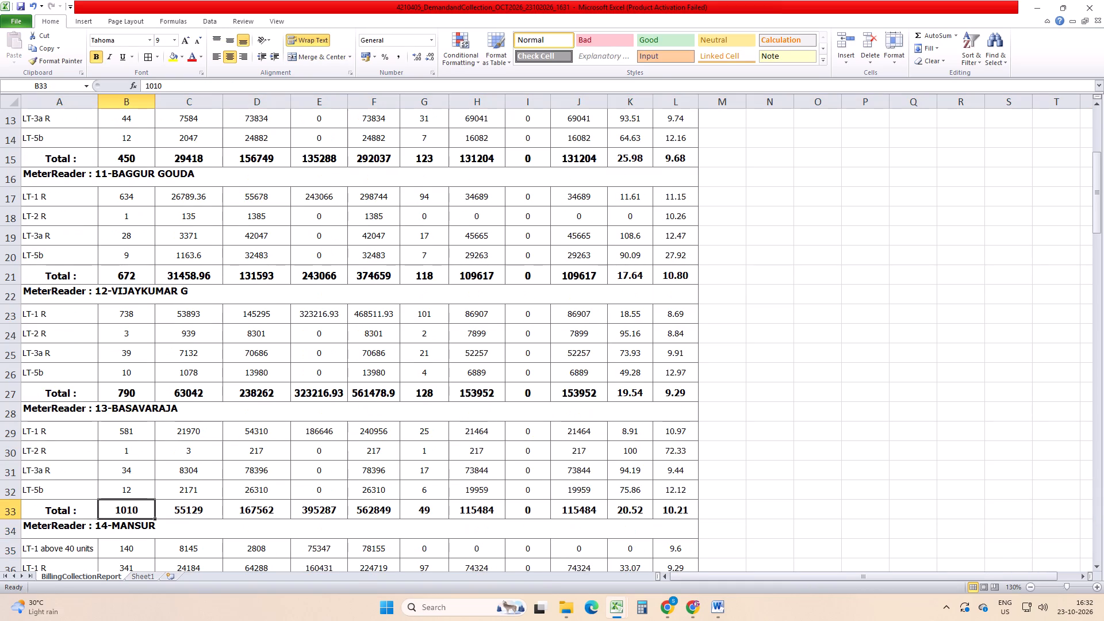
{"action": "key", "text": "alt+equal"}
{"action": "key", "text": "Return"}
Copy meter reader 13's Live total formula across the Total row through Total Collection and save the workbook.
{"action": "key", "text": "Up"}
{"action": "key", "text": "ctrl+c"}
{"action": "key", "text": "shift+Right"}
{"action": "key", "text": "shift+Right"}
{"action": "key", "text": "shift+Right"}
{"action": "key", "text": "shift+Right"}
{"action": "key", "text": "shift+Right"}
{"action": "key", "text": "shift+Right"}
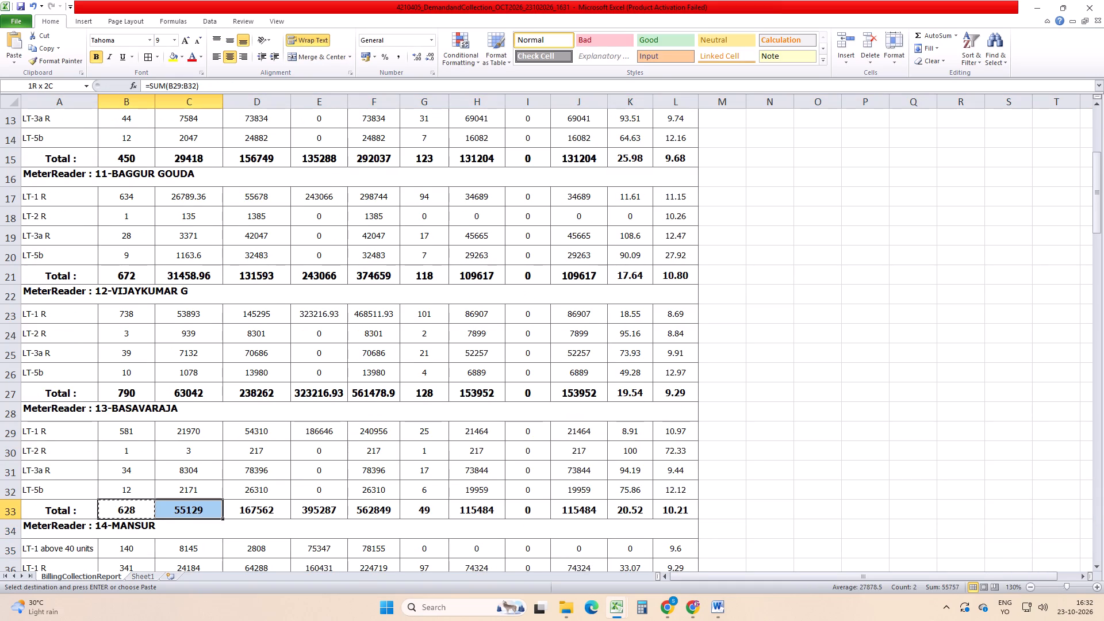
{"action": "key", "text": "shift+Right"}
{"action": "key", "text": "shift+Right"}
{"action": "key", "text": "ctrl+v"}
{"action": "key", "text": "ctrl+s"}
Delete the LT-1 above 40 units row in meter reader 14's section.
{"action": "key", "text": "Down"}
{"action": "key", "text": "Down"}
{"action": "key", "text": "Down"}
{"action": "key", "text": "Down"}
{"action": "key", "text": "Down"}
{"action": "key", "text": "Down"}
{"action": "key", "text": "Down"}
{"action": "key", "text": "Down"}
{"action": "key", "text": "Down"}
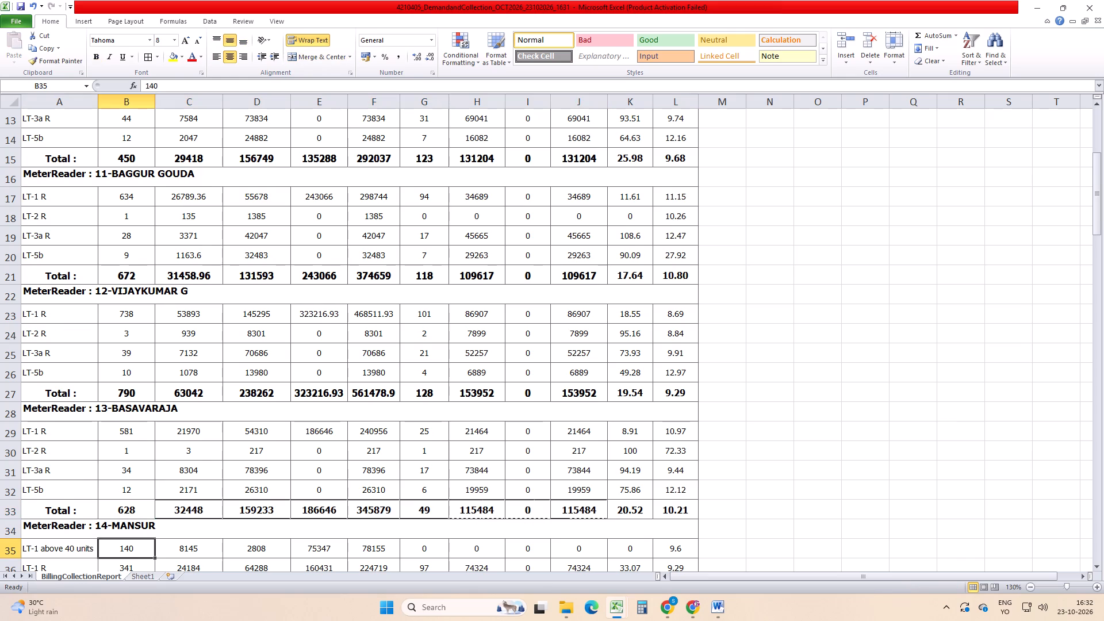
{"action": "key", "text": "Up"}
{"action": "key", "text": "Up"}
{"action": "key", "text": "Up"}
{"action": "key", "text": "Up"}
{"action": "key", "text": "Up"}
{"action": "key", "text": "Up"}
{"action": "key", "text": "Up"}
{"action": "key", "text": "Up"}
{"action": "key", "text": "Down"}
{"action": "key", "text": "shift+space"}
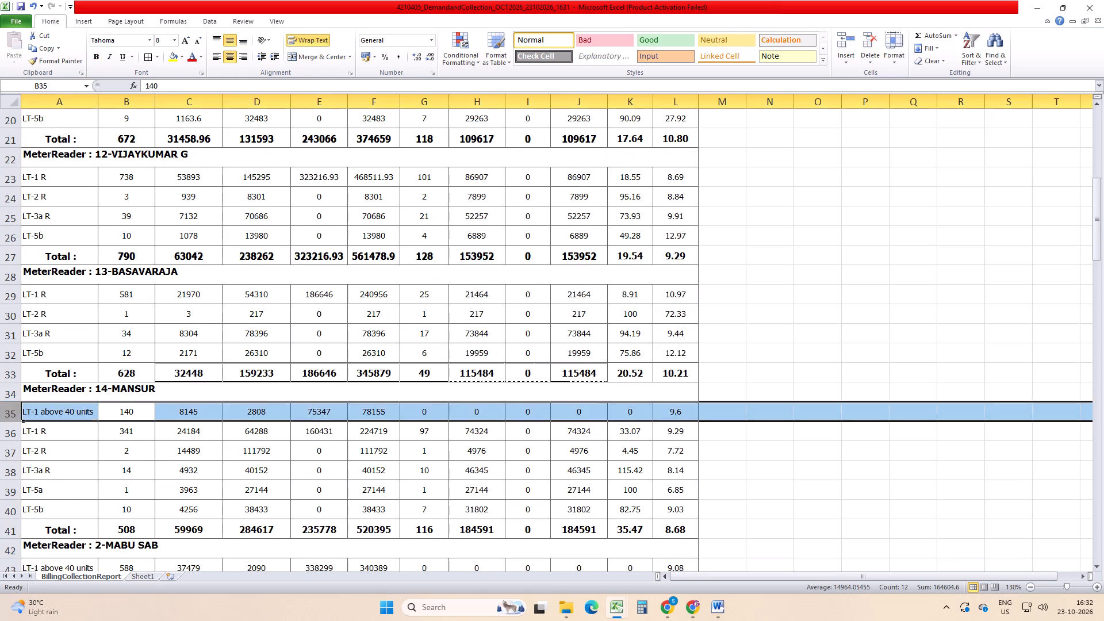
{"action": "key", "text": "ctrl+minus"}
Insert a row above meter reader 14's Total row and fill its label down as LT-5b.
{"action": "key", "text": "Down"}
{"action": "key", "text": "Left"}
{"action": "key", "text": "Down"}
{"action": "key", "text": "Down"}
{"action": "key", "text": "Down"}
{"action": "key", "text": "shift+space"}
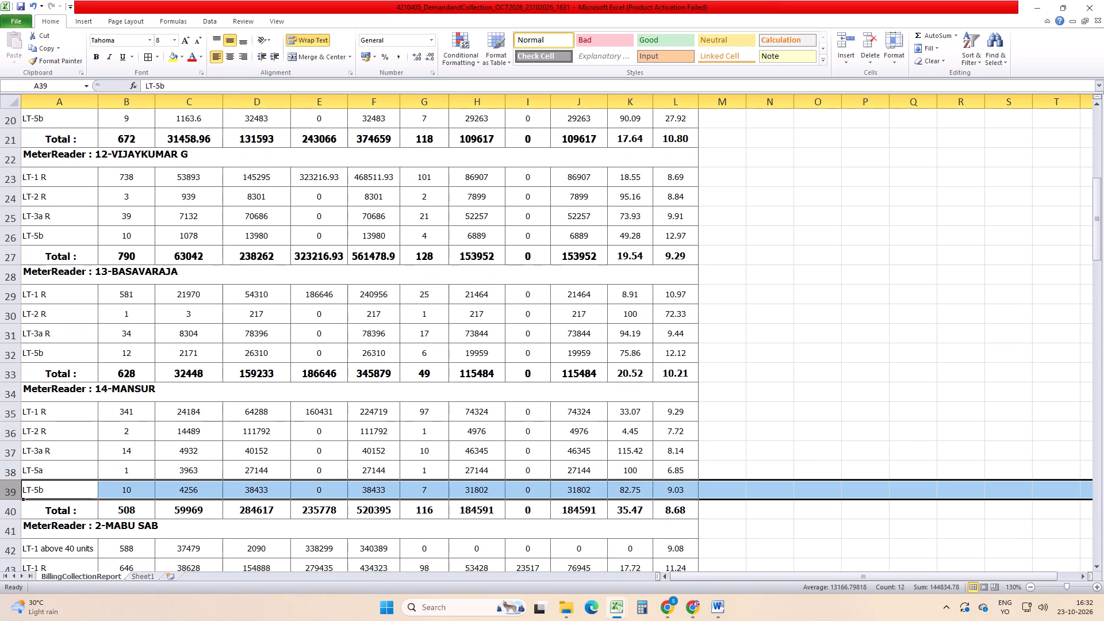
{"action": "key", "text": "Down"}
{"action": "key", "text": "shift+space"}
{"action": "key", "text": "ctrl+plus"}
{"action": "key", "text": "Up"}
{"action": "key", "text": "Down"}
{"action": "key", "text": "ctrl+d"}
Enter =B38+B39 as the Live value of the new LT-5b row to combine LT-5a and LT-5b.
{"action": "key", "text": "Right"}
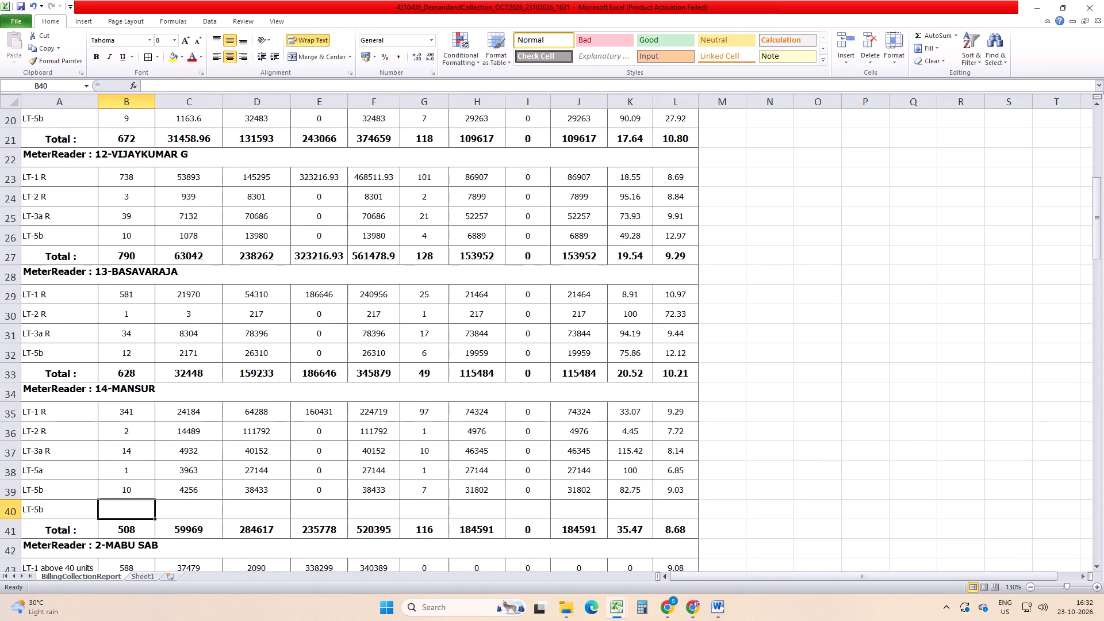
{"action": "key", "text": "equal"}
{"action": "key", "text": "Up"}
{"action": "key", "text": "Up"}
{"action": "key", "text": "plus"}
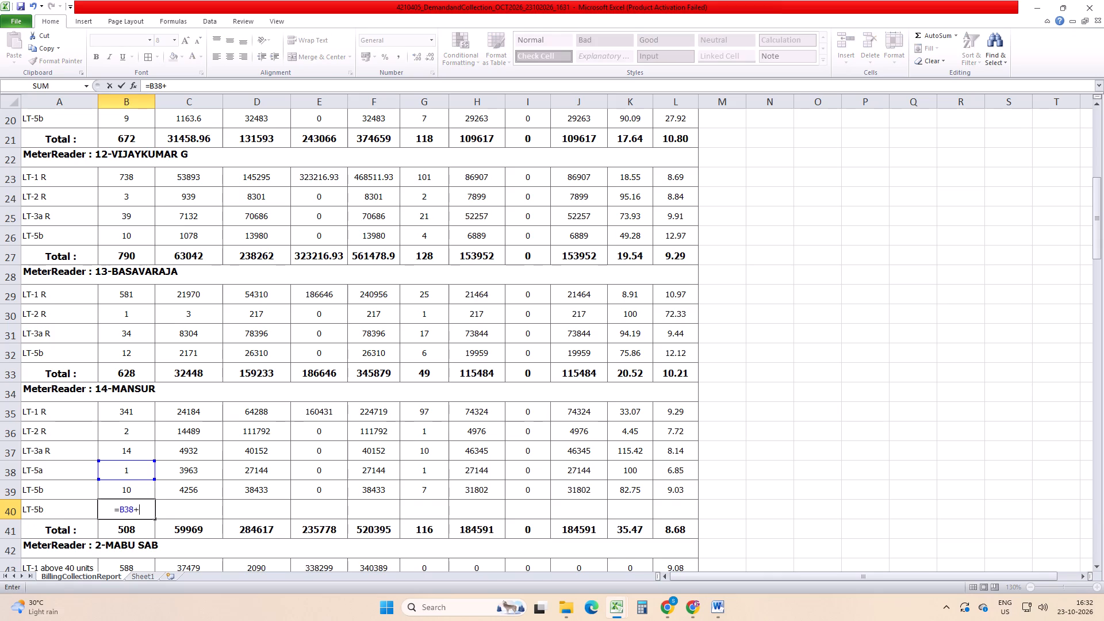
{"action": "key", "text": "Up"}
{"action": "key", "text": "Return"}
Copy the combined LT-5b formula across the new row through Total Collection.
{"action": "key", "text": "Up"}
{"action": "key", "text": "ctrl+c"}
{"action": "key", "text": "shift+Right"}
{"action": "key", "text": "shift+Right"}
{"action": "key", "text": "shift+Right"}
{"action": "key", "text": "shift+Right"}
{"action": "key", "text": "shift+Right"}
{"action": "key", "text": "shift+Right"}
{"action": "key", "text": "shift+Right"}
{"action": "key", "text": "shift+Right"}
{"action": "key", "text": "shift+Right"}
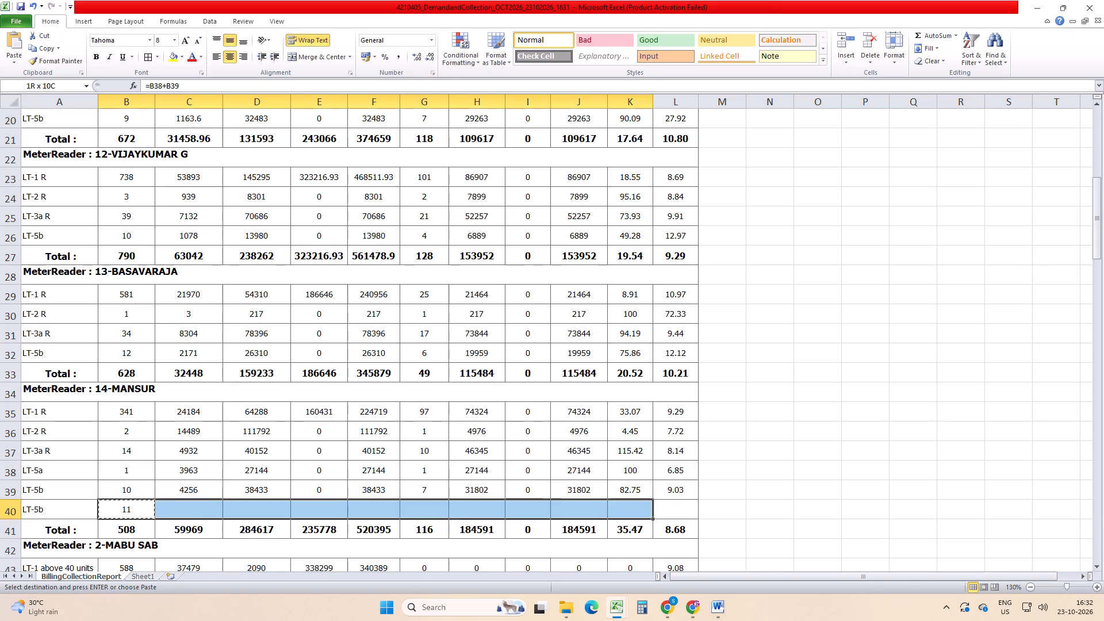
{"action": "key", "text": "shift+Left"}
{"action": "key", "text": "ctrl+v"}
Convert the combined LT-5b row's formulas to plain values by pasting them over themselves as values.
{"action": "key", "text": "ctrl+c"}
{"action": "key", "text": "Menu"}
{"action": "key", "text": "Down"}
{"action": "key", "text": "Down"}
{"action": "key", "text": "Right"}
{"action": "key", "text": "Return"}
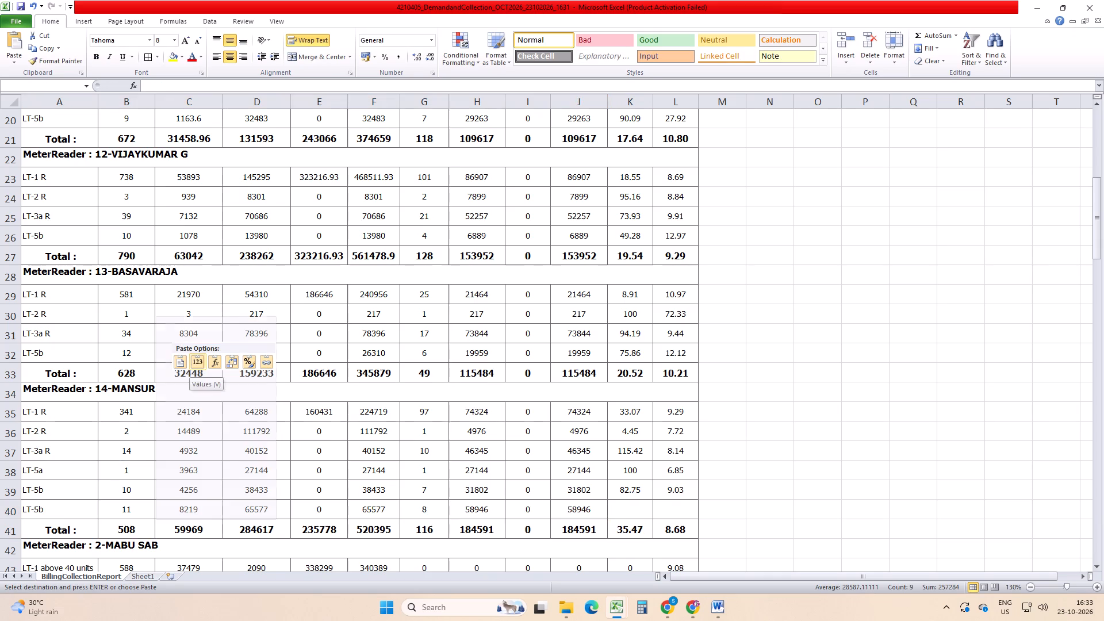
Delete the original LT-5a and LT-5b rows in meter reader 14's section, keeping the combined LT-5b row.
{"action": "key", "text": "Up"}
{"action": "key", "text": "Up"}
{"action": "key", "text": "shift+Down"}
{"action": "key", "text": "shift+space"}
{"action": "key", "text": "ctrl+minus"}
Replace the Live total in meter reader 14's Total row with =SUM(B35:B38).
{"action": "key", "text": "Down"}
{"action": "key", "text": "Down"}
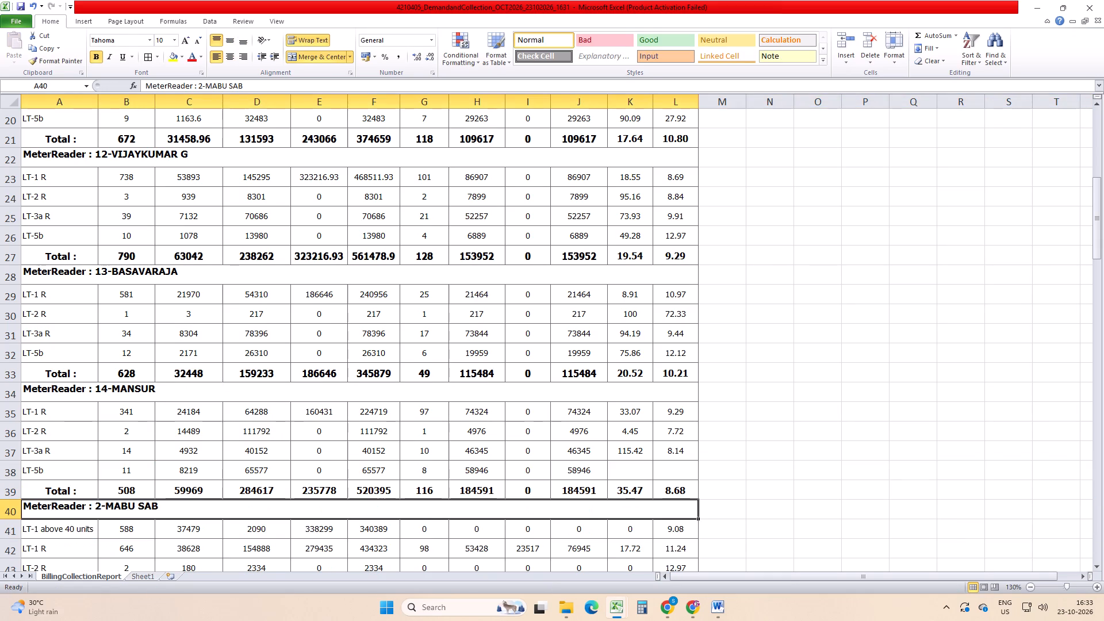
{"action": "key", "text": "Up"}
{"action": "key", "text": "Right"}
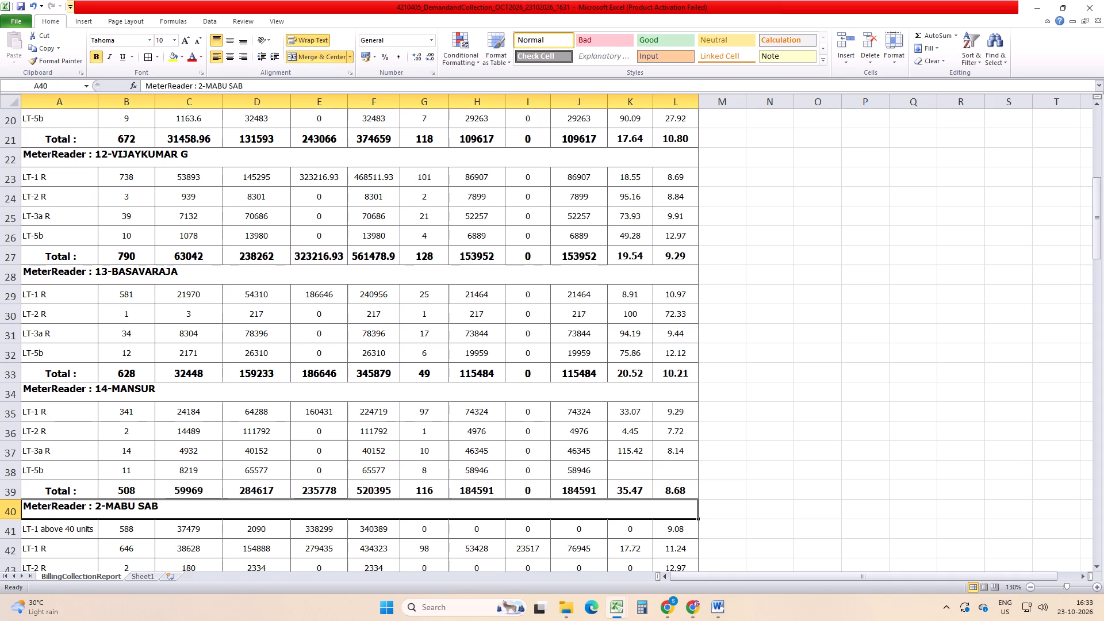
{"action": "left_click", "coordinate": [103, 473]}
{"action": "left_click", "coordinate": [111, 504]}
{"action": "left_click", "coordinate": [114, 495]}
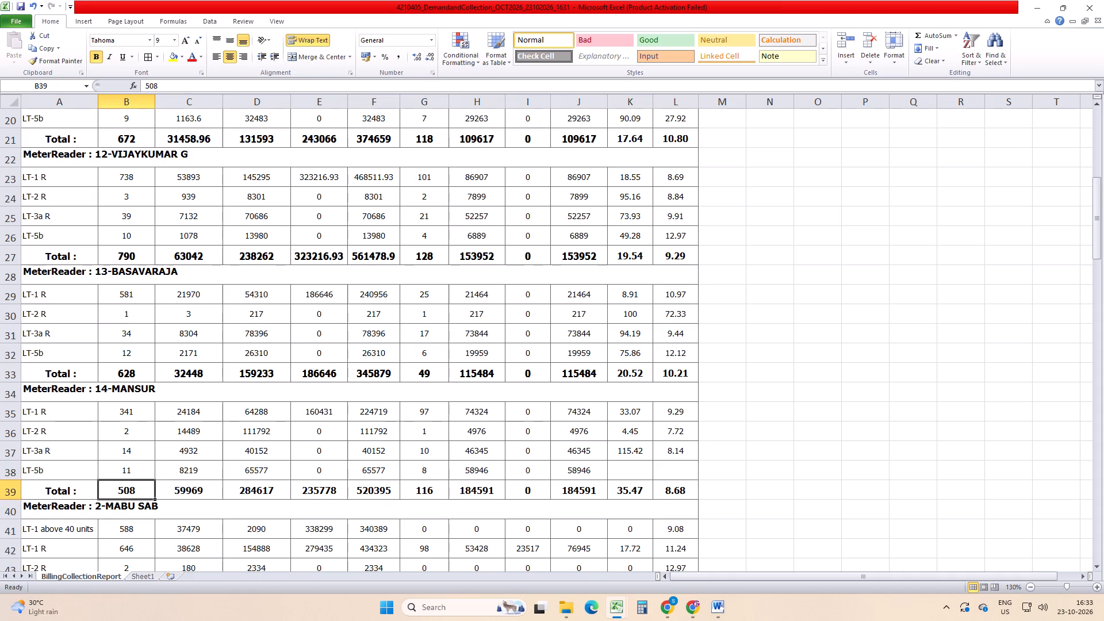
{"action": "key", "text": "alt+equal"}
{"action": "key", "text": "Return"}
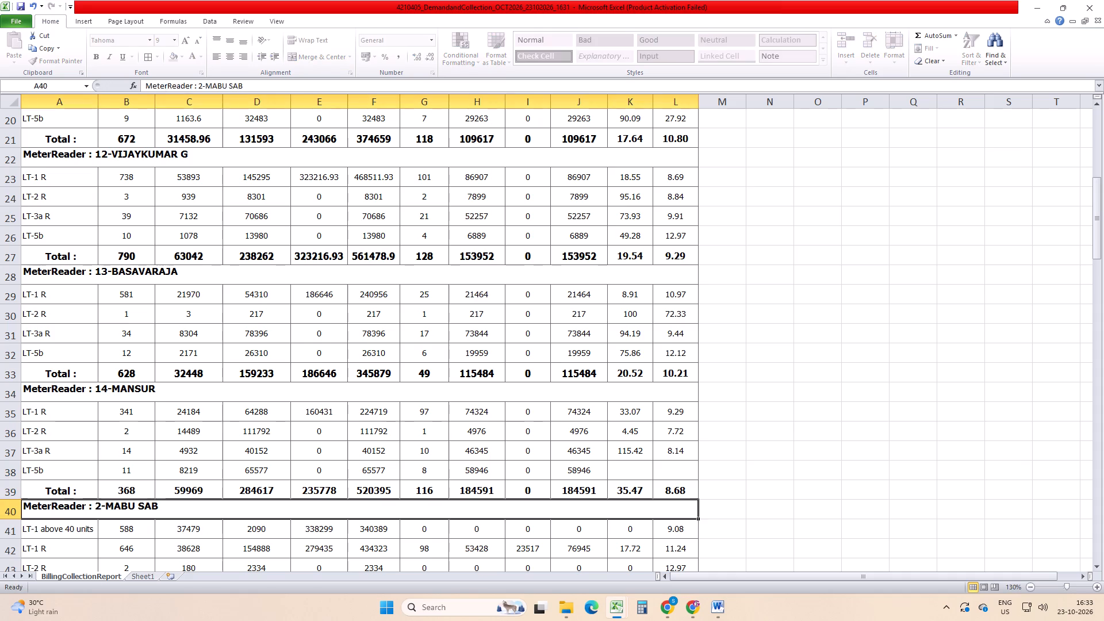
Copy meter reader 14's Live total formula across the Total row through Total Collection and save the workbook.
{"action": "key", "text": "Up"}
{"action": "key", "text": "ctrl+c"}
{"action": "key", "text": "shift+Right"}
{"action": "key", "text": "shift+Right"}
{"action": "key", "text": "shift+Right"}
{"action": "key", "text": "shift+Right"}
{"action": "key", "text": "shift+Right"}
{"action": "key", "text": "shift+Right"}
{"action": "key", "text": "shift+Right"}
{"action": "key", "text": "shift+Right"}
{"action": "key", "text": "ctrl+v"}
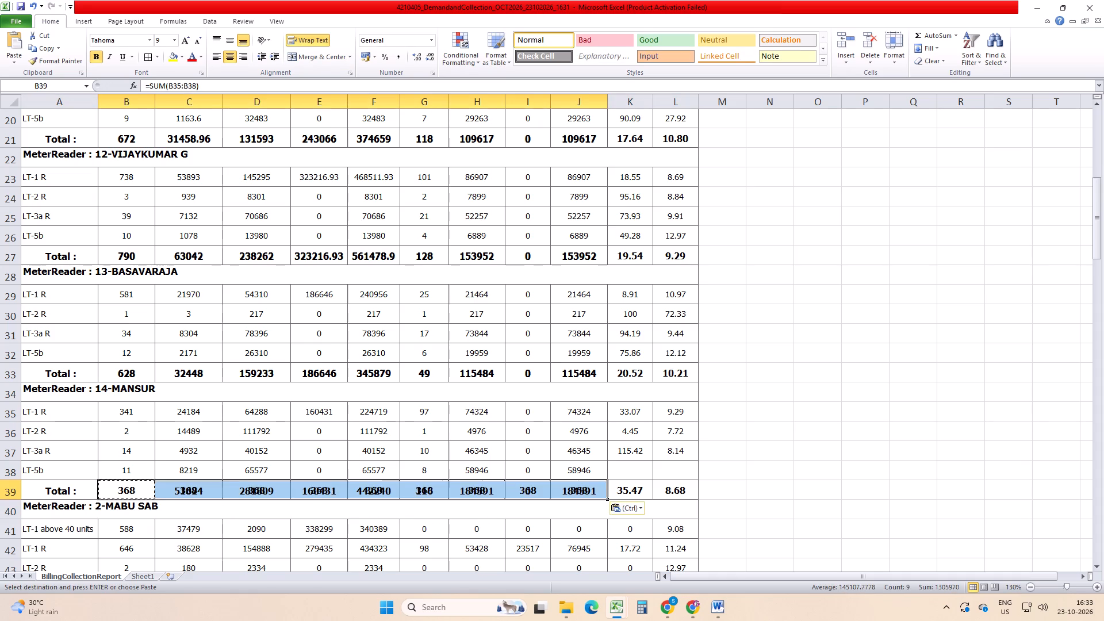
{"action": "key", "text": "ctrl+s"}
Delete the LT-1 above 40 units row in meter reader 2's section.
{"action": "key", "text": "Down"}
{"action": "key", "text": "Down"}
{"action": "key", "text": "Down"}
{"action": "key", "text": "Down"}
{"action": "key", "text": "Down"}
{"action": "key", "text": "Down"}
{"action": "key", "text": "Down"}
{"action": "key", "text": "Down"}
{"action": "key", "text": "Down"}
{"action": "key", "text": "Down"}
{"action": "key", "text": "Up"}
{"action": "key", "text": "Up"}
{"action": "key", "text": "Up"}
{"action": "key", "text": "Up"}
{"action": "key", "text": "Up"}
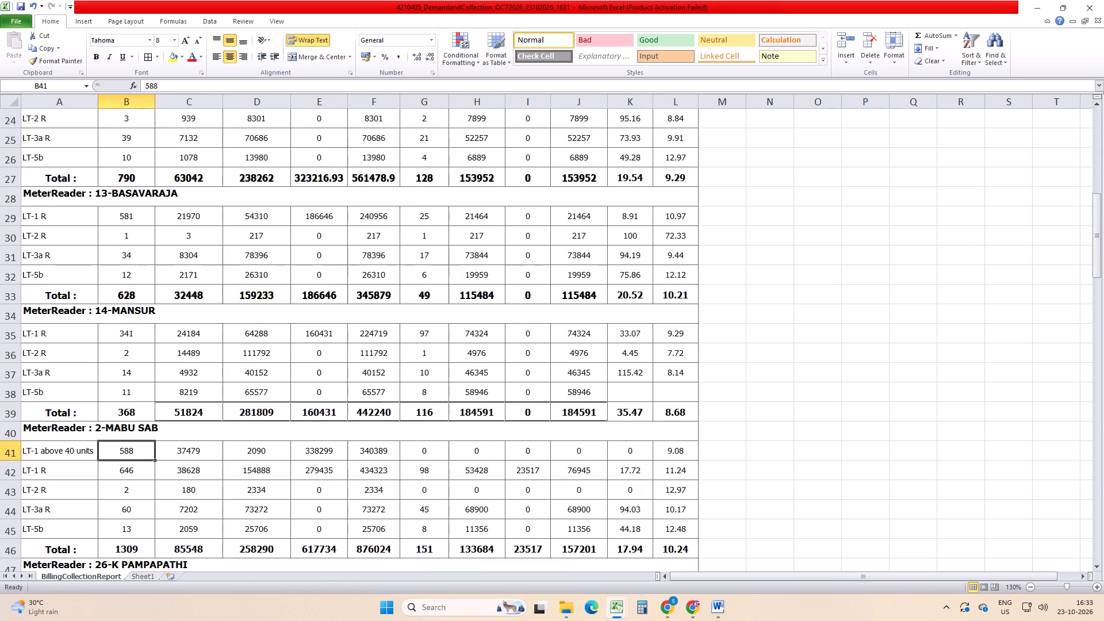
{"action": "key", "text": "shift+space"}
{"action": "key", "text": "ctrl+minus"}
Replace the Live total in meter reader 2's Total row with =SUM(B41:B44).
{"action": "key", "text": "Down"}
{"action": "key", "text": "Down"}
{"action": "key", "text": "Down"}
{"action": "key", "text": "Down"}
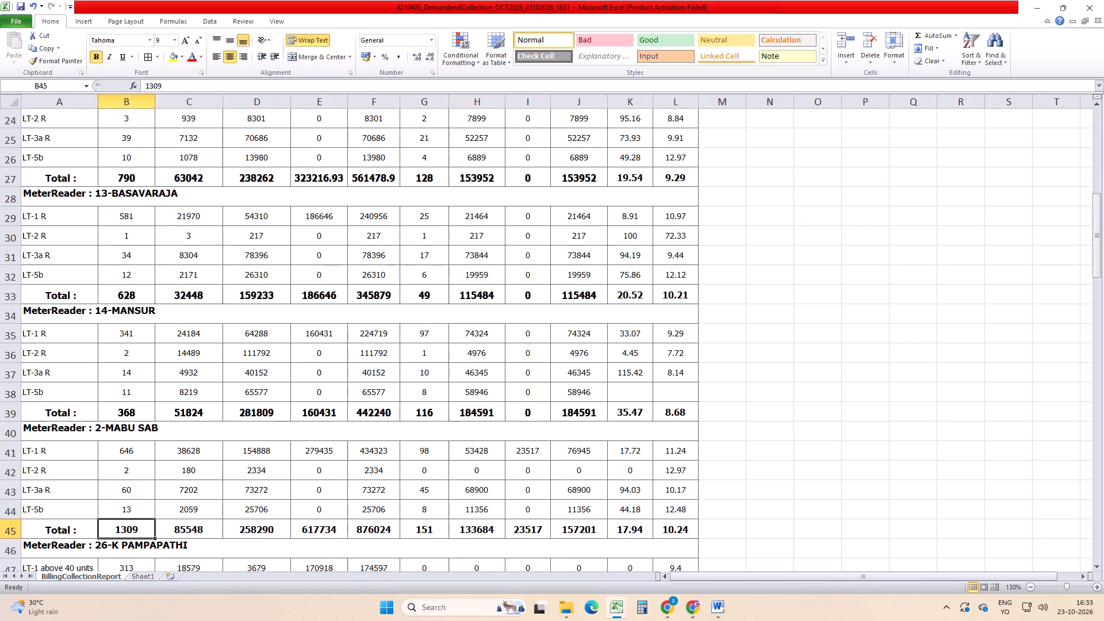
{"action": "key", "text": "alt+equal"}
{"action": "key", "text": "Return"}
Copy meter reader 2's Live total formula across the Total row through Total Collection and save the workbook.
{"action": "key", "text": "Up"}
{"action": "key", "text": "ctrl+c"}
{"action": "key", "text": "shift+Right"}
{"action": "key", "text": "shift+Right"}
{"action": "key", "text": "shift+Right"}
{"action": "key", "text": "shift+Right"}
{"action": "key", "text": "shift+Right"}
{"action": "key", "text": "shift+Right"}
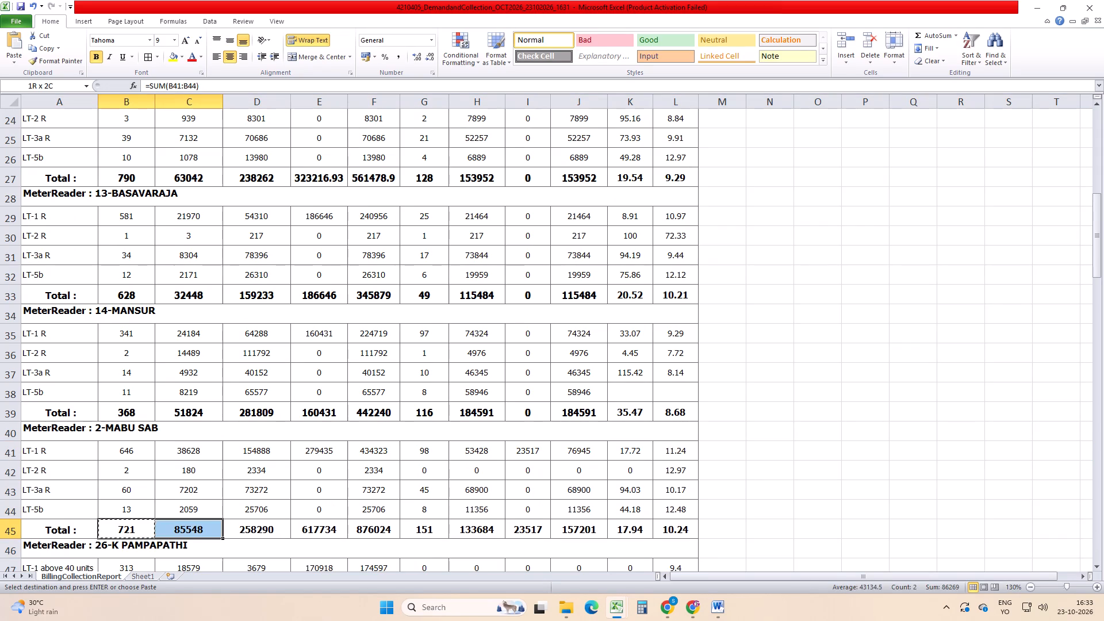
{"action": "key", "text": "shift+Right"}
{"action": "key", "text": "shift+Right"}
{"action": "key", "text": "ctrl+v"}
{"action": "key", "text": "ctrl+s"}
Delete the LT-1 above 40 units row in meter reader 26's section.
{"action": "key", "text": "Down"}
{"action": "key", "text": "Down"}
{"action": "key", "text": "Down"}
{"action": "key", "text": "Down"}
{"action": "key", "text": "Down"}
{"action": "key", "text": "Down"}
{"action": "key", "text": "Down"}
{"action": "key", "text": "Down"}
{"action": "key", "text": "Down"}
{"action": "key", "text": "Down"}
{"action": "key", "text": "Down"}
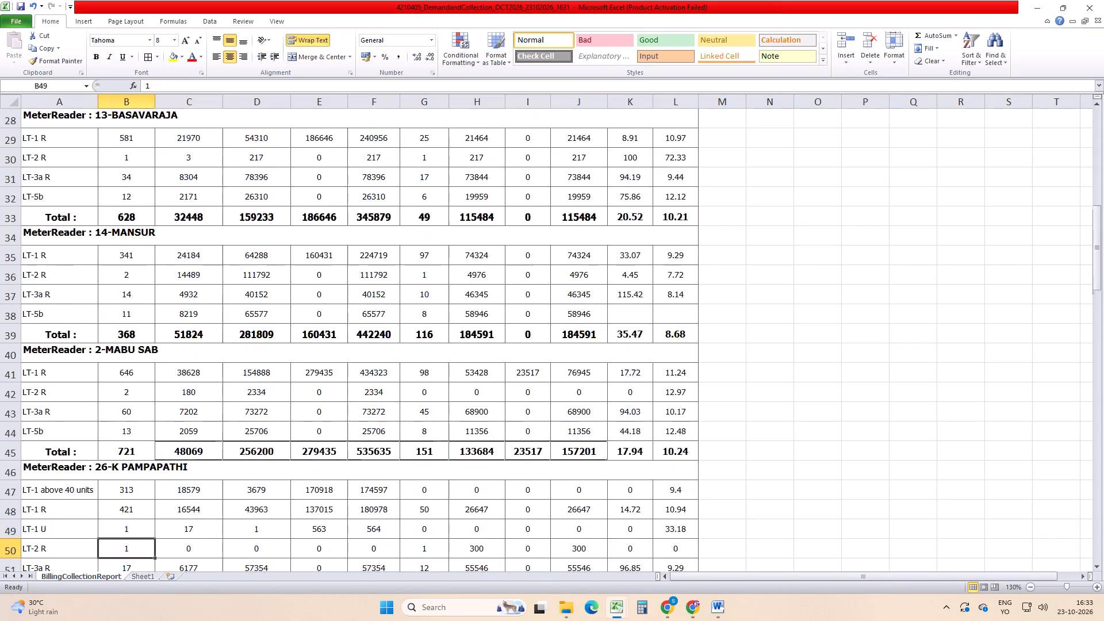
{"action": "key", "text": "Up"}
{"action": "key", "text": "Up"}
{"action": "key", "text": "Up"}
{"action": "key", "text": "Up"}
{"action": "key", "text": "Up"}
{"action": "key", "text": "Up"}
{"action": "key", "text": "Up"}
{"action": "key", "text": "Up"}
{"action": "key", "text": "Up"}
{"action": "key", "text": "shift+space"}
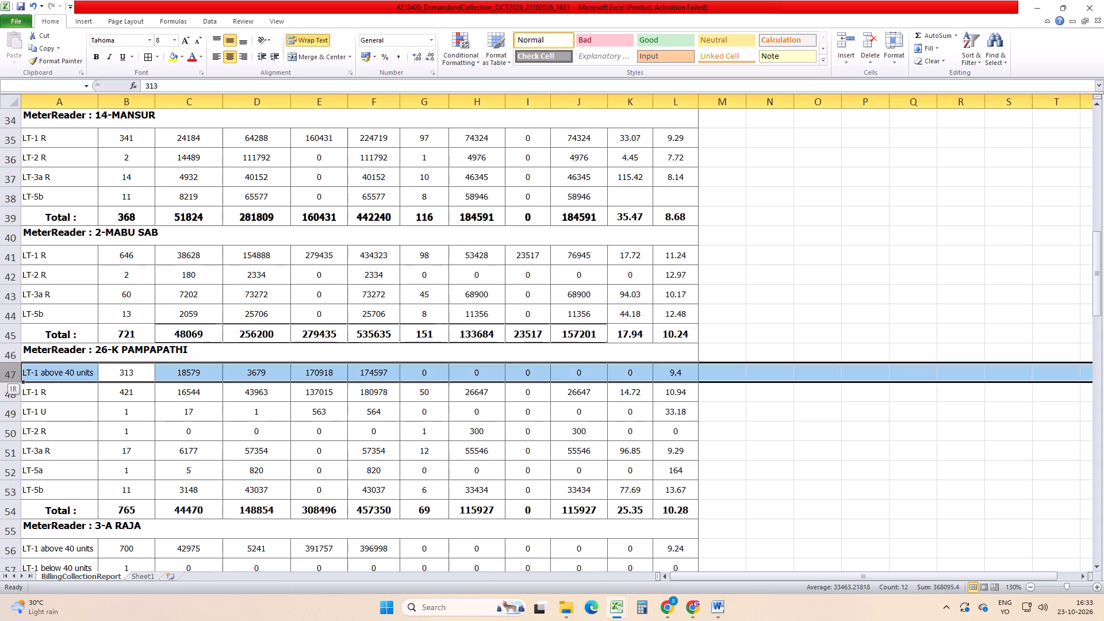
{"action": "key", "text": "ctrl+minus"}
Insert a row below LT-1 U in meter reader 26's section and fill its label down as LT-1 U.
{"action": "key", "text": "Down"}
{"action": "key", "text": "Left"}
{"action": "key", "text": "Down"}
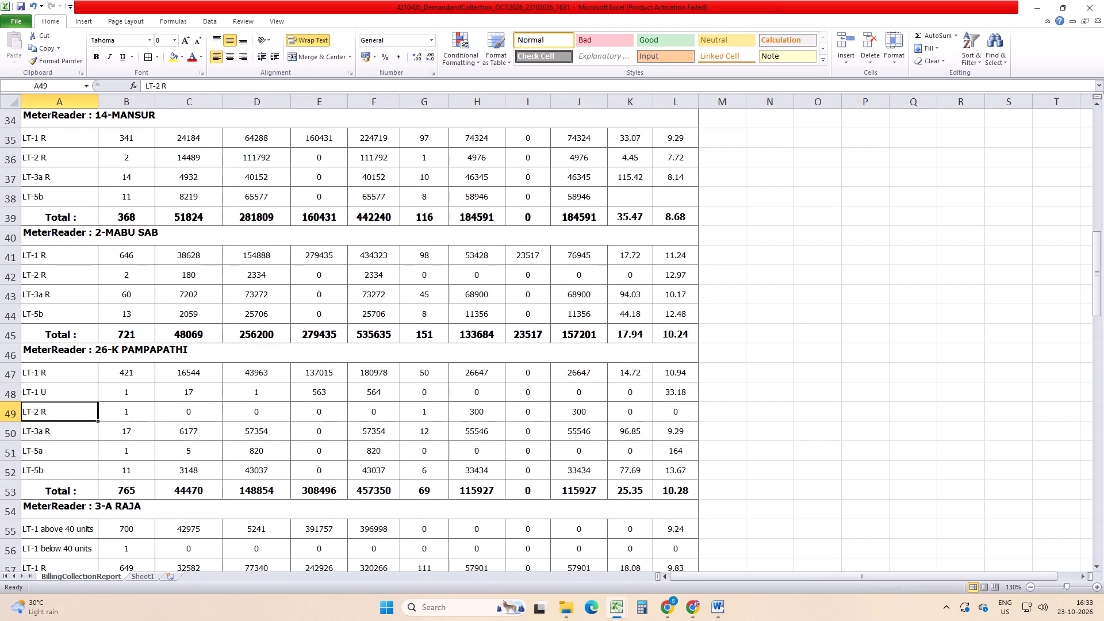
{"action": "key", "text": "shift+space"}
{"action": "key", "text": "ctrl+plus"}
{"action": "key", "text": "Up"}
{"action": "key", "text": "Down"}
{"action": "key", "text": "ctrl+d"}
{"action": "key", "text": "Right"}
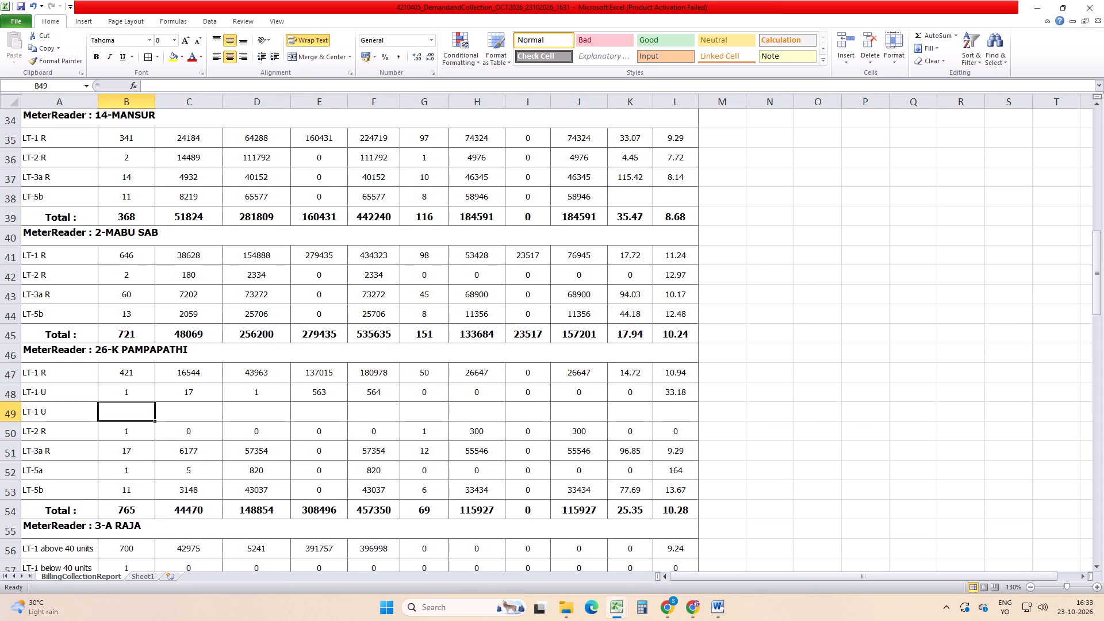
Enter =B47+B48 as the new LT-1 U row's Live value to combine the LT-1 R and LT-1 U rows.
{"action": "key", "text": "equal"}
{"action": "key", "text": "Up"}
{"action": "key", "text": "Up"}
{"action": "key", "text": "plus"}
{"action": "key", "text": "Up"}
{"action": "key", "text": "Return"}
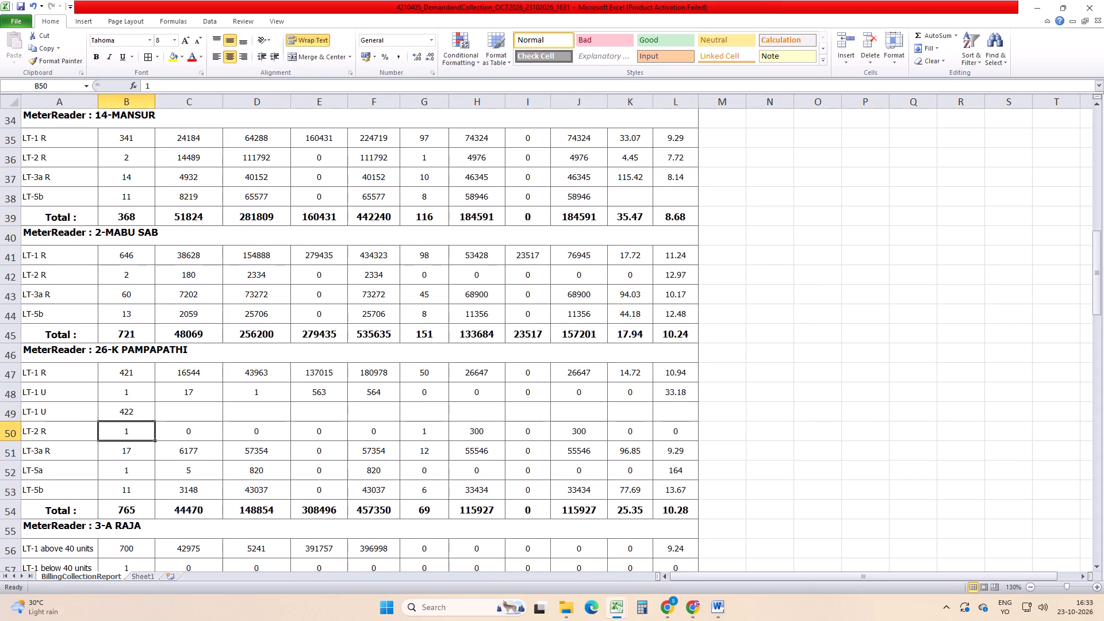
Copy the combined LT-1 row's Live formula across that row through Total Collection.
{"action": "key", "text": "Up"}
{"action": "key", "text": "ctrl+c"}
{"action": "key", "text": "shift+Right"}
{"action": "key", "text": "shift+Right"}
{"action": "key", "text": "shift+Right"}
{"action": "key", "text": "shift+Right"}
{"action": "key", "text": "shift+Right"}
{"action": "key", "text": "shift+Right"}
{"action": "key", "text": "shift+Right"}
{"action": "key", "text": "shift+Right"}
{"action": "key", "text": "ctrl+v"}
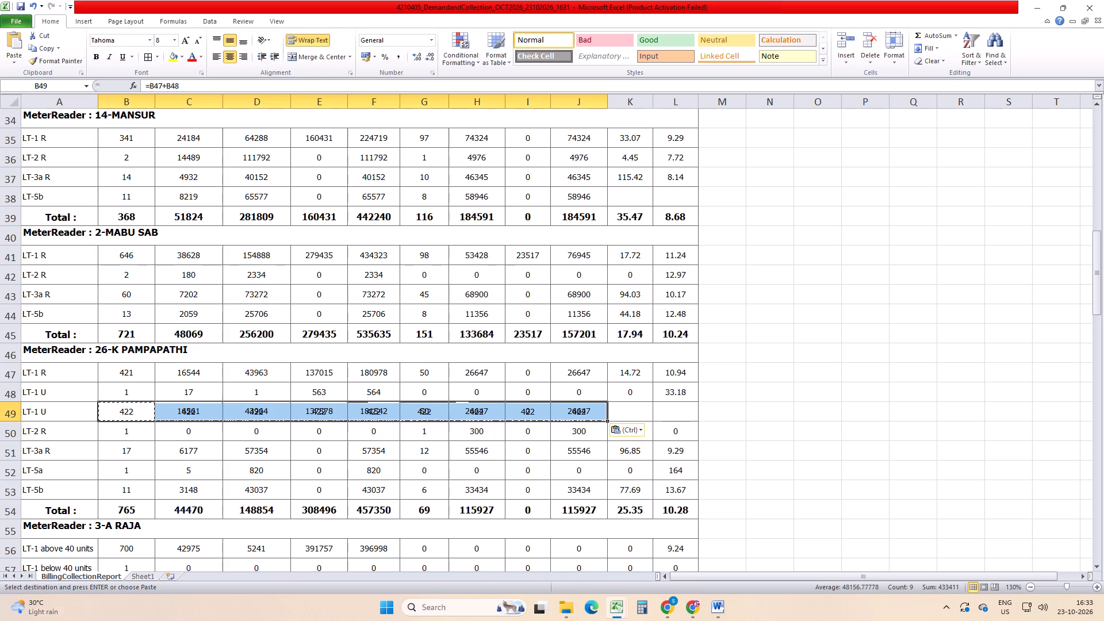
Convert the combined LT-1 row's formulas from Live through Total Collection to fixed values.
{"action": "key", "text": "ctrl+c"}
{"action": "key", "text": "Menu"}
{"action": "key", "text": "Down"}
{"action": "key", "text": "Down"}
{"action": "key", "text": "Right"}
{"action": "key", "text": "Return"}
Delete the original LT-1 R and LT-1 U rows in meter reader 26's section, keeping the combined row.
{"action": "key", "text": "Up"}
{"action": "key", "text": "Up"}
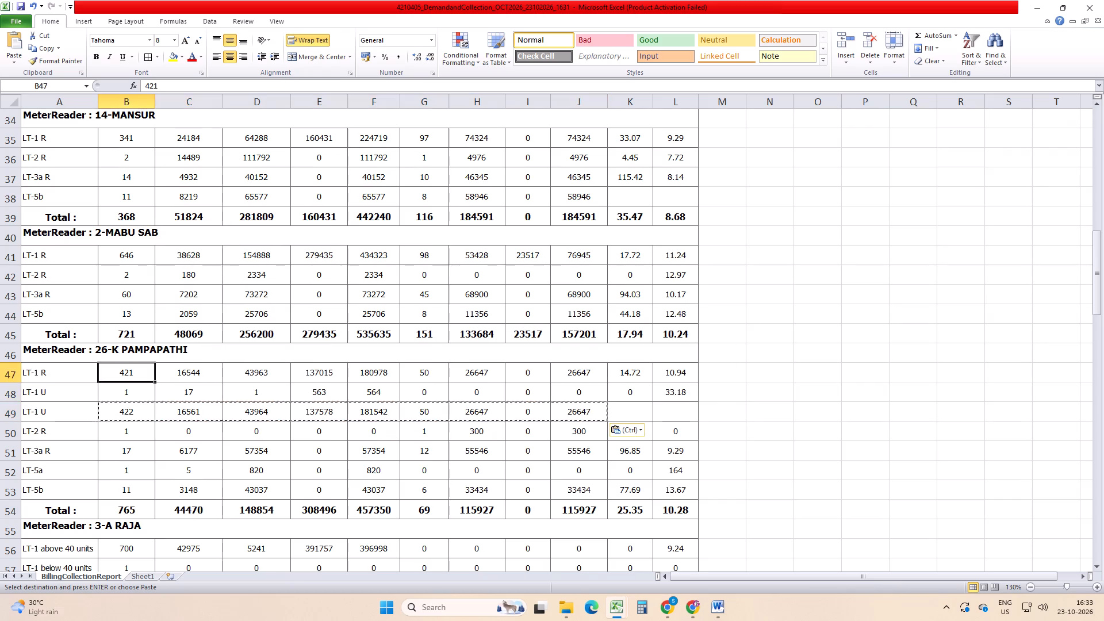
{"action": "key", "text": "shift+Down"}
{"action": "key", "text": "shift+space"}
{"action": "key", "text": "ctrl+minus"}
Insert a row above the Total row in meter reader 26's section and fill its label down as LT-5b.
{"action": "key", "text": "Down"}
{"action": "key", "text": "Down"}
{"action": "key", "text": "Down"}
{"action": "key", "text": "Down"}
{"action": "key", "text": "Down"}
{"action": "key", "text": "shift+space"}
{"action": "key", "text": "ctrl+shift+plus"}
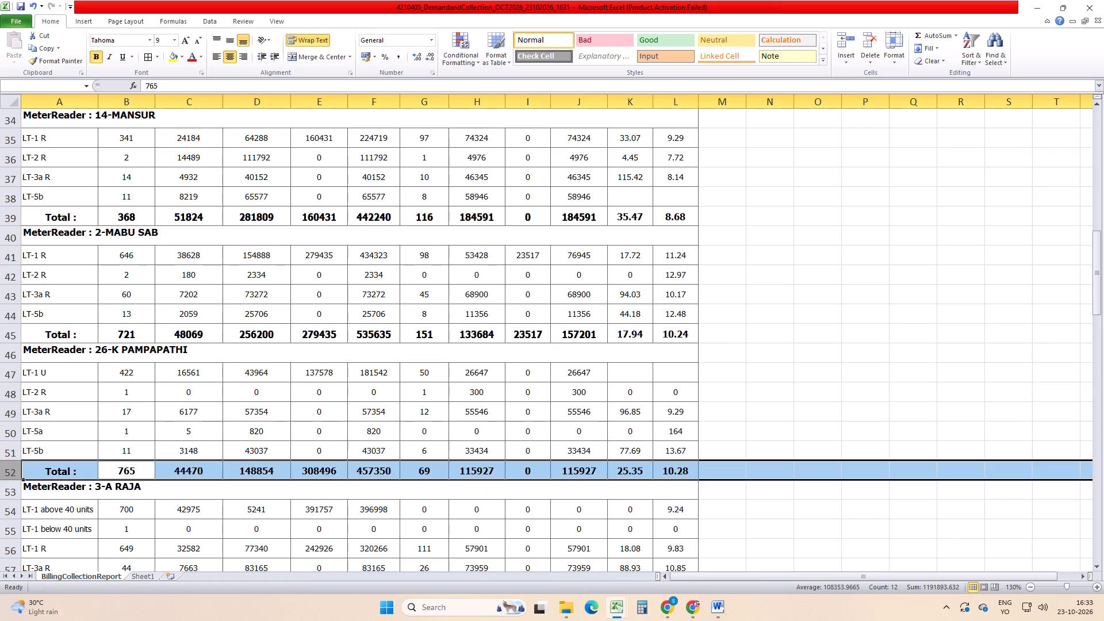
{"action": "key", "text": "Up"}
{"action": "key", "text": "Down"}
{"action": "key", "text": "Left"}
{"action": "key", "text": "shift+space"}
{"action": "key", "text": "ctrl+plus"}
{"action": "key", "text": "Down"}
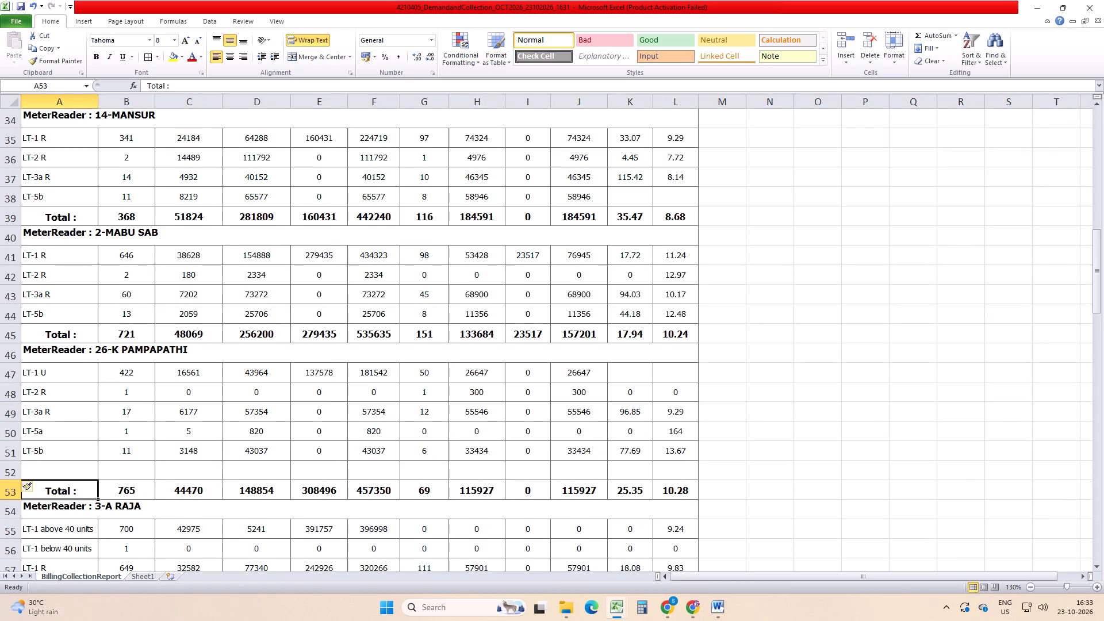
{"action": "key", "text": "Up"}
{"action": "key", "text": "ctrl+d"}
{"action": "key", "text": "Right"}
Enter =B50+B51 as the new LT-5b row's Live value to combine the LT-5a and LT-5b rows.
{"action": "key", "text": "equal"}
{"action": "key", "text": "Up"}
{"action": "key", "text": "Up"}
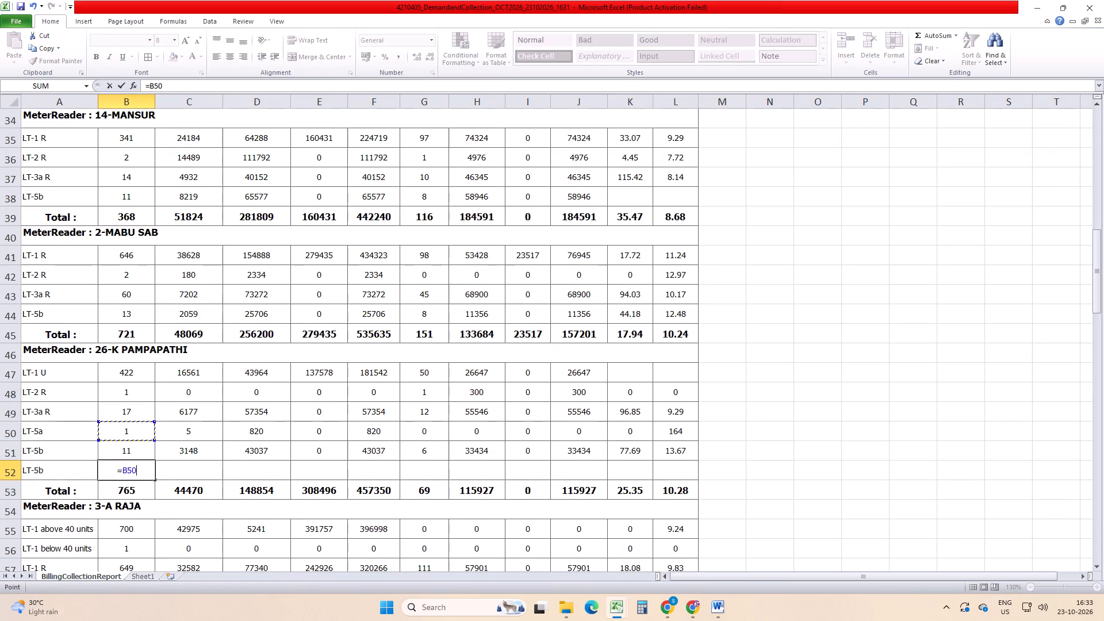
{"action": "key", "text": "plus"}
{"action": "key", "text": "Up"}
{"action": "key", "text": "Return"}
Copy the combined LT-5b row's Live formula across that row through Total Collection.
{"action": "key", "text": "Up"}
{"action": "key", "text": "ctrl+c"}
{"action": "key", "text": "shift+Right"}
{"action": "key", "text": "shift+Right"}
{"action": "key", "text": "shift+Right"}
{"action": "key", "text": "shift+Right"}
{"action": "key", "text": "shift+Right"}
{"action": "key", "text": "shift+Right"}
{"action": "key", "text": "shift+Right"}
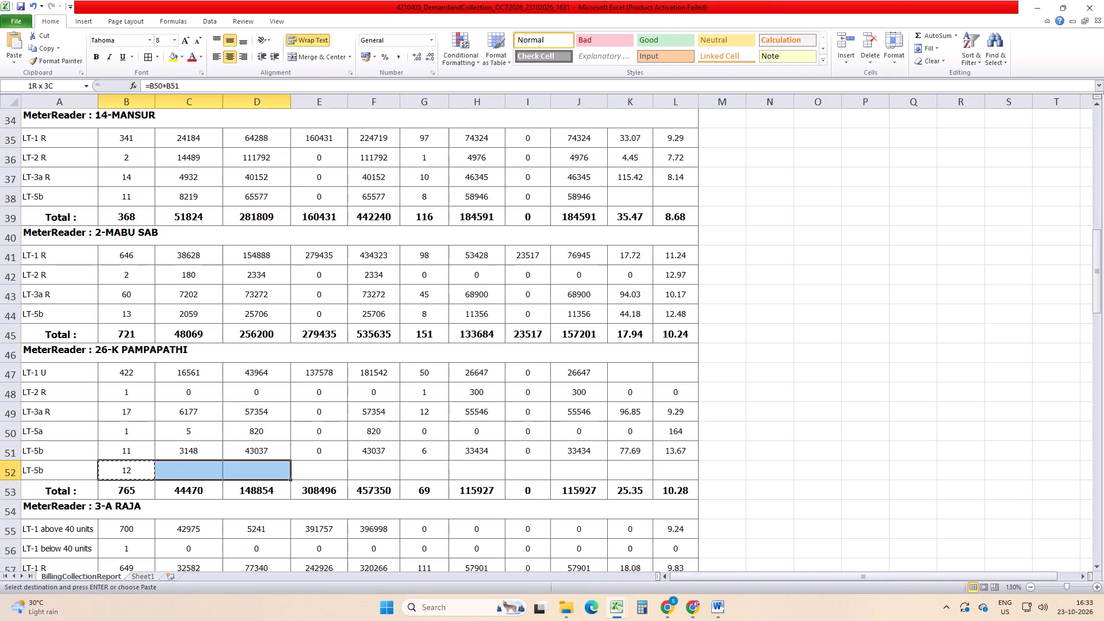
{"action": "key", "text": "shift+Right"}
{"action": "key", "text": "ctrl+v"}
Convert the combined LT-5b row's formulas from Live through Total Collection to fixed values.
{"action": "key", "text": "ctrl+c"}
{"action": "key", "text": "Menu"}
{"action": "key", "text": "Down"}
{"action": "key", "text": "Right"}
{"action": "key", "text": "Down"}
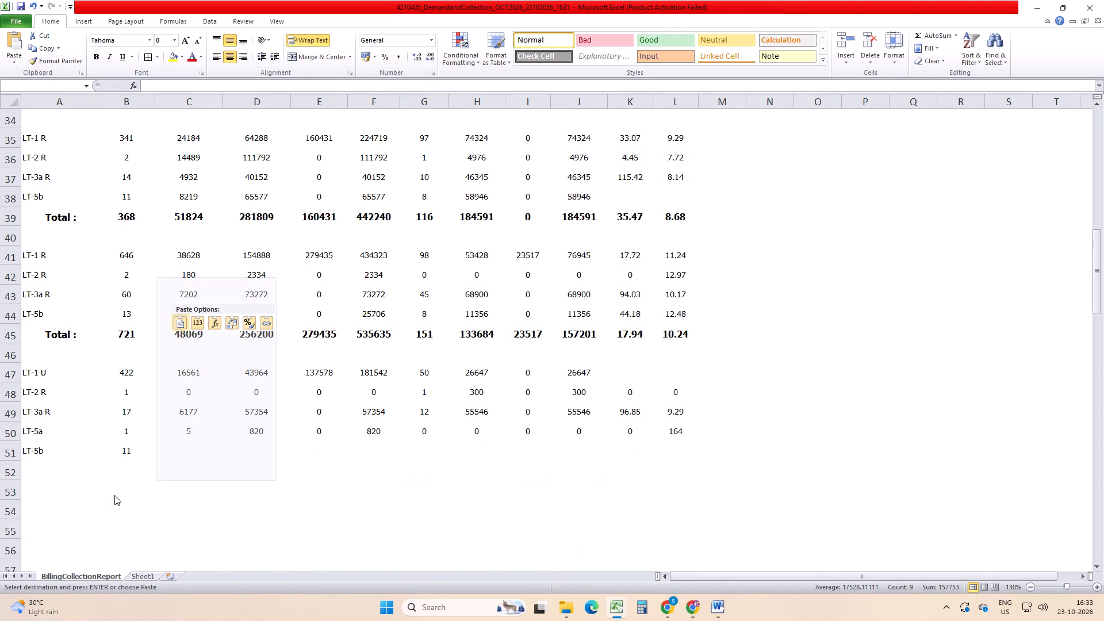
{"action": "key", "text": "Right"}
{"action": "key", "text": "Return"}
Delete the original LT-5a and LT-5b rows in meter reader 26's section, keeping the combined row.
{"action": "key", "text": "Up"}
{"action": "key", "text": "Up"}
{"action": "key", "text": "shift+Down"}
{"action": "key", "text": "shift+space"}
{"action": "key", "text": "ctrl+minus"}
Replace the Live total in meter reader 26's Total row with =SUM(B47:B50).
{"action": "key", "text": "Down"}
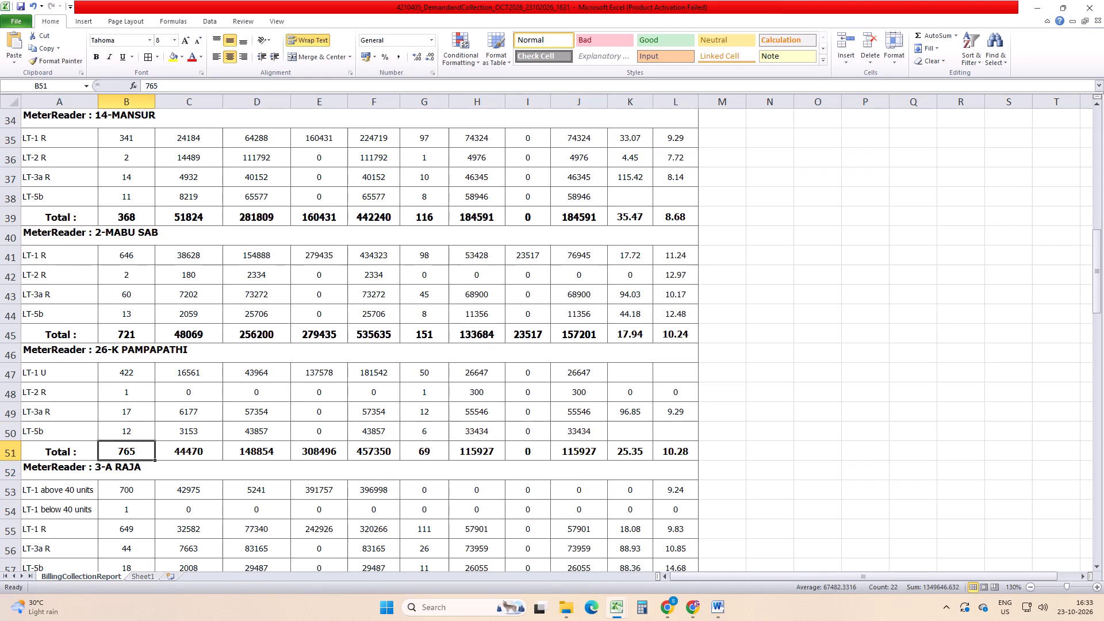
{"action": "key", "text": "alt+equal"}
{"action": "key", "text": "Return"}
Copy meter reader 26's Live total formula across the Total row through Total Collection and save the workbook.
{"action": "key", "text": "Up"}
{"action": "key", "text": "ctrl+c"}
{"action": "key", "text": "shift+Right"}
{"action": "key", "text": "shift+Right"}
{"action": "key", "text": "shift+Right"}
{"action": "key", "text": "shift+Right"}
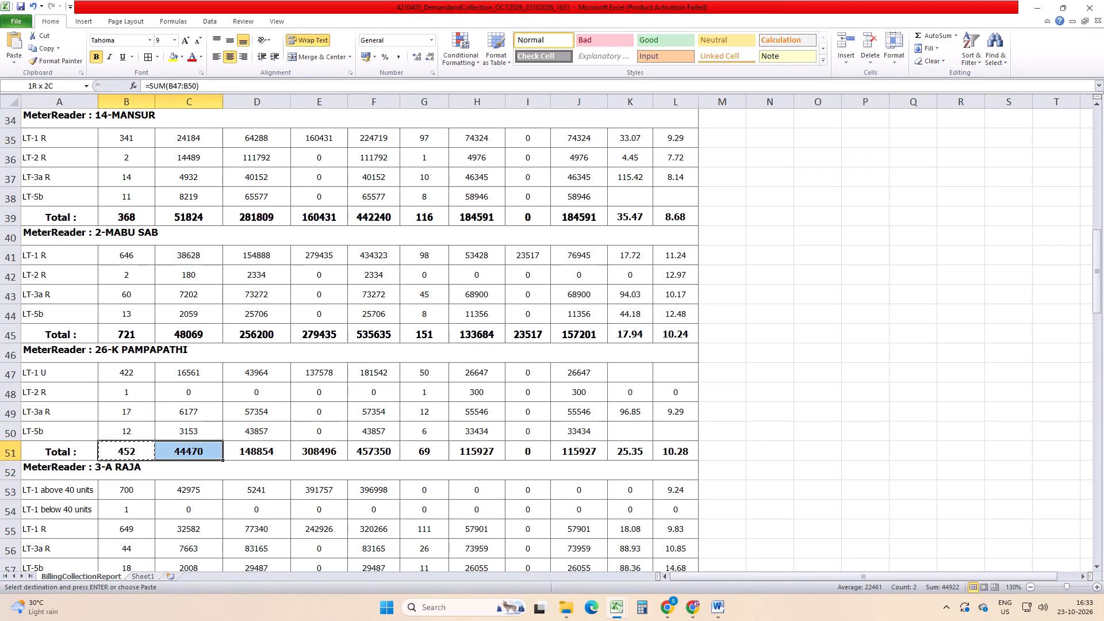
{"action": "key", "text": "shift+Right"}
{"action": "key", "text": "shift+Right"}
{"action": "key", "text": "shift+Right"}
{"action": "key", "text": "shift+Right"}
{"action": "key", "text": "ctrl+v"}
{"action": "key", "text": "ctrl+s"}
Delete the LT-1 above 40 units and LT-1 below 40 units rows in meter reader 3's section.
{"action": "key", "text": "Down"}
{"action": "key", "text": "Down"}
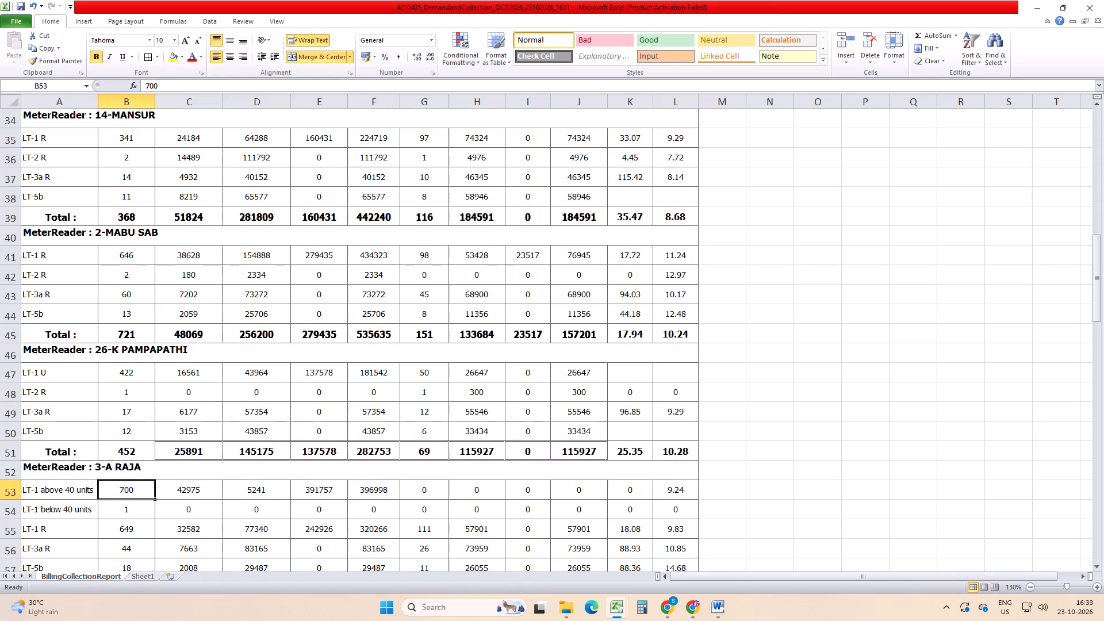
{"action": "key", "text": "shift+space"}
{"action": "key", "text": "ctrl+minus"}
{"action": "key", "text": "ctrl+minus"}
Replace the Live total in meter reader 3's Total row with =SUM(B53:B55).
{"action": "key", "text": "Down"}
{"action": "key", "text": "Down"}
{"action": "key", "text": "Down"}
{"action": "key", "text": "alt+equal"}
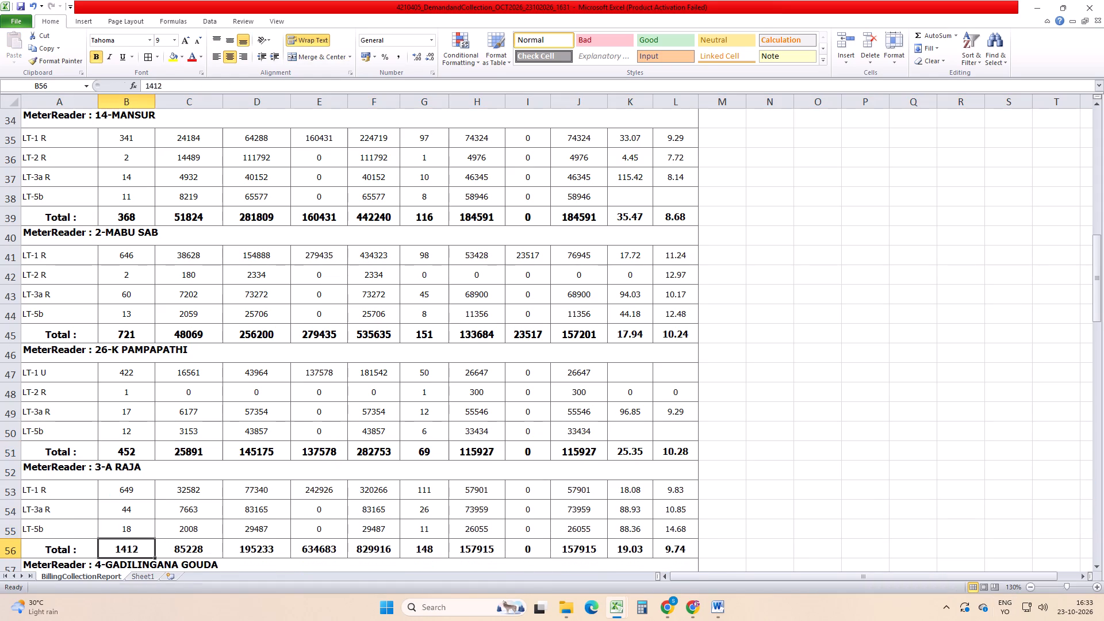
{"action": "key", "text": "Return"}
Copy meter reader 3's Live total formula across the Total row through Total Collection and save the workbook.
{"action": "key", "text": "Up"}
{"action": "key", "text": "ctrl+c"}
{"action": "key", "text": "shift+Right"}
{"action": "key", "text": "shift+Right"}
{"action": "key", "text": "shift+Right"}
{"action": "key", "text": "shift+Right"}
{"action": "key", "text": "shift+Right"}
{"action": "key", "text": "shift+Right"}
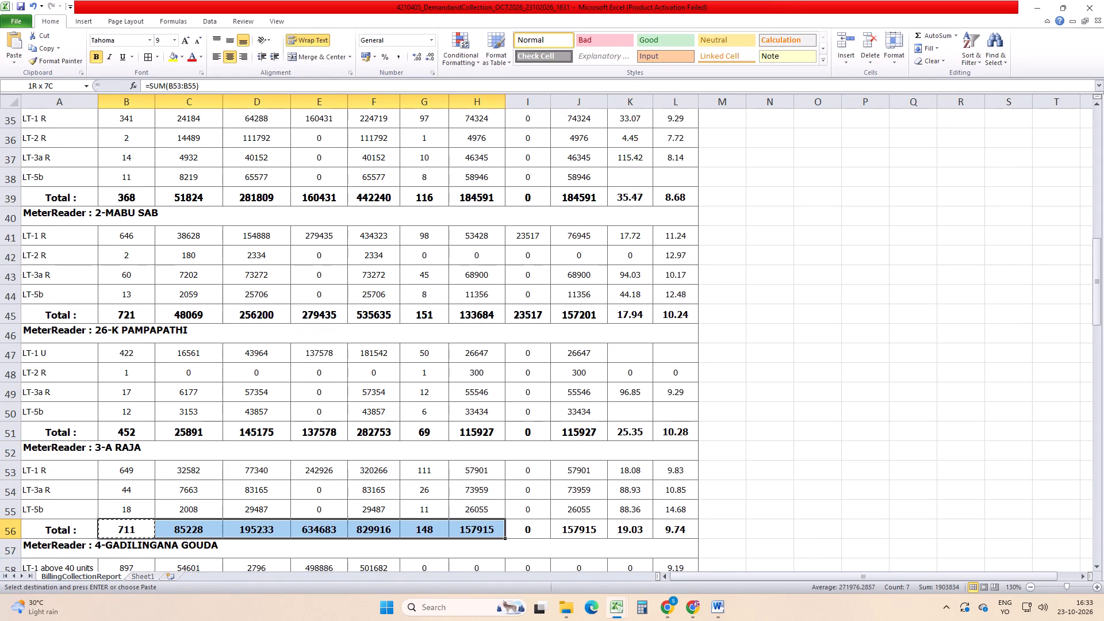
{"action": "key", "text": "shift+Right"}
{"action": "key", "text": "shift+Right"}
{"action": "key", "text": "ctrl+v"}
{"action": "key", "text": "ctrl+s"}
Delete the LT-1 above 40 units row in meter reader 4's section.
{"action": "key", "text": "Down"}
{"action": "key", "text": "Left"}
{"action": "key", "text": "Left"}
{"action": "key", "text": "Left"}
{"action": "key", "text": "Left"}
{"action": "key", "text": "Down"}
{"action": "key", "text": "Down"}
{"action": "key", "text": "Down"}
{"action": "key", "text": "Down"}
{"action": "key", "text": "Down"}
{"action": "key", "text": "Down"}
{"action": "key", "text": "Down"}
{"action": "key", "text": "Down"}
{"action": "key", "text": "Down"}
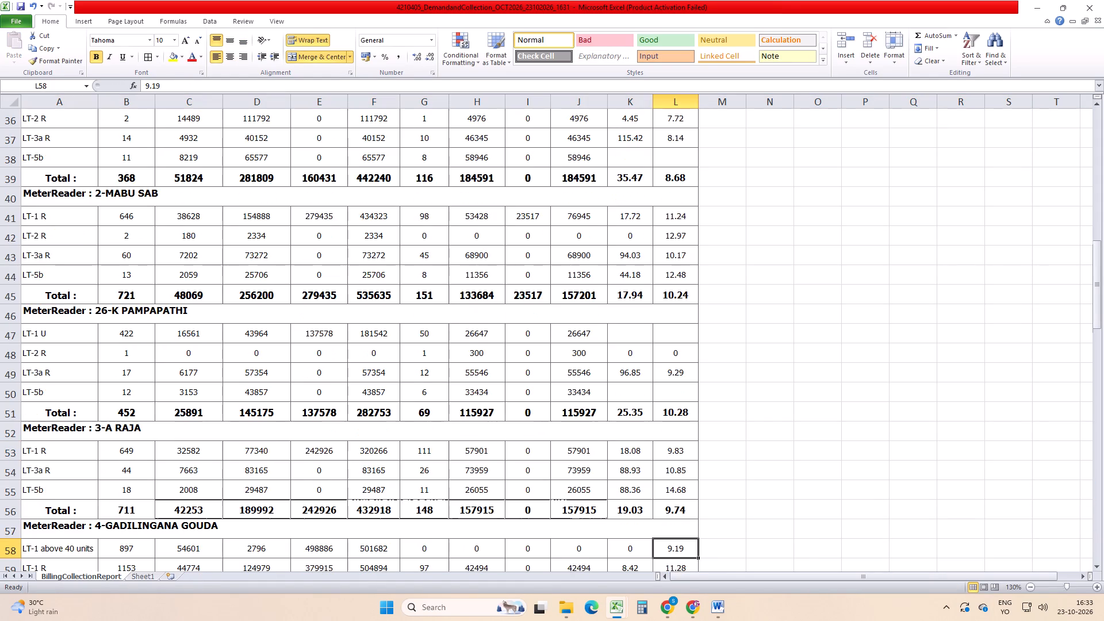
{"action": "key", "text": "Up"}
{"action": "key", "text": "Up"}
{"action": "key", "text": "Up"}
{"action": "key", "text": "Up"}
{"action": "key", "text": "Up"}
{"action": "key", "text": "Up"}
{"action": "key", "text": "Left"}
{"action": "key", "text": "Left"}
{"action": "key", "text": "Left"}
{"action": "key", "text": "Left"}
{"action": "key", "text": "Left"}
{"action": "key", "text": "Left"}
{"action": "key", "text": "Left"}
{"action": "key", "text": "Left"}
{"action": "key", "text": "Left"}
{"action": "key", "text": "Left"}
{"action": "key", "text": "Left"}
{"action": "key", "text": "Left"}
{"action": "key", "text": "Left"}
{"action": "key", "text": "Left"}
{"action": "key", "text": "Left"}
{"action": "key", "text": "Left"}
{"action": "key", "text": "Left"}
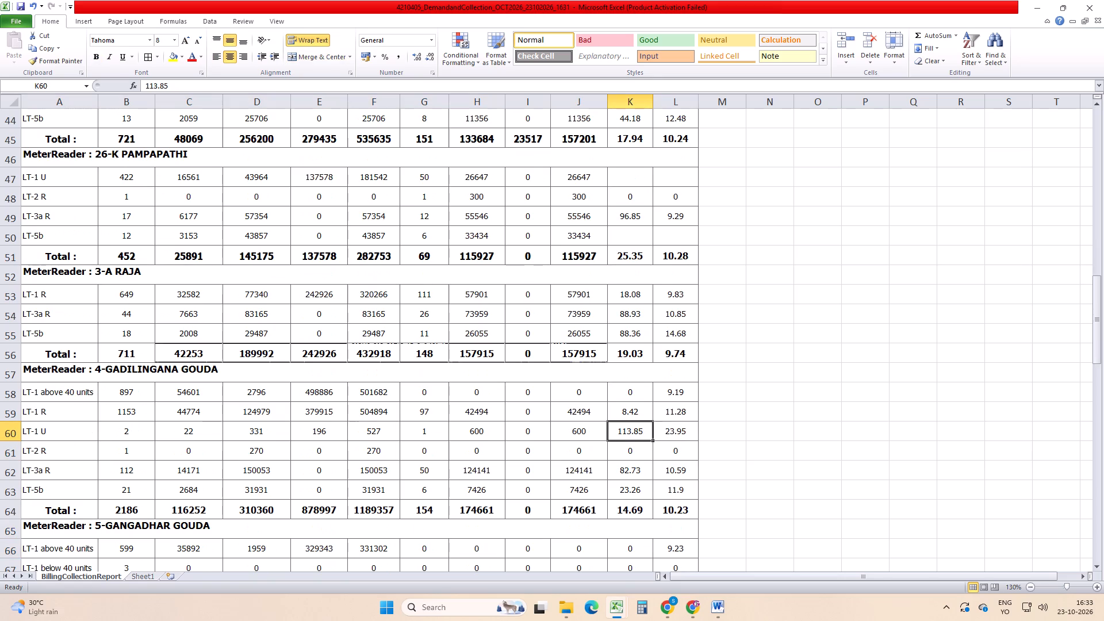
{"action": "key", "text": "Up"}
{"action": "key", "text": "Up"}
{"action": "key", "text": "shift+space"}
{"action": "key", "text": "ctrl+minus"}
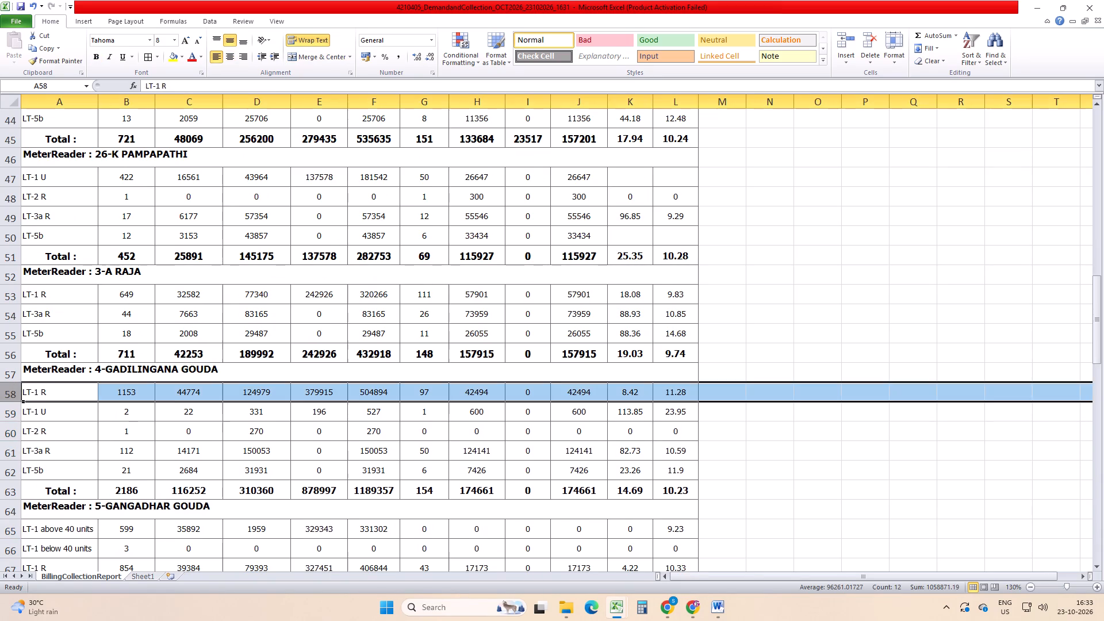
Insert a row below LT-1 U in meter reader 4's section and fill the LT-1 U label down into it.
{"action": "key", "text": "Down"}
{"action": "key", "text": "Down"}
{"action": "key", "text": "shift+space"}
{"action": "key", "text": "ctrl+plus"}
{"action": "key", "text": "Down"}
{"action": "key", "text": "Up"}
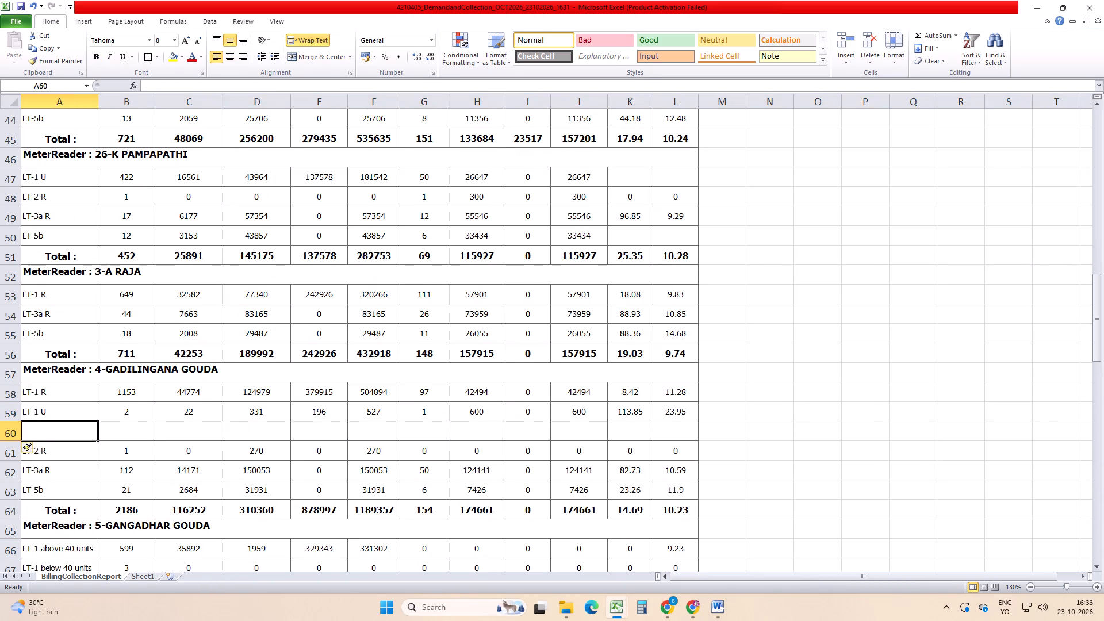
{"action": "key", "text": "ctrl+d"}
Enter =B58+B59 in the new LT-1 U row's Live cell to add meter reader 4's LT-1 R and LT-1 U.
{"action": "key", "text": "Right"}
{"action": "key", "text": "equal"}
{"action": "key", "text": "Up"}
{"action": "key", "text": "Up"}
{"action": "key", "text": "plus"}
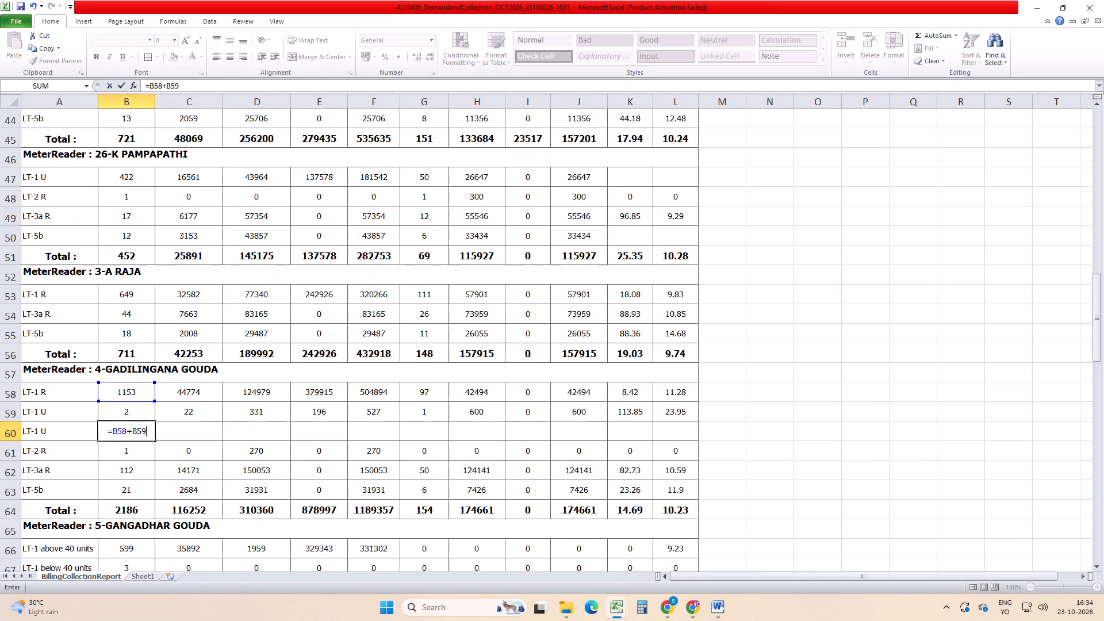
{"action": "key", "text": "Up"}
{"action": "key", "text": "Return"}
Copy the Live sum formula across meter reader 4's new LT-1 U row through Total Collection.
{"action": "key", "text": "Up"}
{"action": "key", "text": "ctrl+c"}
{"action": "key", "text": "shift+Right"}
{"action": "key", "text": "shift+Right"}
{"action": "key", "text": "shift+Right"}
{"action": "key", "text": "shift+Right"}
{"action": "key", "text": "shift+Right"}
{"action": "key", "text": "shift+Right"}
{"action": "key", "text": "shift+Right"}
{"action": "key", "text": "shift+Right"}
{"action": "key", "text": "shift+Right"}
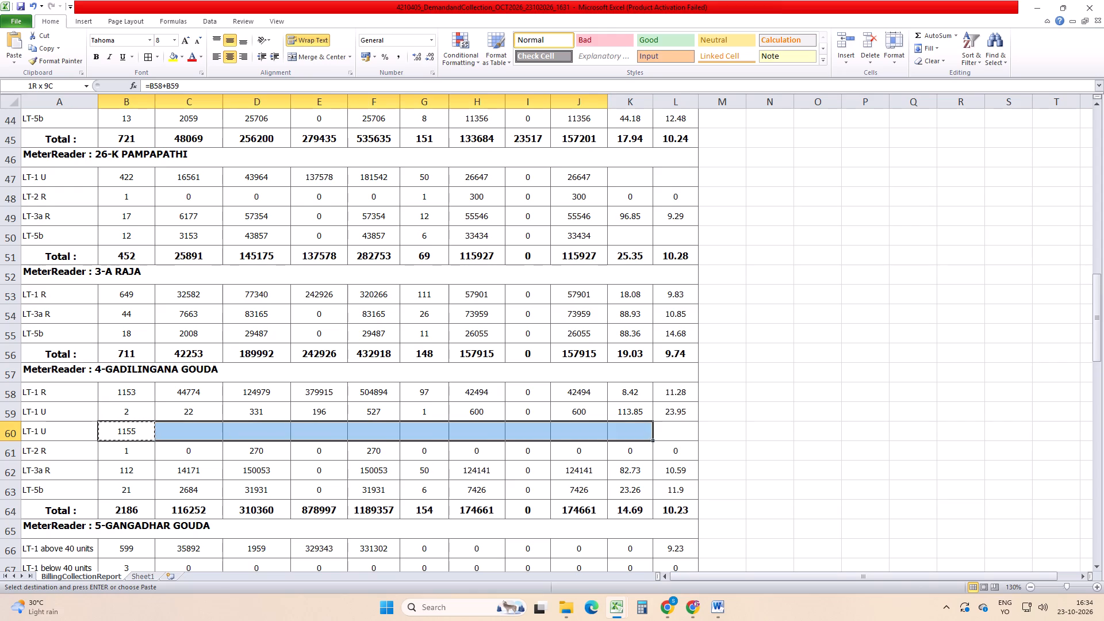
{"action": "key", "text": "shift+Left"}
{"action": "key", "text": "ctrl+v"}
Convert the formulas in meter reader 4's new LT-1 U row to plain values.
{"action": "key", "text": "ctrl+c"}
{"action": "key", "text": "Menu"}
{"action": "key", "text": "Down"}
{"action": "key", "text": "Down"}
{"action": "key", "text": "Right"}
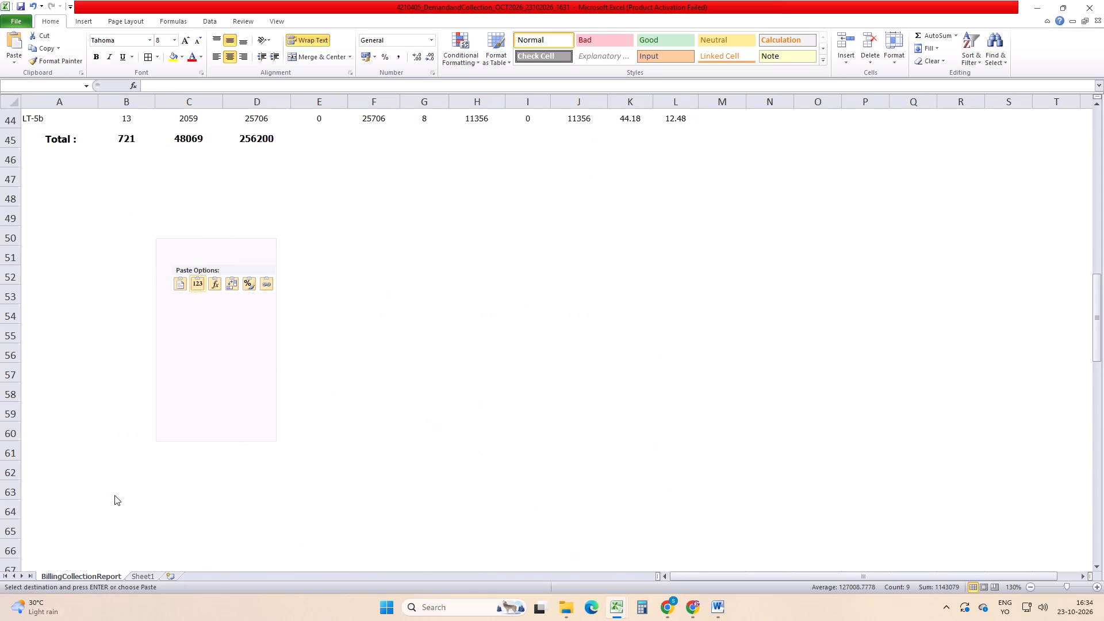
{"action": "key", "text": "Return"}
Delete the original LT-1 R and LT-1 U rows above meter reader 4's combined LT-1 U row.
{"action": "key", "text": "Up"}
{"action": "key", "text": "Up"}
{"action": "key", "text": "shift+Down"}
{"action": "key", "text": "shift+space"}
{"action": "key", "text": "ctrl+minus"}
Replace the Live total in meter reader 4's Total row with =SUM(B58:B61).
{"action": "key", "text": "Down"}
{"action": "key", "text": "Down"}
{"action": "key", "text": "Down"}
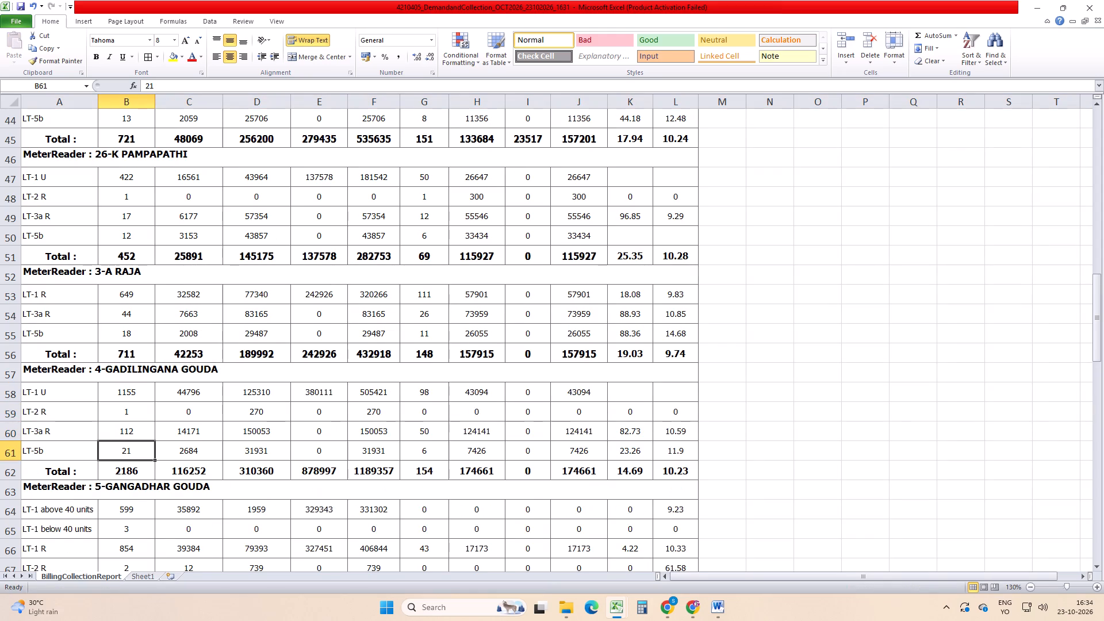
{"action": "key", "text": "Down"}
{"action": "key", "text": "alt+equal"}
{"action": "key", "text": "Return"}
{"action": "key", "text": "Up"}
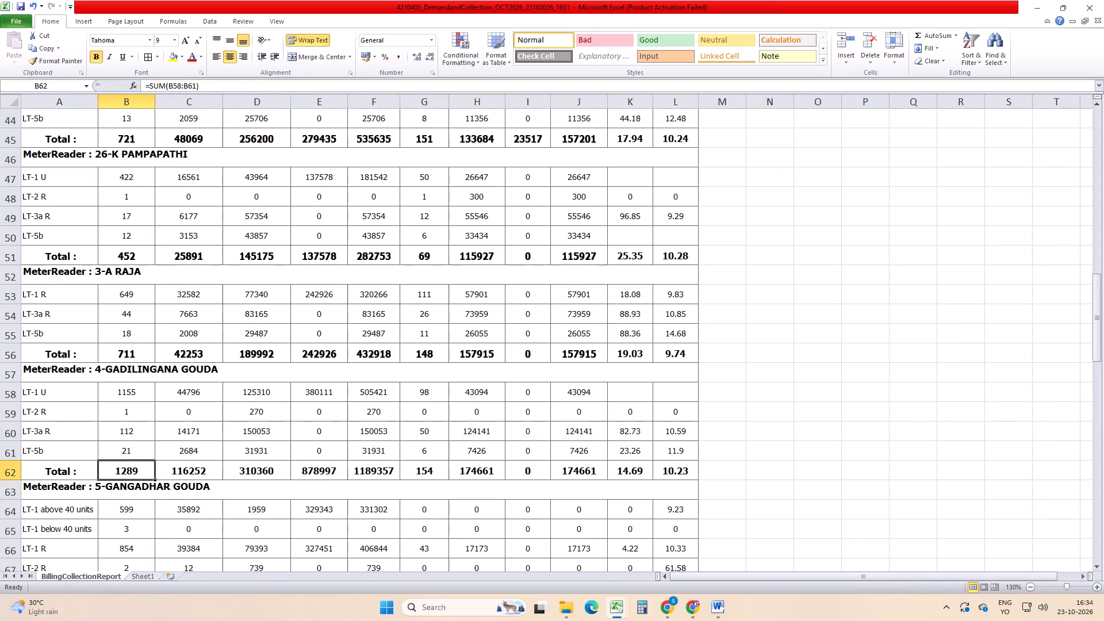
Copy meter reader 4's Live total formula across the Total row through Total Collection and save the workbook.
{"action": "key", "text": "ctrl+c"}
{"action": "key", "text": "shift+Right"}
{"action": "key", "text": "shift+Right"}
{"action": "key", "text": "shift+Right"}
{"action": "key", "text": "shift+Right"}
{"action": "key", "text": "shift+Right"}
{"action": "key", "text": "shift+Right"}
{"action": "key", "text": "shift+Right"}
{"action": "key", "text": "shift+Right"}
{"action": "key", "text": "shift+Right"}
{"action": "key", "text": "shift+Right"}
{"action": "key", "text": "shift+Left"}
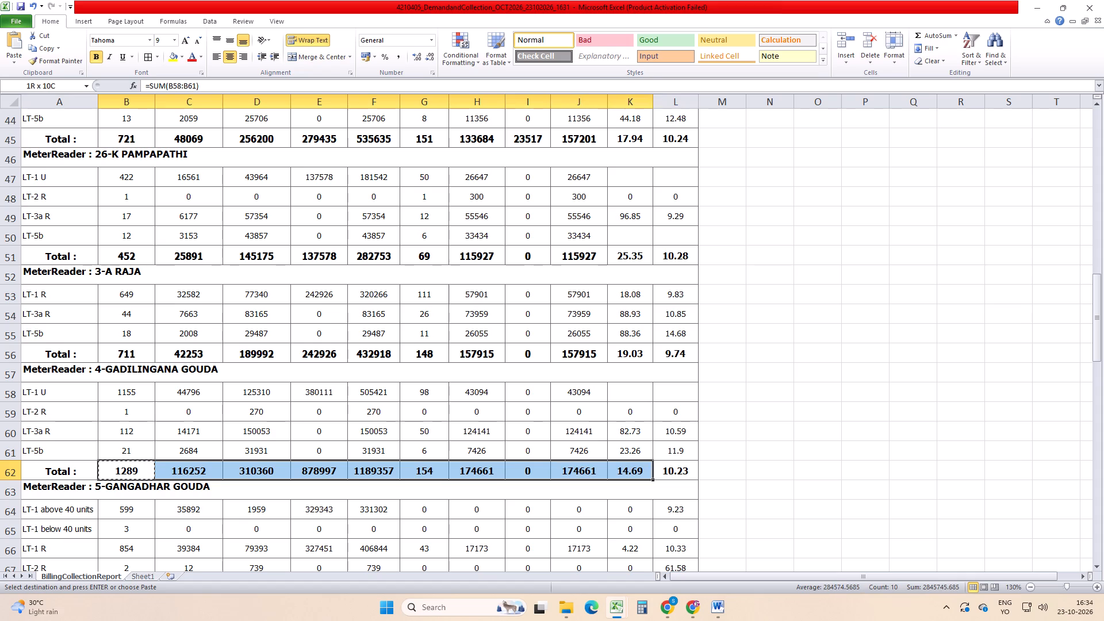
{"action": "key", "text": "shift+Left"}
{"action": "key", "text": "ctrl+v"}
{"action": "key", "text": "ctrl+s"}
Delete the LT-1 above 40 units and LT-1 below 40 units rows in meter reader 5's section.
{"action": "key", "text": "Down"}
{"action": "key", "text": "Down"}
{"action": "key", "text": "Down"}
{"action": "key", "text": "Down"}
{"action": "key", "text": "Down"}
{"action": "key", "text": "Down"}
{"action": "key", "text": "Down"}
{"action": "key", "text": "Down"}
{"action": "key", "text": "Down"}
{"action": "key", "text": "Down"}
{"action": "key", "text": "Down"}
{"action": "key", "text": "Down"}
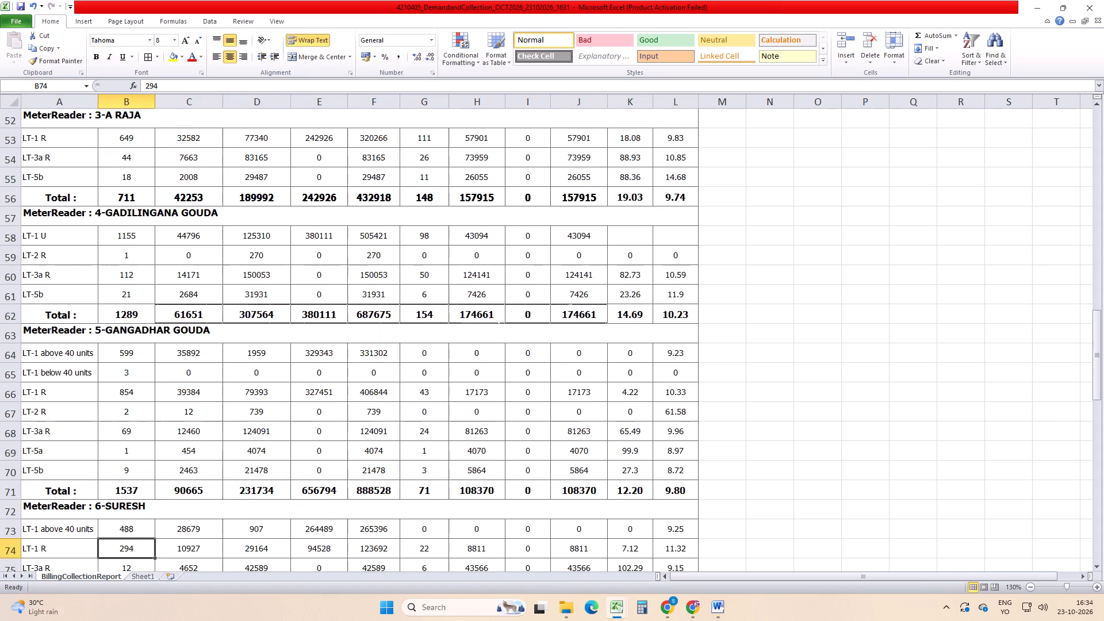
{"action": "key", "text": "Up"}
{"action": "key", "text": "Up"}
{"action": "key", "text": "Up"}
{"action": "key", "text": "Up"}
{"action": "key", "text": "Up"}
{"action": "key", "text": "Up"}
{"action": "key", "text": "Up"}
{"action": "key", "text": "Up"}
{"action": "key", "text": "Up"}
{"action": "key", "text": "Up"}
{"action": "key", "text": "shift+space"}
{"action": "key", "text": "shift+Down"}
{"action": "key", "text": "ctrl+minus"}
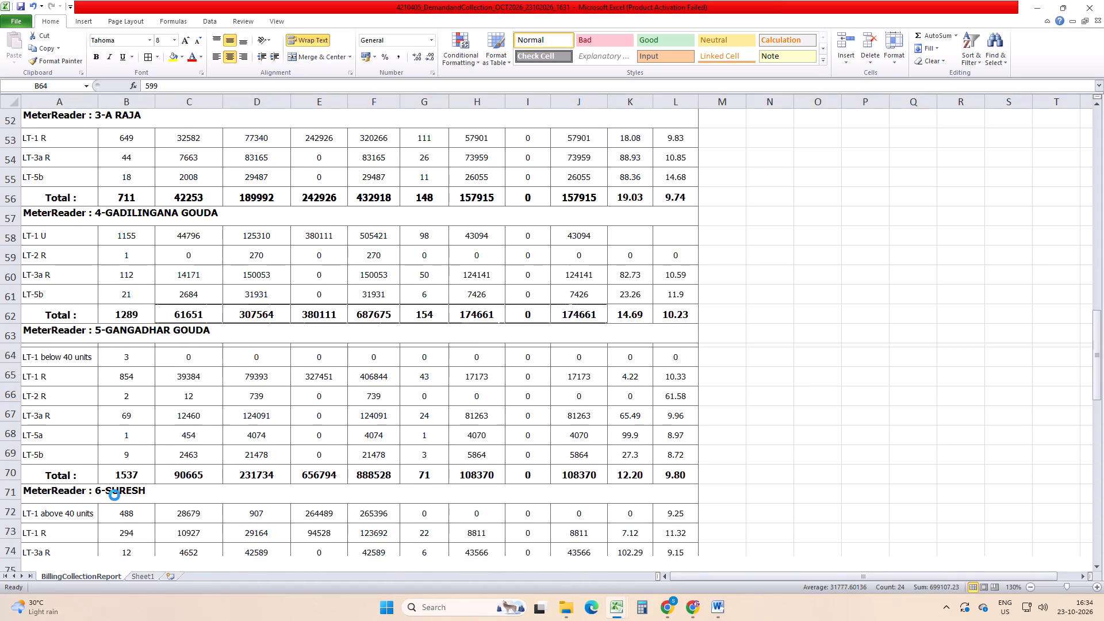
Insert a row below LT-5b in meter reader 5's section and fill the LT-5b label down into it.
{"action": "key", "text": "Down"}
{"action": "key", "text": "Left"}
{"action": "key", "text": "Down"}
{"action": "key", "text": "Down"}
{"action": "key", "text": "Down"}
{"action": "key", "text": "Down"}
{"action": "key", "text": "shift+space"}
{"action": "key", "text": "ctrl+plus"}
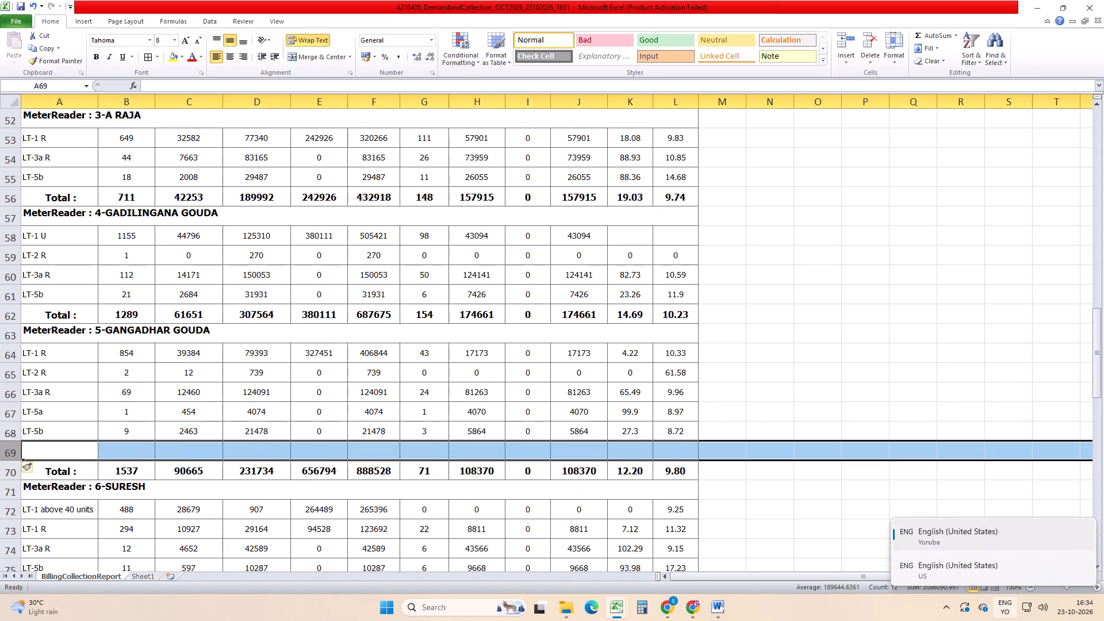
{"action": "key", "text": "Up"}
{"action": "key", "text": "Down"}
{"action": "key", "text": "ctrl+d"}
Enter =B67+B68 as the Live total in meter reader 5's new LT-5b row, adding the LT-5a and LT-5b values.
{"action": "key", "text": "Right"}
{"action": "key", "text": "equal"}
{"action": "key", "text": "Up"}
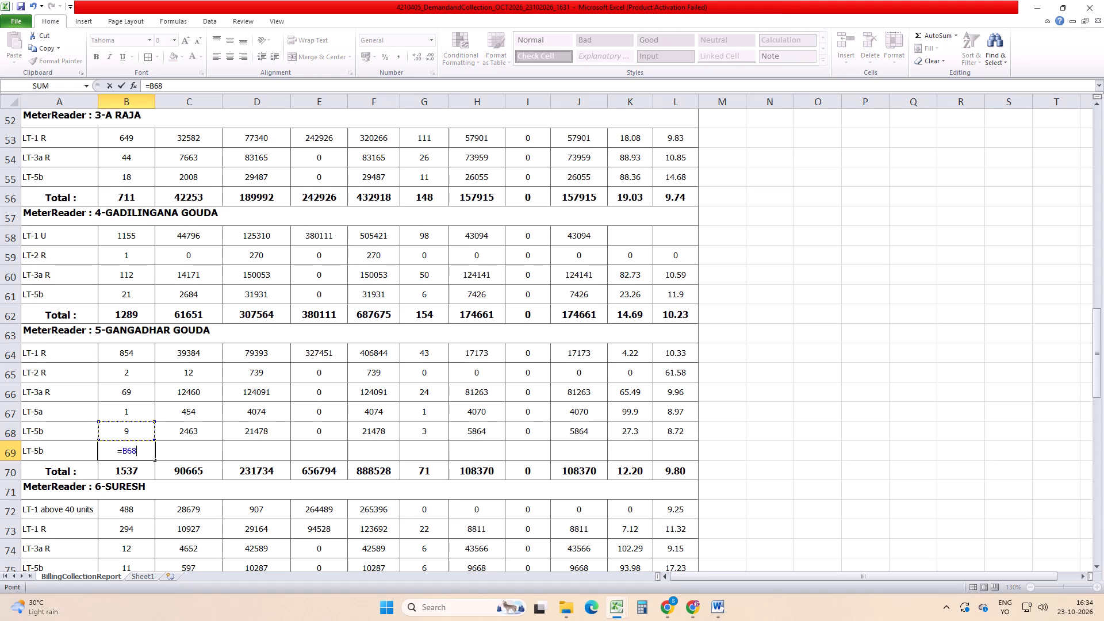
{"action": "key", "text": "Up"}
{"action": "key", "text": "plus"}
{"action": "key", "text": "Up"}
{"action": "key", "text": "Return"}
Copy the new LT-5b row's sum formula across from Live total through Total Collection in meter reader 5's section.
{"action": "key", "text": "Up"}
{"action": "key", "text": "ctrl+c"}
{"action": "key", "text": "shift+Right"}
{"action": "key", "text": "shift+Right"}
{"action": "key", "text": "shift+Right"}
{"action": "key", "text": "shift+Right"}
{"action": "key", "text": "shift+Right"}
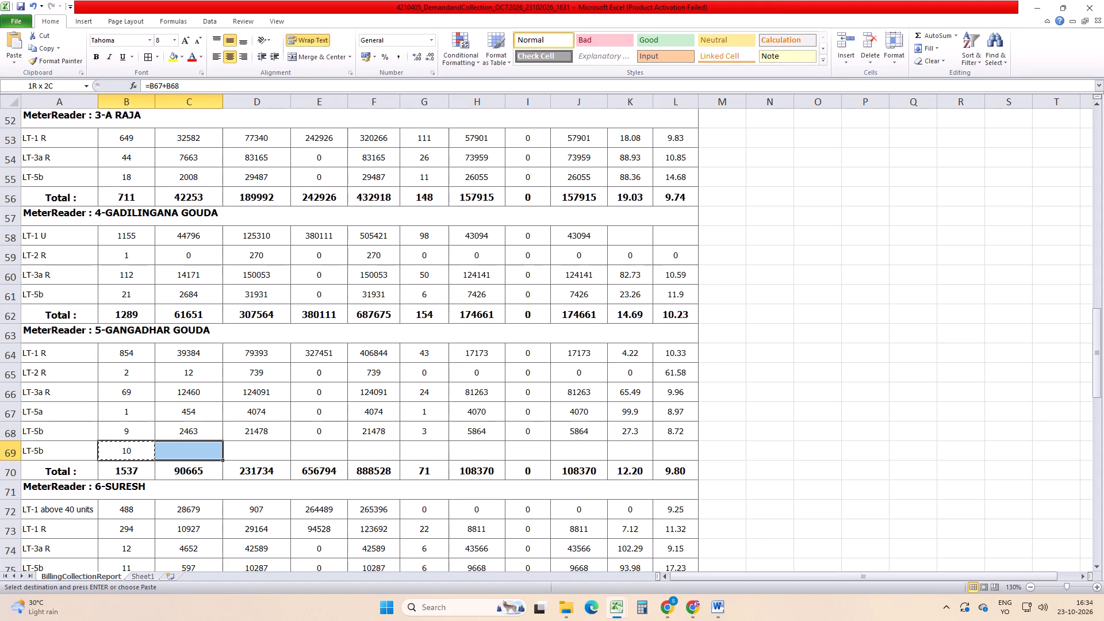
{"action": "key", "text": "shift+Right"}
{"action": "key", "text": "shift+Right"}
{"action": "key", "text": "shift+Right"}
{"action": "key", "text": "ctrl+v"}
Convert the formulas in meter reader 5's new LT-5b row to plain values in place.
{"action": "key", "text": "ctrl+c"}
{"action": "key", "text": "Menu"}
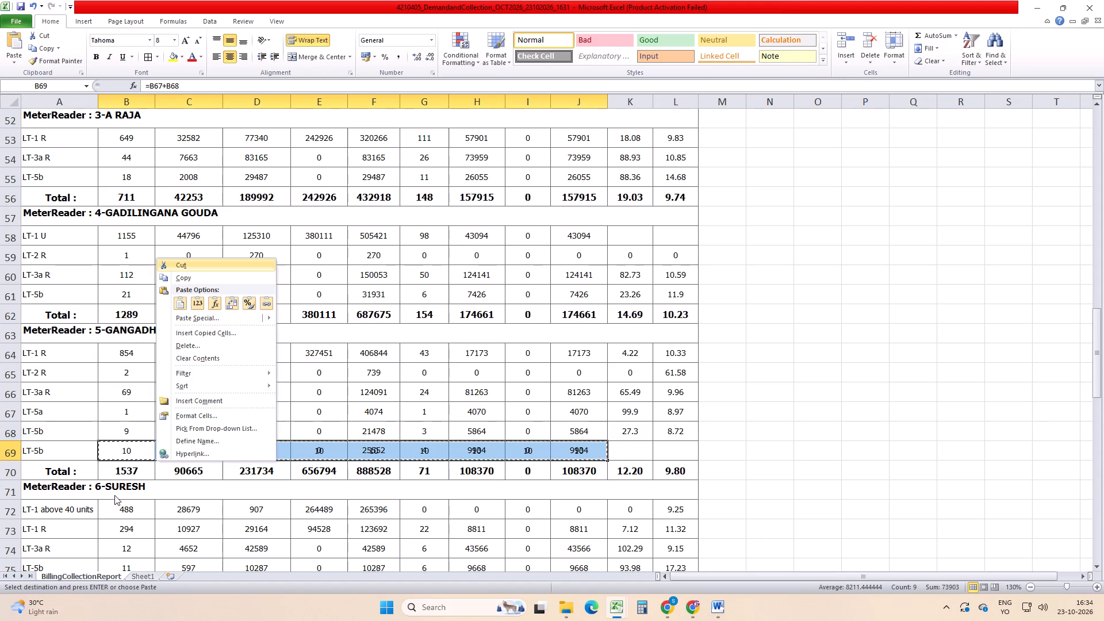
{"action": "key", "text": "Down"}
{"action": "key", "text": "Down"}
{"action": "key", "text": "Right"}
{"action": "key", "text": "Return"}
Delete the original LT-5a and LT-5b rows in meter reader 5's section, keeping the merged LT-5b row.
{"action": "key", "text": "Up"}
{"action": "key", "text": "Up"}
{"action": "key", "text": "shift+space"}
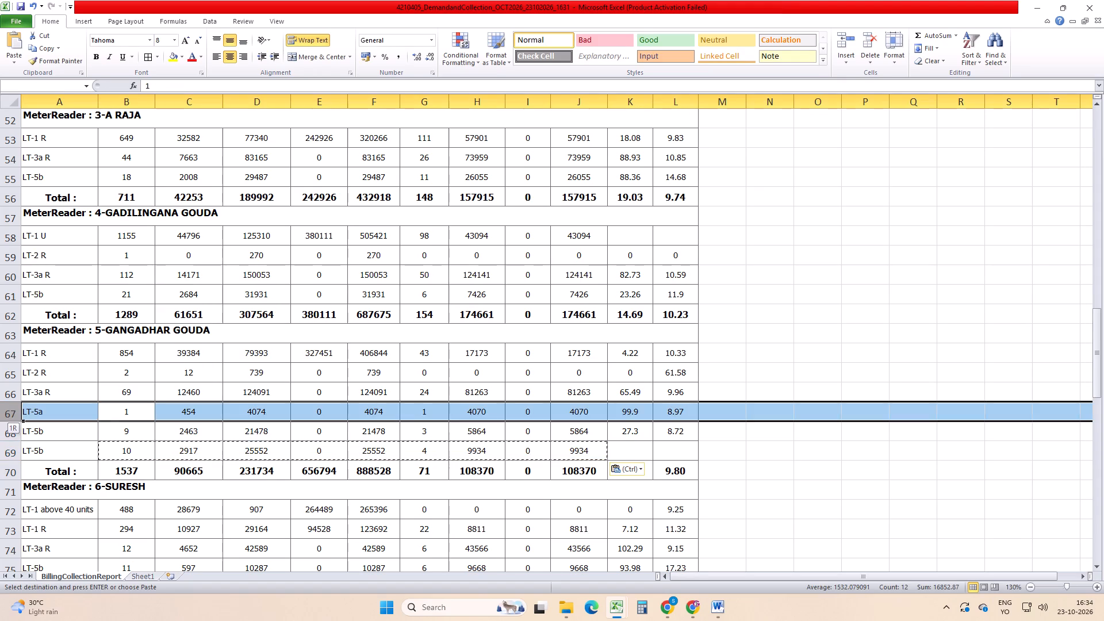
{"action": "key", "text": "shift+Down"}
{"action": "key", "text": "ctrl+minus"}
Replace the Live total in meter reader 5's Total row with =SUM(B64:B67).
{"action": "key", "text": "Down"}
{"action": "key", "text": "alt+equal"}
{"action": "key", "text": "Return"}
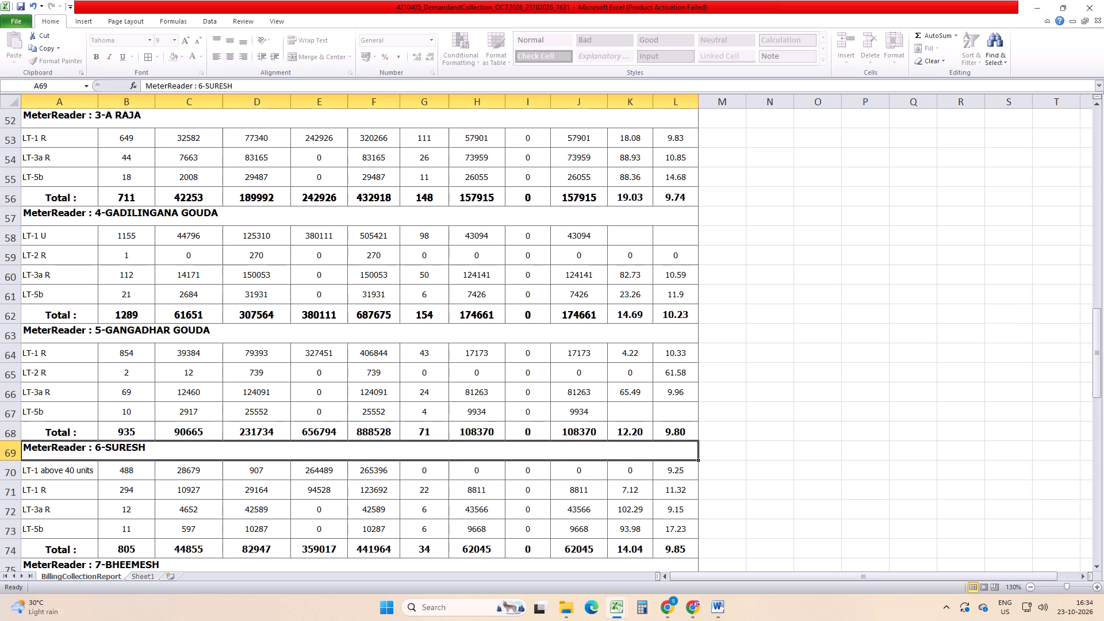
Copy meter reader 5's Live total formula across the Total row through Total Collection and save the workbook.
{"action": "key", "text": "Up"}
{"action": "key", "text": "ctrl+c"}
{"action": "key", "text": "shift+Right"}
{"action": "key", "text": "shift+Right"}
{"action": "key", "text": "shift+Right"}
{"action": "key", "text": "shift+Right"}
{"action": "key", "text": "shift+Right"}
{"action": "key", "text": "shift+Right"}
{"action": "key", "text": "shift+Right"}
{"action": "key", "text": "shift+Right"}
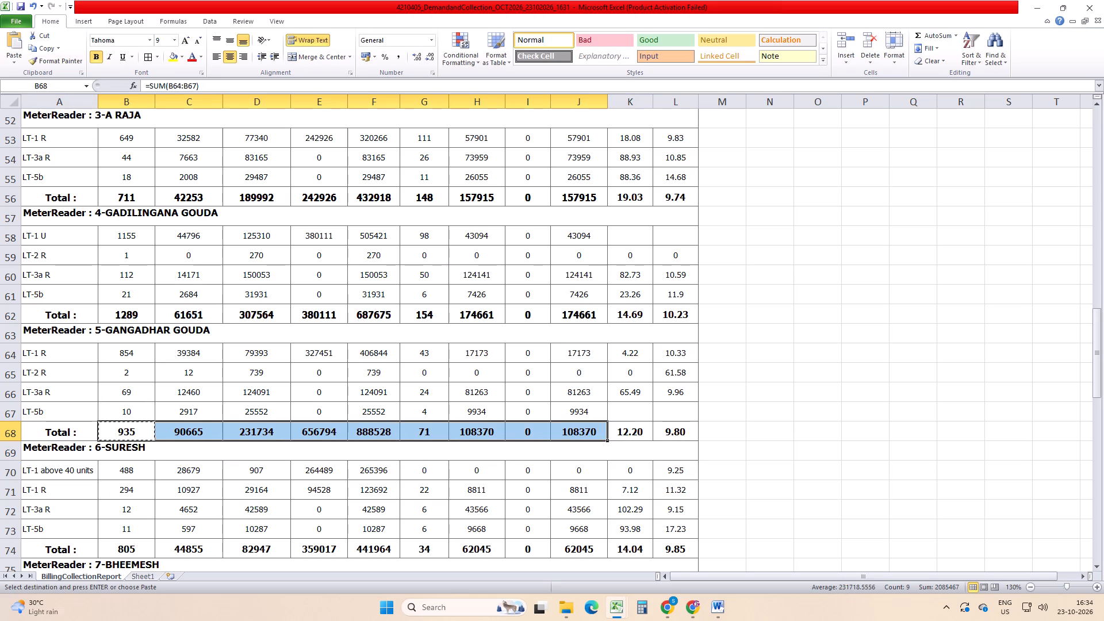
{"action": "key", "text": "ctrl+v"}
{"action": "key", "text": "ctrl+s"}
Delete the LT-1 above 40 units row in meter reader 6's section.
{"action": "key", "text": "Down"}
{"action": "key", "text": "Down"}
{"action": "key", "text": "shift+space"}
{"action": "key", "text": "ctrl+minus"}
Replace the Live total in meter reader 6's Total row with =SUM(B70:B72).
{"action": "key", "text": "Down"}
{"action": "key", "text": "Down"}
{"action": "key", "text": "Down"}
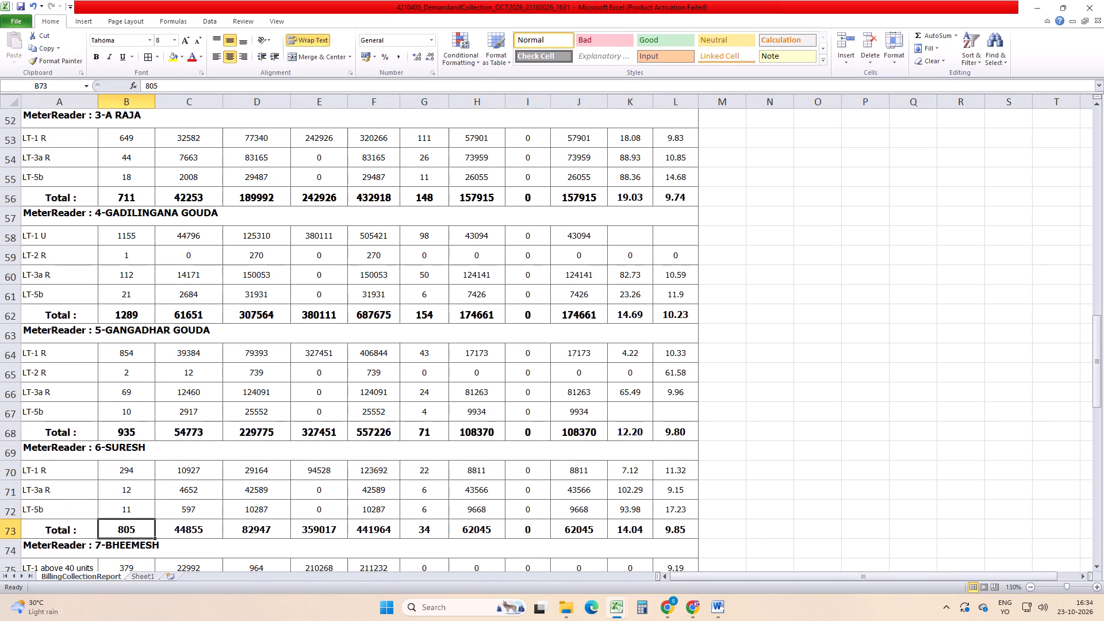
{"action": "key", "text": "alt+equal"}
{"action": "key", "text": "Return"}
Copy meter reader 6's Live total formula across the Total row through Total Collection and save the workbook.
{"action": "key", "text": "Up"}
{"action": "key", "text": "ctrl+c"}
{"action": "key", "text": "shift+Right"}
{"action": "key", "text": "shift+Right"}
{"action": "key", "text": "shift+Right"}
{"action": "key", "text": "shift+Right"}
{"action": "key", "text": "shift+Right"}
{"action": "key", "text": "shift+Right"}
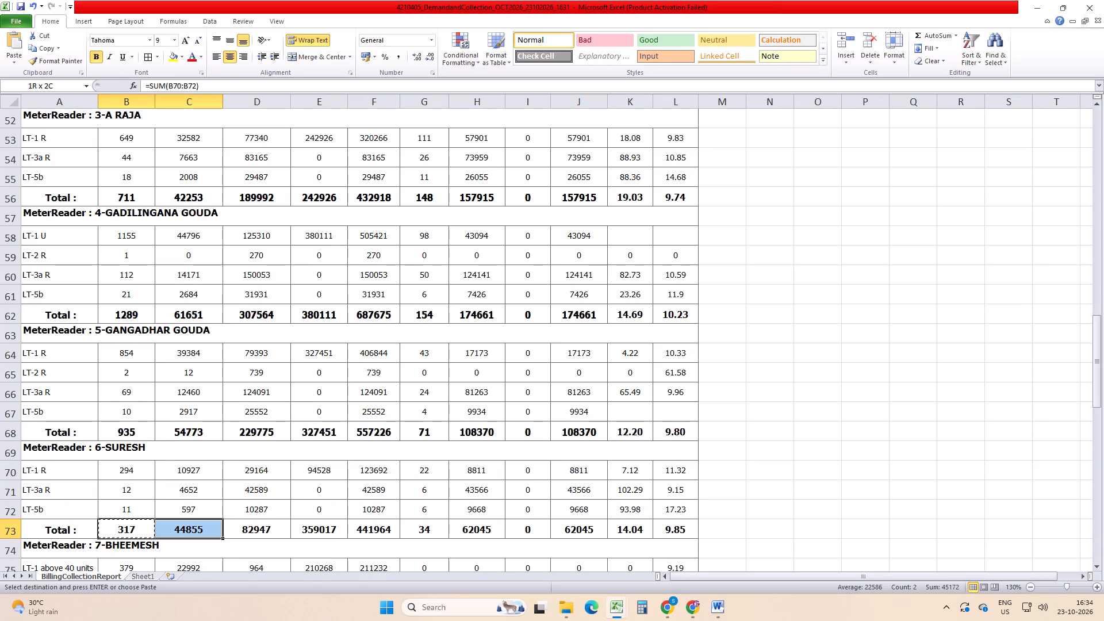
{"action": "key", "text": "shift+Right"}
{"action": "key", "text": "shift+Right"}
{"action": "key", "text": "ctrl+v"}
{"action": "key", "text": "ctrl+s"}
{"action": "key", "text": "ctrl+s"}
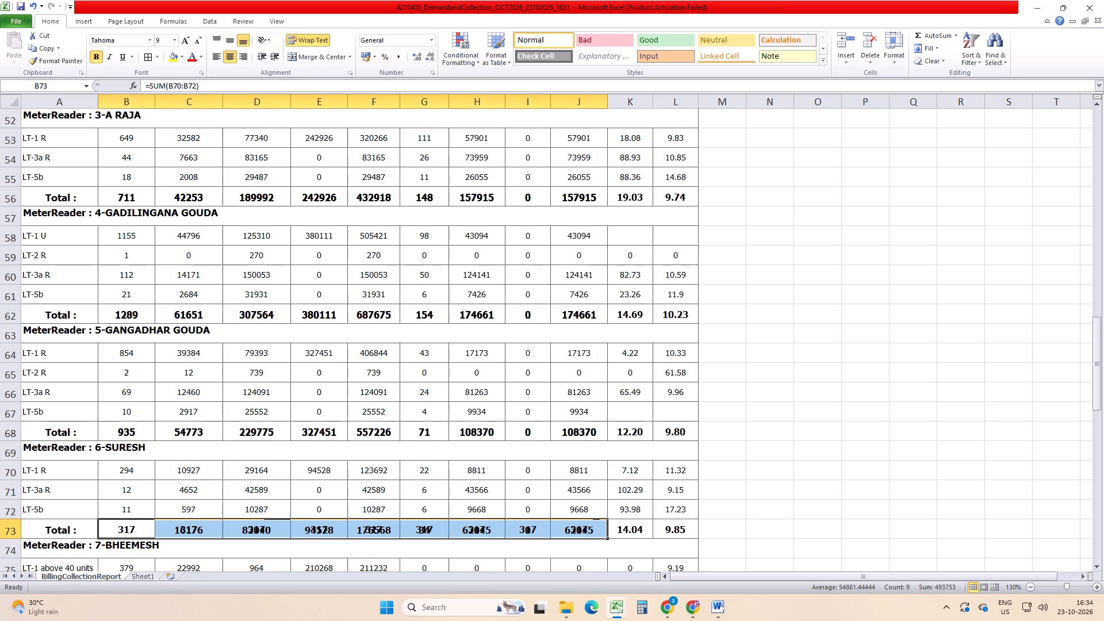
Delete the LT-1 above 40 units and LT-1 below 40 units rows in meter reader 7's section.
{"action": "scroll", "coordinate": [101, 440], "scroll_direction": "down", "scroll_amount": 4}
{"action": "left_click", "coordinate": [144, 320]}
{"action": "key", "text": "Down"}
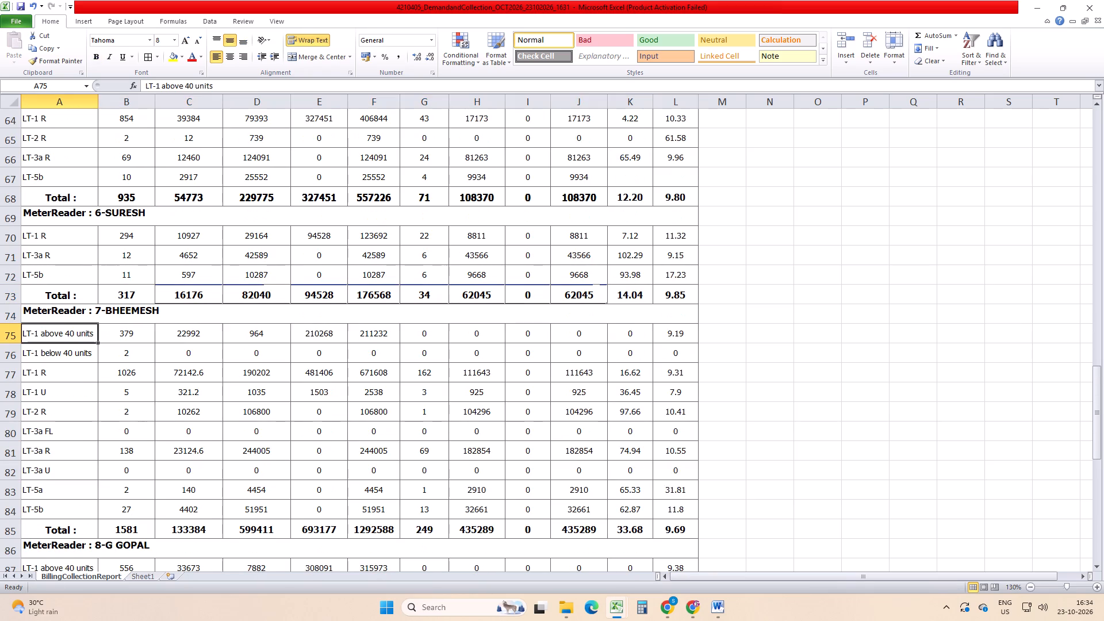
{"action": "key", "text": "shift+space"}
{"action": "key", "text": "shift+Down"}
{"action": "key", "text": "ctrl+minus"}
Insert a row below LT-1 U in meter reader 7's section and fill the LT-1 U label down into it.
{"action": "key", "text": "Down"}
{"action": "key", "text": "Down"}
{"action": "key", "text": "shift+space"}
{"action": "key", "text": "ctrl+plus"}
{"action": "key", "text": "Up"}
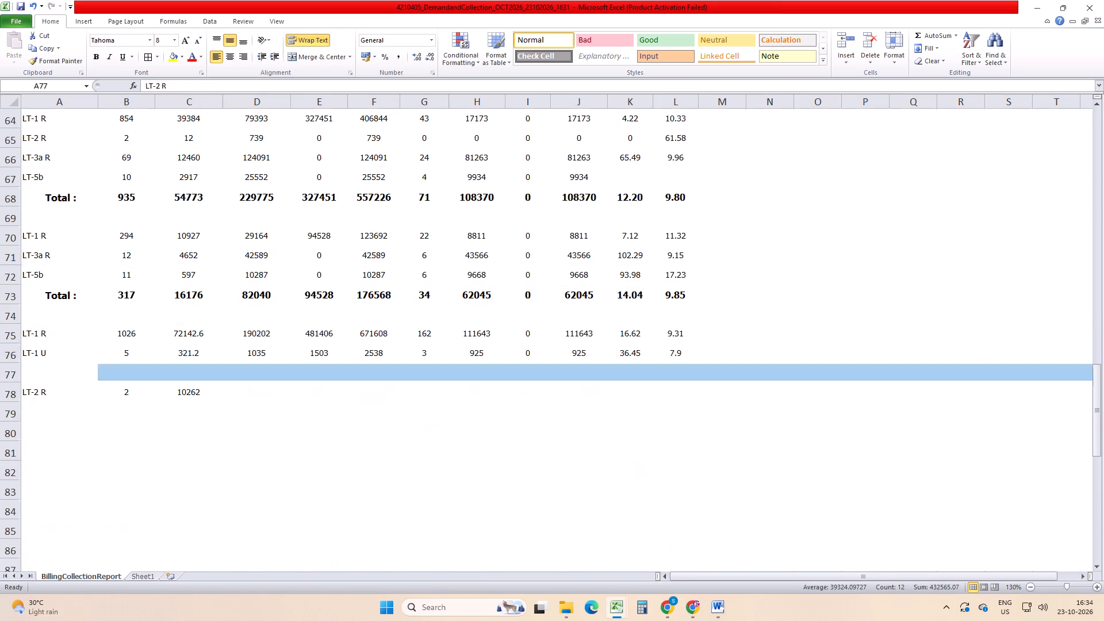
{"action": "key", "text": "Down"}
{"action": "key", "text": "ctrl+d"}
Enter =B75+B76 as the Live total in meter reader 7's new LT-1 U row, adding the LT-1 R and LT-1 U values.
{"action": "key", "text": "Right"}
{"action": "key", "text": "equal"}
{"action": "key", "text": "Up"}
{"action": "key", "text": "Up"}
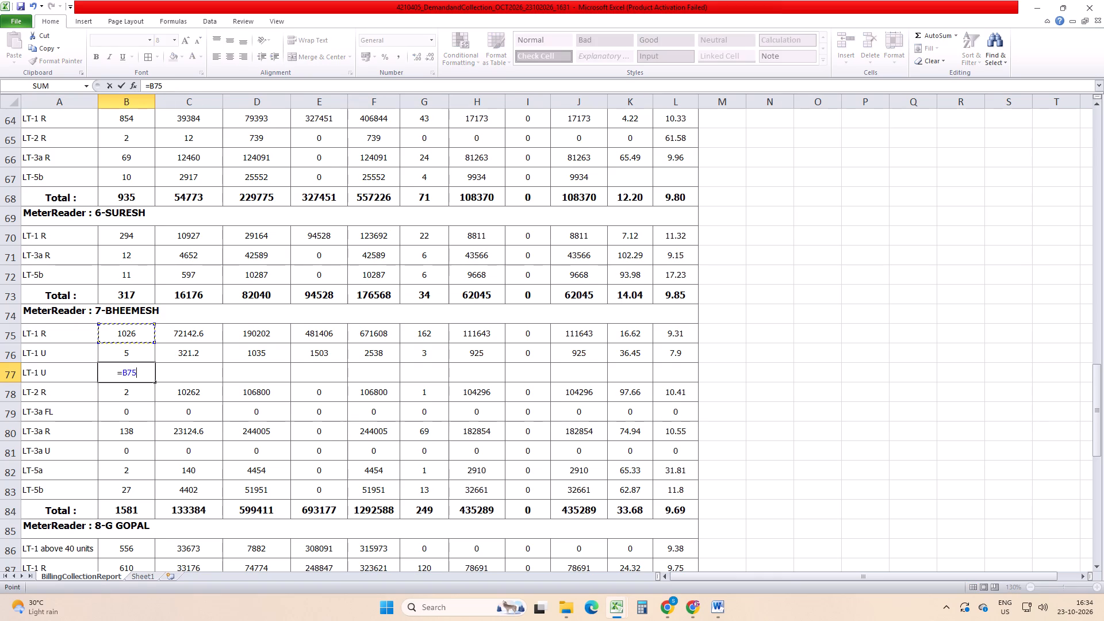
{"action": "key", "text": "plus"}
{"action": "key", "text": "Up"}
{"action": "key", "text": "Return"}
Copy the new LT-1 U row's sum formula across from Live total through Total Collection in meter reader 7's section.
{"action": "key", "text": "Up"}
{"action": "key", "text": "ctrl+c"}
{"action": "key", "text": "shift+Right"}
{"action": "key", "text": "shift+Right"}
{"action": "key", "text": "shift+Right"}
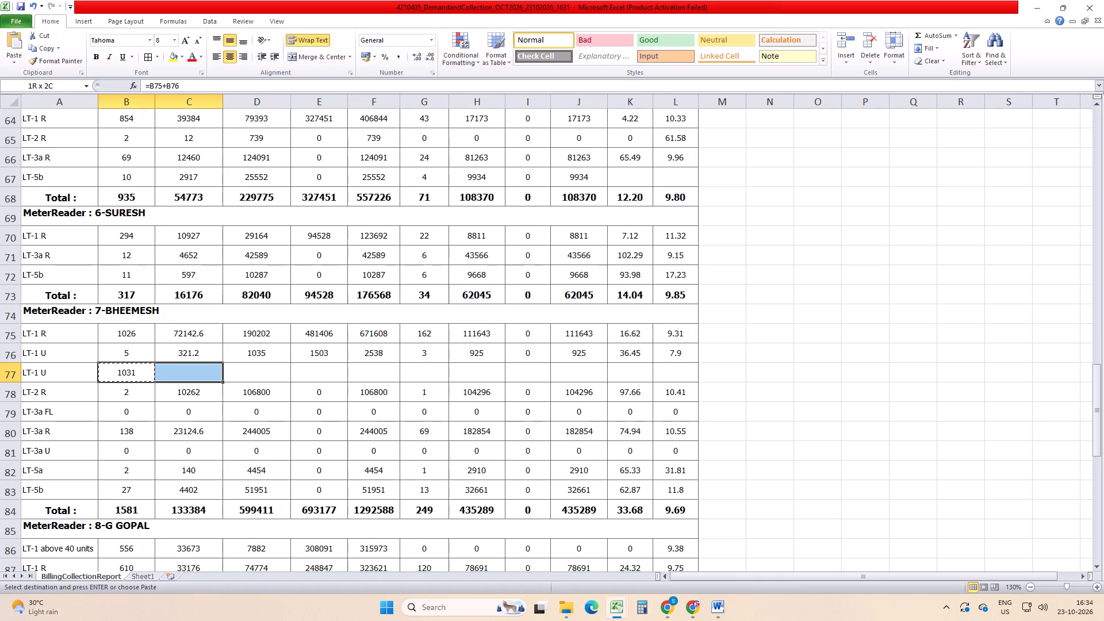
{"action": "key", "text": "shift+Right"}
{"action": "key", "text": "shift+Right"}
{"action": "key", "text": "shift+Right"}
{"action": "key", "text": "shift+Right"}
{"action": "key", "text": "shift+Right"}
{"action": "key", "text": "ctrl+v"}
Convert the formulas in meter reader 7's new LT-1 U row to plain values in place.
{"action": "key", "text": "ctrl+c"}
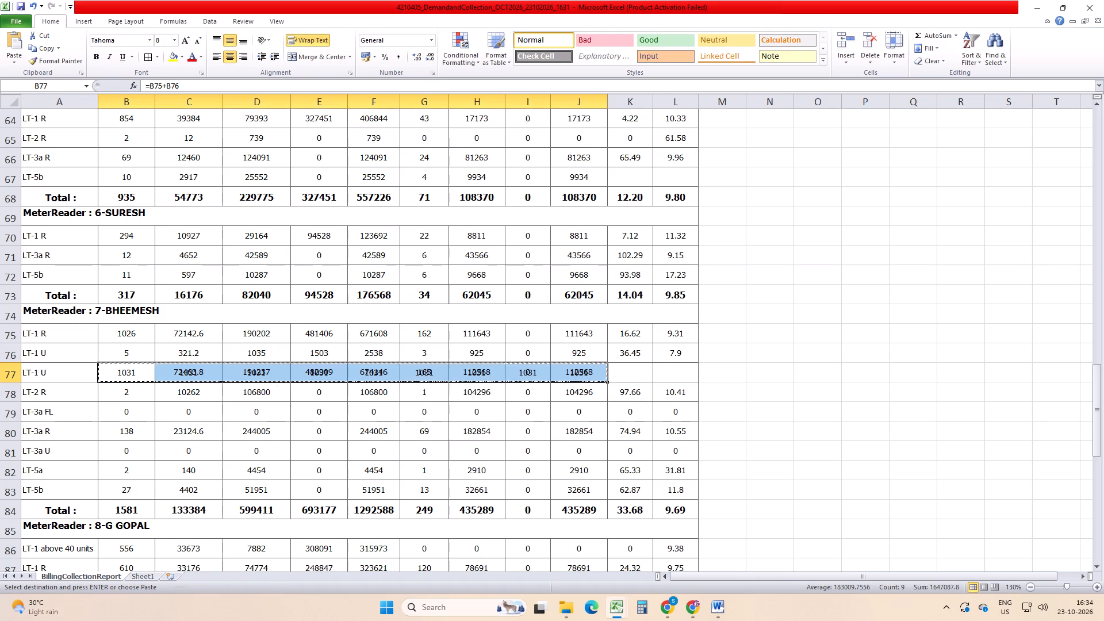
{"action": "key", "text": "Menu"}
{"action": "key", "text": "Down"}
{"action": "key", "text": "Down"}
{"action": "key", "text": "Right"}
{"action": "key", "text": "Return"}
Delete the original LT-1 R and LT-1 U rows in meter reader 7's section, keeping the merged LT-1 U row.
{"action": "key", "text": "Up"}
{"action": "key", "text": "Up"}
{"action": "key", "text": "shift+space"}
{"action": "key", "text": "shift+Down"}
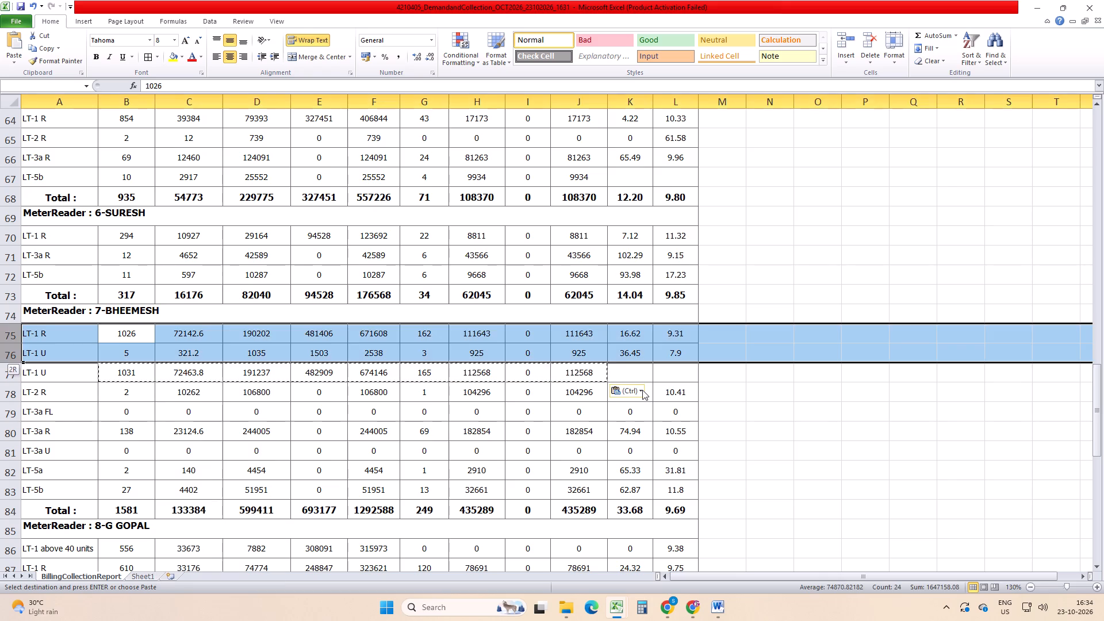
{"action": "key", "text": "ctrl+minus"}
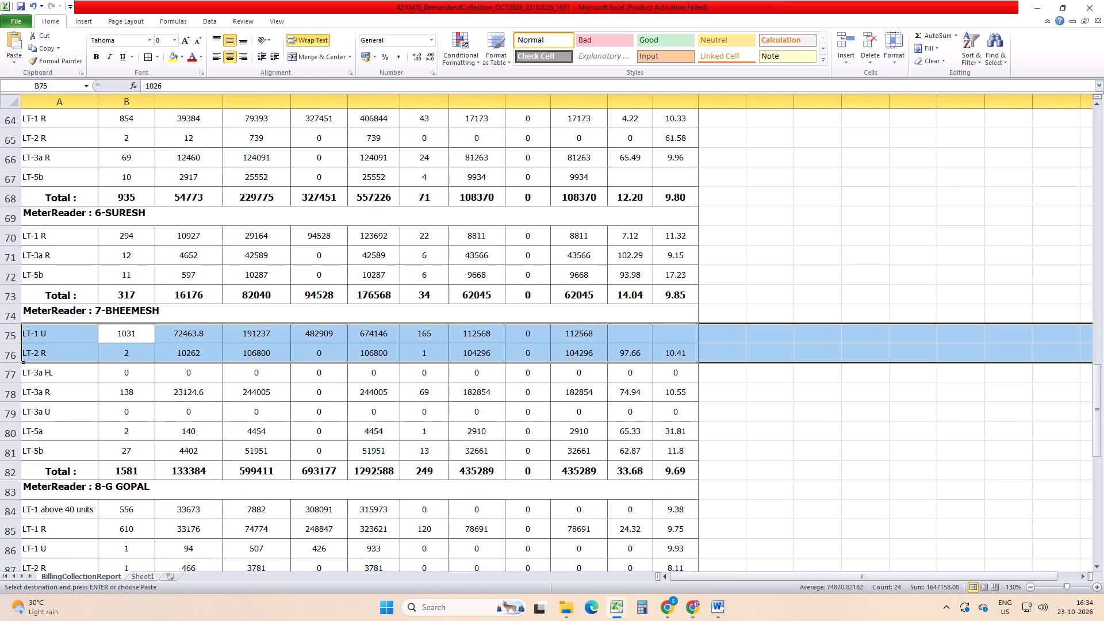
Delete the LT-3a FL and LT-3a U rows in meter reader 7's section.
{"action": "key", "text": "Down"}
{"action": "key", "text": "Down"}
{"action": "key", "text": "shift+space"}
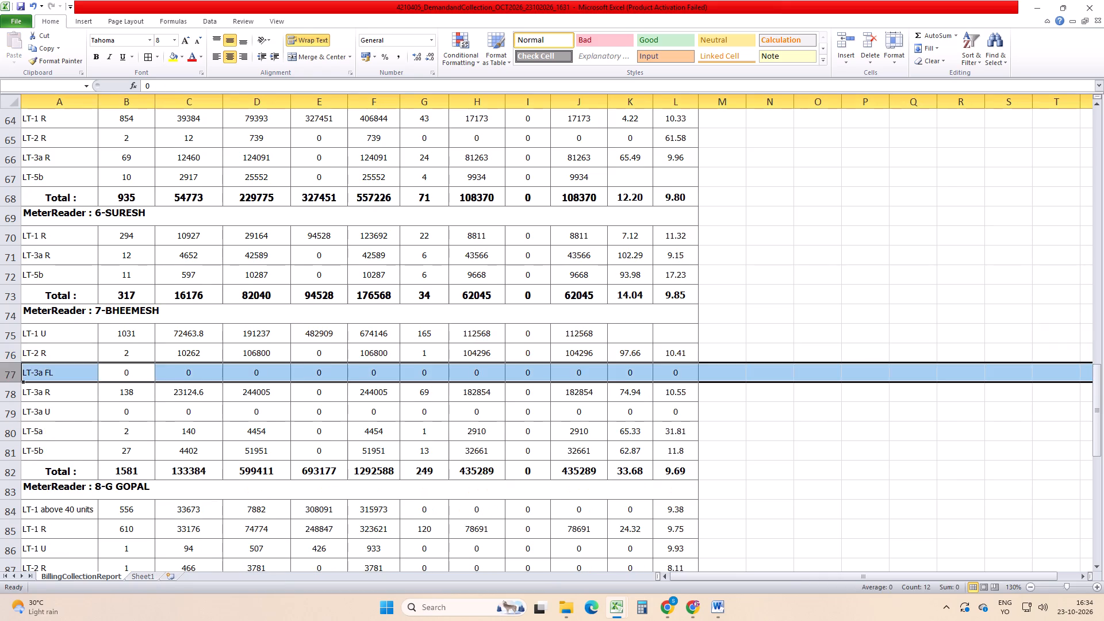
{"action": "key", "text": "ctrl+minus"}
{"action": "key", "text": "Down"}
{"action": "key", "text": "shift+space"}
{"action": "key", "text": "ctrl+minus"}
Insert a row below LT-5b in meter reader 7's section and fill the LT-5b label down into it.
{"action": "key", "text": "Down"}
{"action": "key", "text": "Down"}
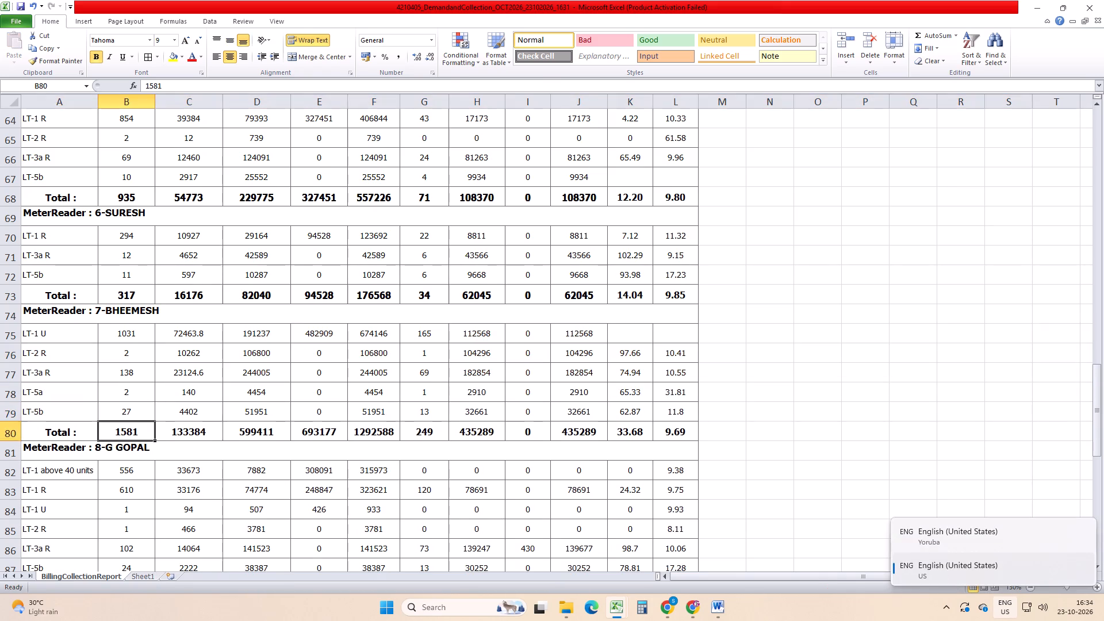
{"action": "key", "text": "shift+space"}
{"action": "key", "text": "ctrl+plus"}
{"action": "key", "text": "Up"}
{"action": "key", "text": "Down"}
{"action": "key", "text": "Left"}
{"action": "key", "text": "ctrl+d"}
Enter =B78+B79 as the Live total in meter reader 7's new LT-5b row, adding the LT-5a and LT-5b values.
{"action": "key", "text": "Right"}
{"action": "key", "text": "equal"}
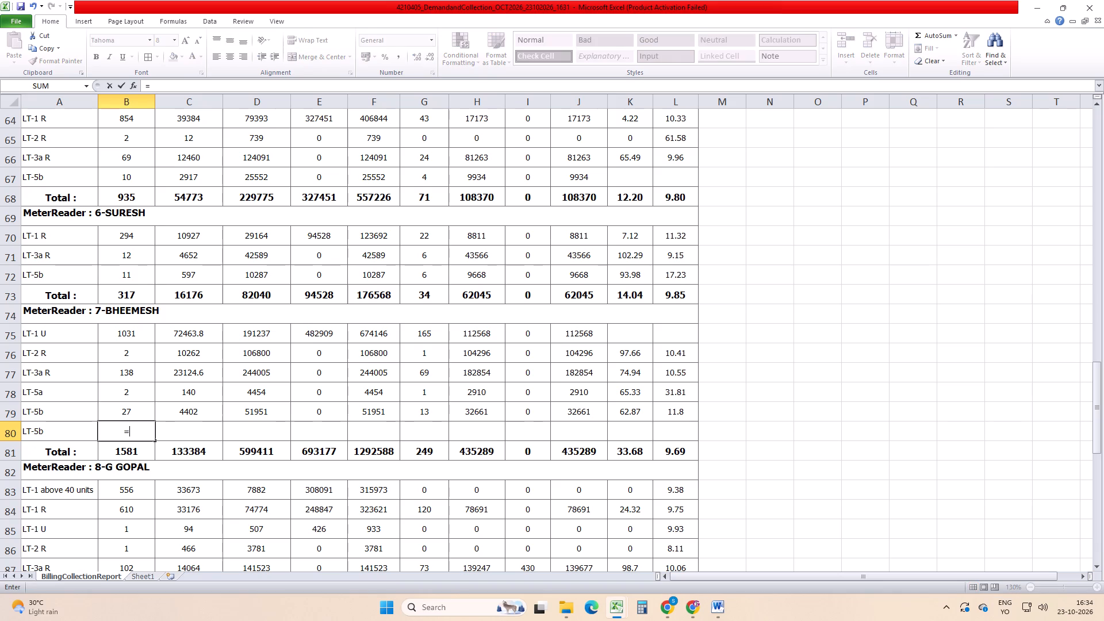
{"action": "key", "text": "Up"}
{"action": "key", "text": "Up"}
{"action": "key", "text": "plus"}
{"action": "key", "text": "Up"}
{"action": "key", "text": "Return"}
Copy the new LT-5b row's sum formula across from Live total through Total Collection in meter reader 7's section.
{"action": "key", "text": "Up"}
{"action": "key", "text": "ctrl+c"}
{"action": "key", "text": "shift+Right"}
{"action": "key", "text": "shift+Right"}
{"action": "key", "text": "shift+Right"}
{"action": "key", "text": "shift+Right"}
{"action": "key", "text": "shift+Right"}
{"action": "key", "text": "shift+Right"}
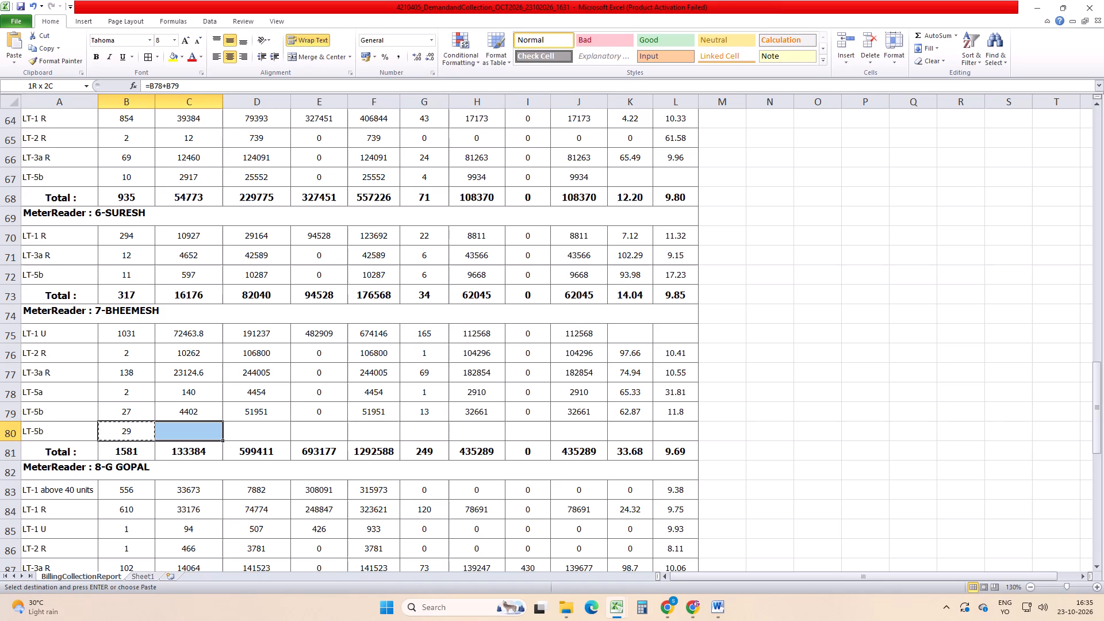
{"action": "key", "text": "shift+Right"}
{"action": "key", "text": "shift+Right"}
{"action": "key", "text": "ctrl+v"}
Convert the formulas in meter reader 7's new LT-5b row to plain values in place.
{"action": "key", "text": "ctrl+c"}
{"action": "key", "text": "Menu"}
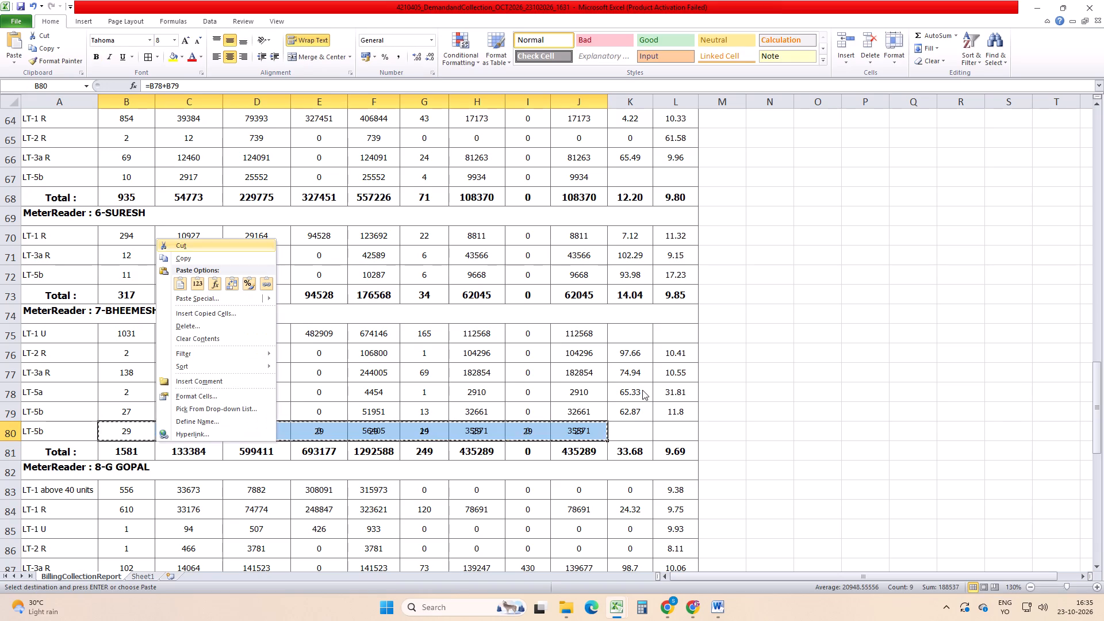
{"action": "key", "text": "Down"}
{"action": "key", "text": "Down"}
{"action": "key", "text": "Right"}
{"action": "key", "text": "Return"}
Delete the original LT-5a and LT-5b rows in meter reader 7's section, keeping the merged LT-5b row.
{"action": "key", "text": "Up"}
{"action": "key", "text": "Up"}
{"action": "key", "text": "shift+space"}
{"action": "key", "text": "shift+Down"}
{"action": "key", "text": "ctrl+minus"}
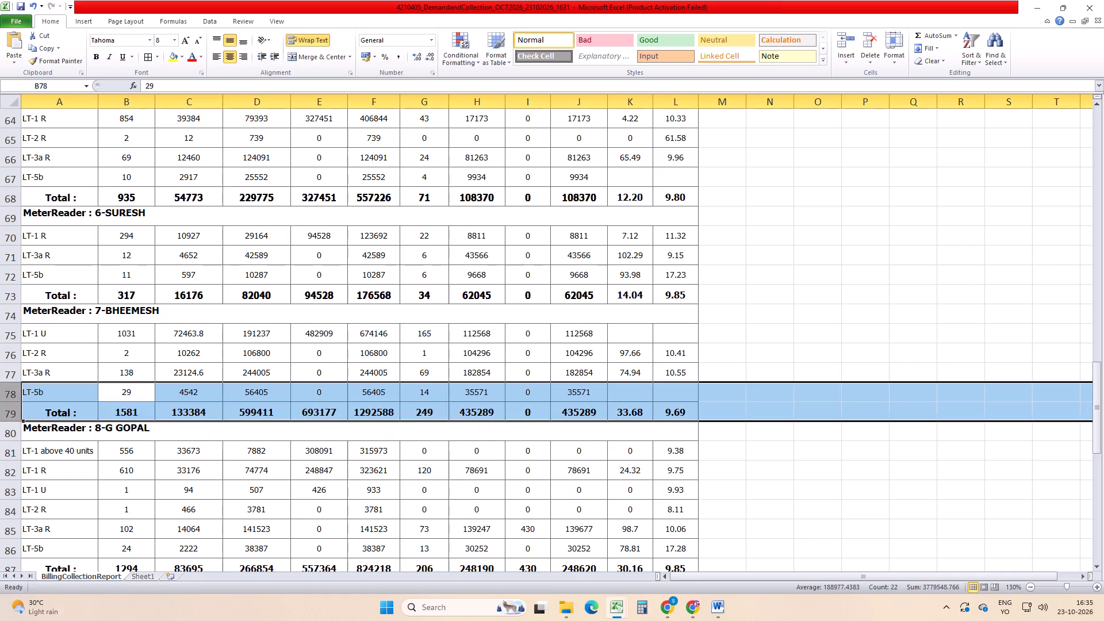
Enter =SUM(B75:B78) as the Live total in meter reader 7's Total row.
{"action": "key", "text": "Down"}
{"action": "key", "text": "alt+equal"}
{"action": "key", "text": "Return"}
Copy meter reader 7's total formula across from Live total through Total Collection and save the workbook.
{"action": "key", "text": "Up"}
{"action": "key", "text": "ctrl+c"}
{"action": "key", "text": "shift+Right"}
{"action": "key", "text": "shift+Right"}
{"action": "key", "text": "shift+Right"}
{"action": "key", "text": "shift+Right"}
{"action": "key", "text": "shift+Right"}
{"action": "key", "text": "shift+Right"}
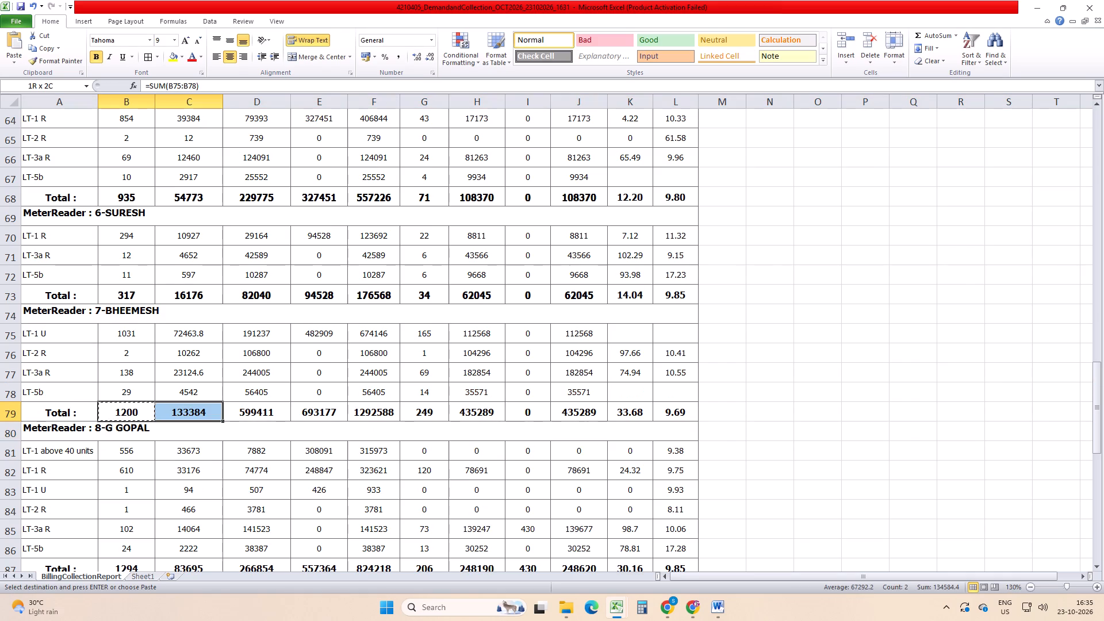
{"action": "key", "text": "shift+Right"}
{"action": "key", "text": "shift+Right"}
{"action": "key", "text": "ctrl+v"}
{"action": "key", "text": "ctrl+s"}
Delete the LT-1 above 40 units row in meter reader 8's section.
{"action": "key", "text": "Down"}
{"action": "key", "text": "Down"}
{"action": "key", "text": "shift+space"}
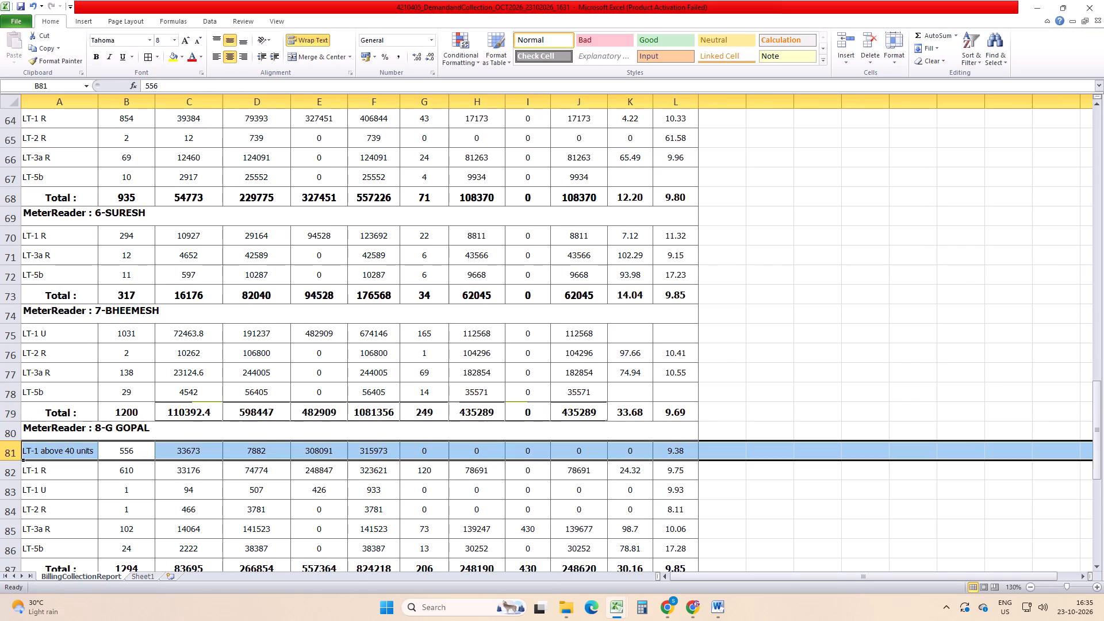
{"action": "key", "text": "ctrl+minus"}
Insert a row below LT-1 U in meter reader 8's section and fill its label down as LT-1 U.
{"action": "key", "text": "Down"}
{"action": "key", "text": "Left"}
{"action": "key", "text": "Down"}
{"action": "key", "text": "shift+space"}
{"action": "key", "text": "ctrl+plus"}
{"action": "key", "text": "Up"}
{"action": "key", "text": "Down"}
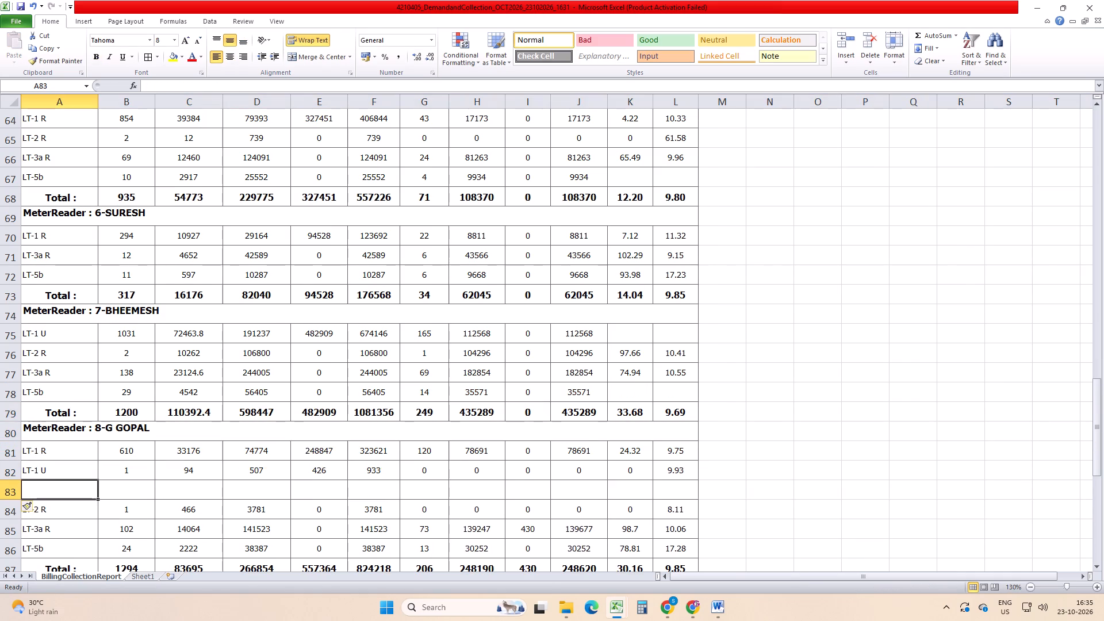
{"action": "key", "text": "ctrl+d"}
Enter =B81+B82 as the Live total in meter reader 8's new LT-1 U row, adding the LT-1 R and LT-1 U values.
{"action": "key", "text": "Right"}
{"action": "key", "text": "equal"}
{"action": "key", "text": "Up"}
{"action": "key", "text": "Up"}
{"action": "key", "text": "plus"}
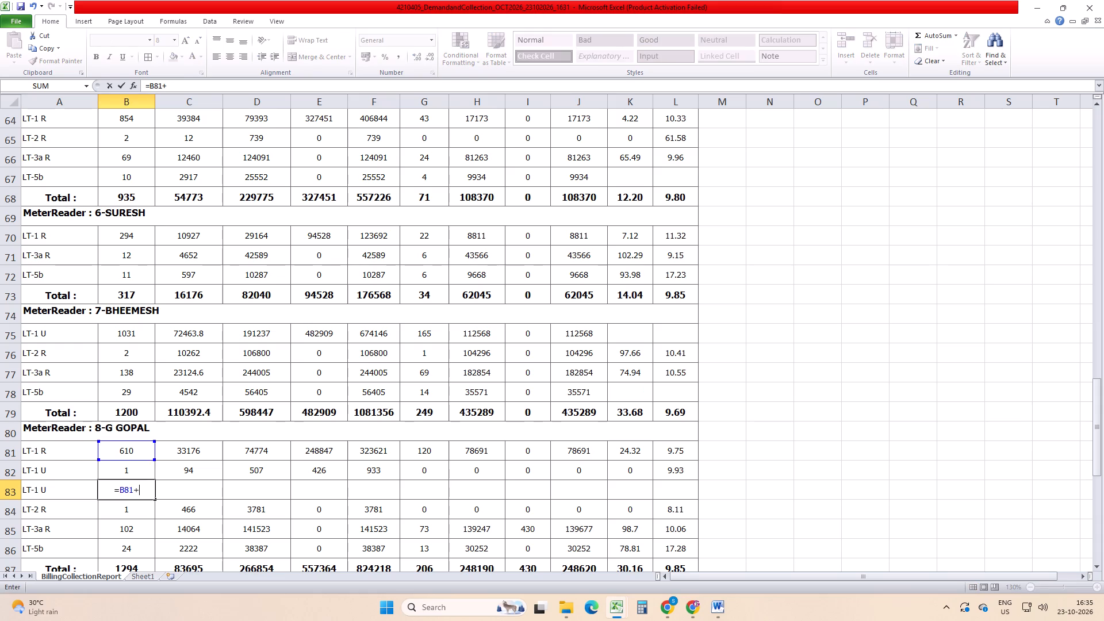
{"action": "key", "text": "Up"}
{"action": "key", "text": "Return"}
Copy the new LT-1 U row's sum formula across from Live total through Total Collection in meter reader 8's section.
{"action": "key", "text": "Up"}
{"action": "key", "text": "ctrl+c"}
{"action": "key", "text": "shift+Right"}
{"action": "key", "text": "shift+Right"}
{"action": "key", "text": "shift+Right"}
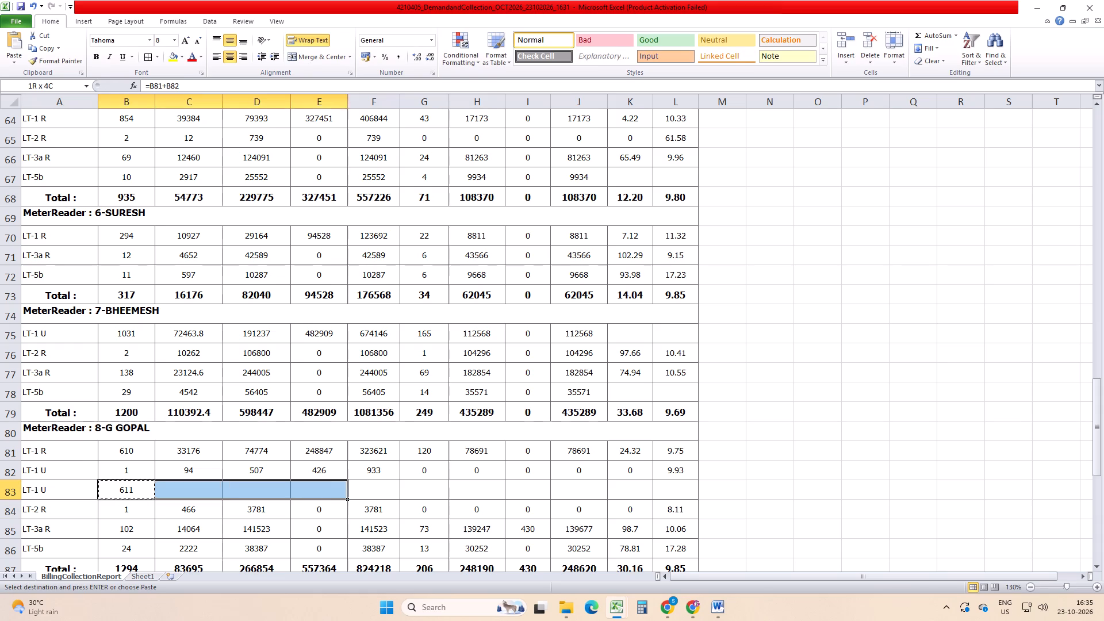
{"action": "key", "text": "shift+Right"}
{"action": "key", "text": "shift+Right"}
{"action": "key", "text": "shift+Right"}
{"action": "key", "text": "shift+Right"}
{"action": "key", "text": "shift+Right"}
{"action": "key", "text": "ctrl+v"}
Convert the formulas in meter reader 8's new LT-1 U row to plain values in place.
{"action": "key", "text": "ctrl+c"}
{"action": "key", "text": "Menu"}
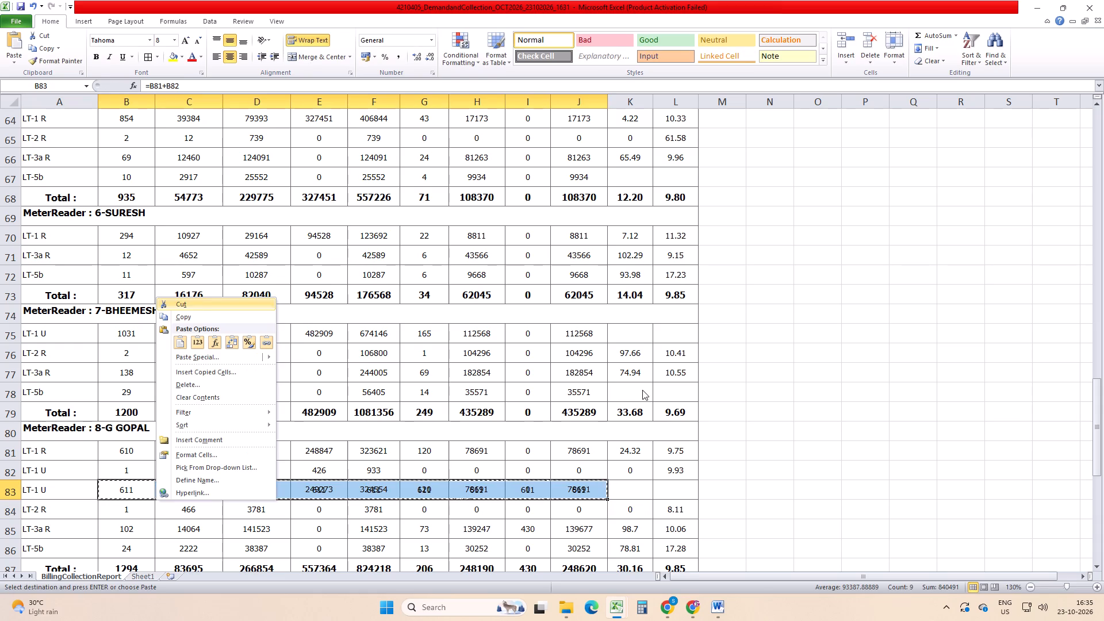
{"action": "key", "text": "Down"}
{"action": "key", "text": "Down"}
{"action": "key", "text": "Right"}
{"action": "key", "text": "Return"}
Delete the original LT-1 R and LT-1 U rows in meter reader 8's section, keeping the merged LT-1 U row.
{"action": "key", "text": "Up"}
{"action": "key", "text": "Up"}
{"action": "key", "text": "shift+space"}
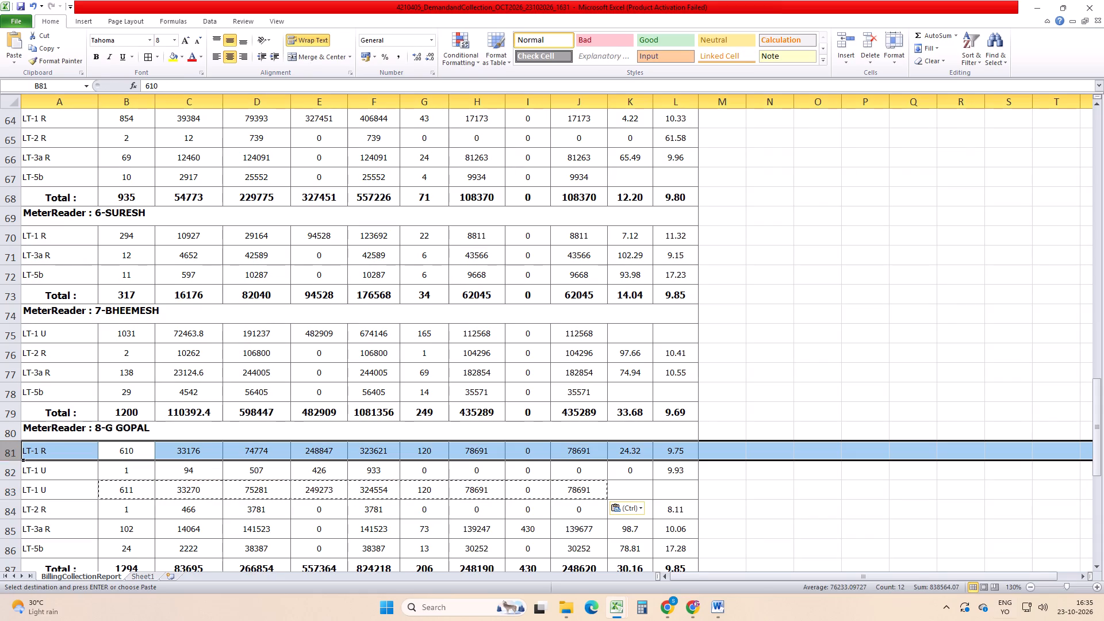
{"action": "key", "text": "ctrl+minus"}
{"action": "key", "text": "ctrl+minus"}
Enter =SUM(B81:B84) as the Live total in meter reader 8's Total row.
{"action": "key", "text": "Down"}
{"action": "key", "text": "Down"}
{"action": "key", "text": "Down"}
{"action": "key", "text": "Down"}
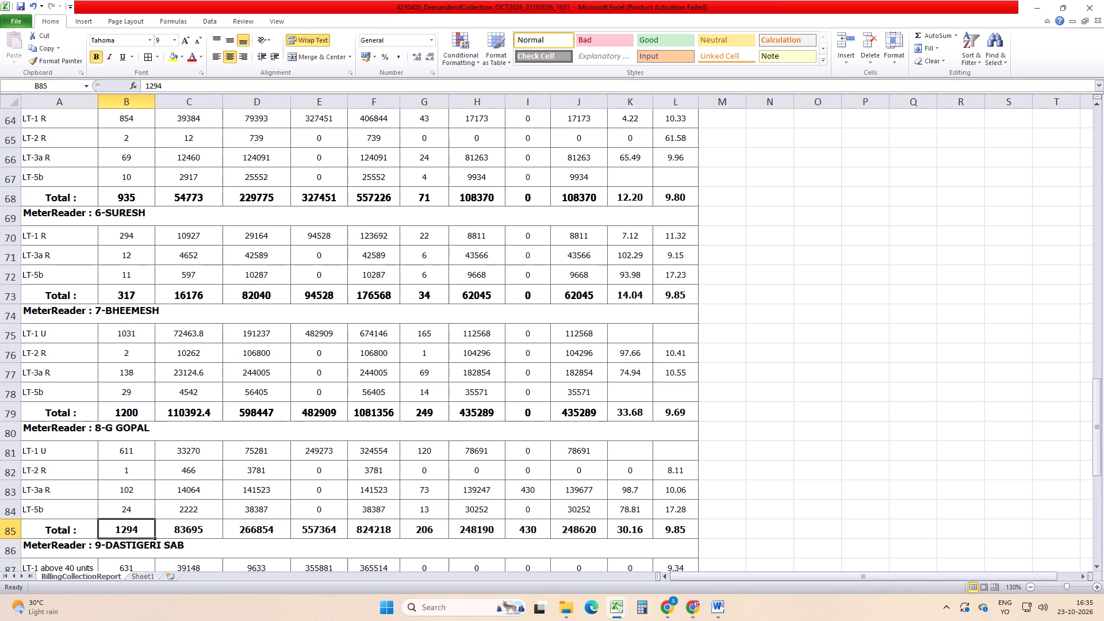
{"action": "key", "text": "alt+equal"}
{"action": "key", "text": "Return"}
Copy meter reader 8's total formula across from Live total through Total Collection and save the workbook.
{"action": "key", "text": "Up"}
{"action": "key", "text": "ctrl+c"}
{"action": "key", "text": "shift+Right"}
{"action": "key", "text": "shift+Right"}
{"action": "key", "text": "shift+Right"}
{"action": "key", "text": "shift+Right"}
{"action": "key", "text": "shift+Right"}
{"action": "key", "text": "shift+Right"}
{"action": "key", "text": "shift+Right"}
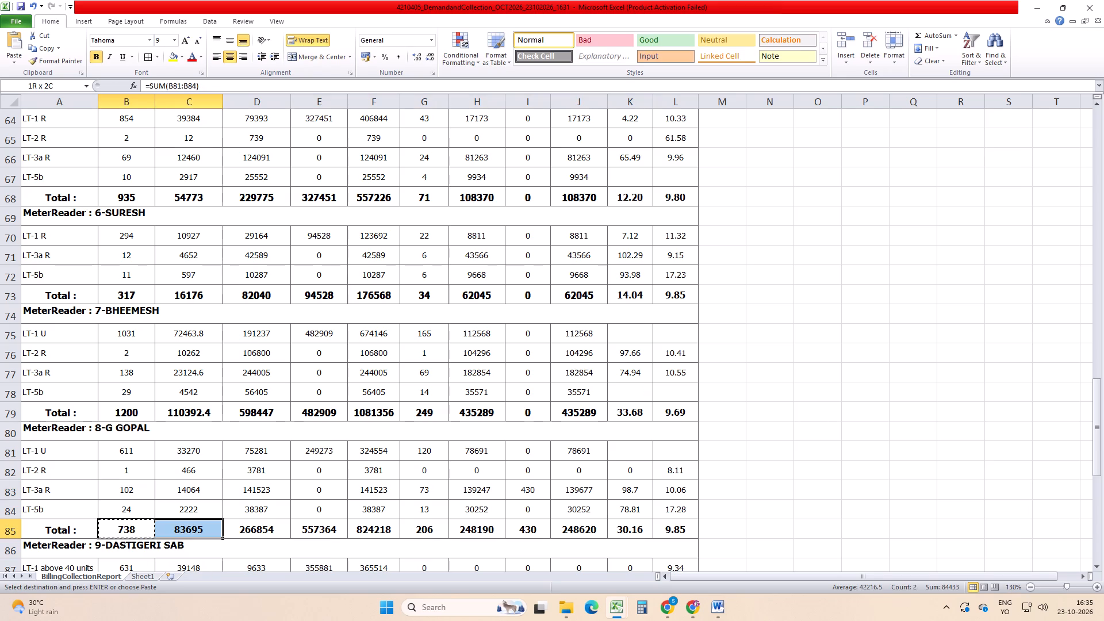
{"action": "key", "text": "shift+Right"}
{"action": "key", "text": "ctrl+v"}
{"action": "key", "text": "ctrl+s"}
Delete the LT-1 above 40 units and LT-1 below 40 units rows in meter reader 9's section.
{"action": "key", "text": "Down"}
{"action": "key", "text": "Down"}
{"action": "key", "text": "Down"}
{"action": "key", "text": "Down"}
{"action": "key", "text": "Down"}
{"action": "key", "text": "Down"}
{"action": "key", "text": "Down"}
{"action": "key", "text": "Down"}
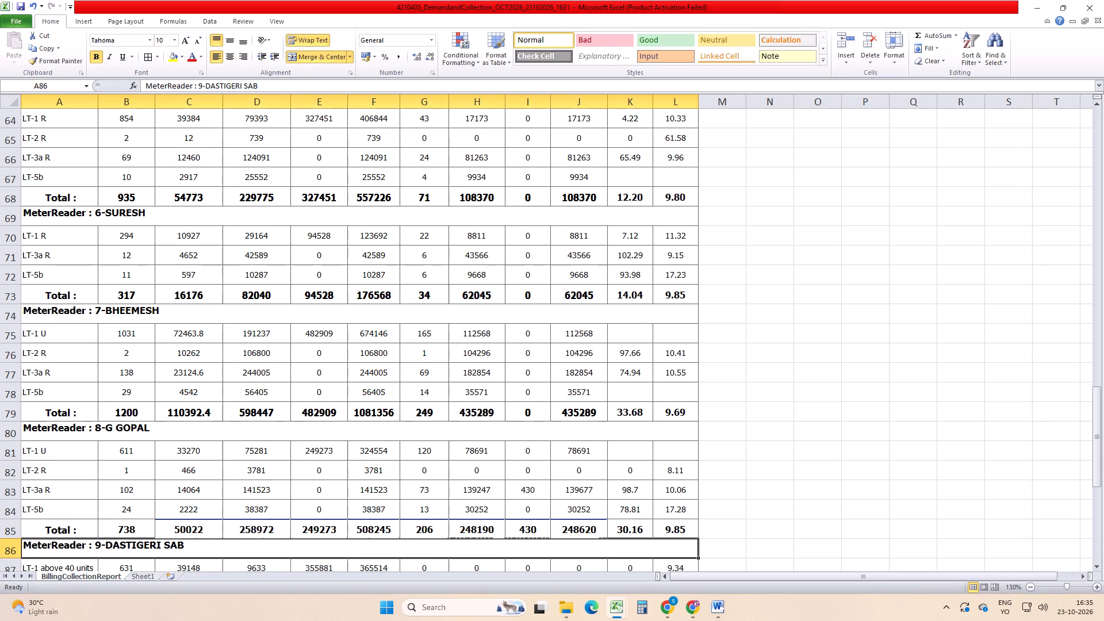
{"action": "key", "text": "Up"}
{"action": "key", "text": "Up"}
{"action": "key", "text": "Up"}
{"action": "key", "text": "Up"}
{"action": "key", "text": "shift+space"}
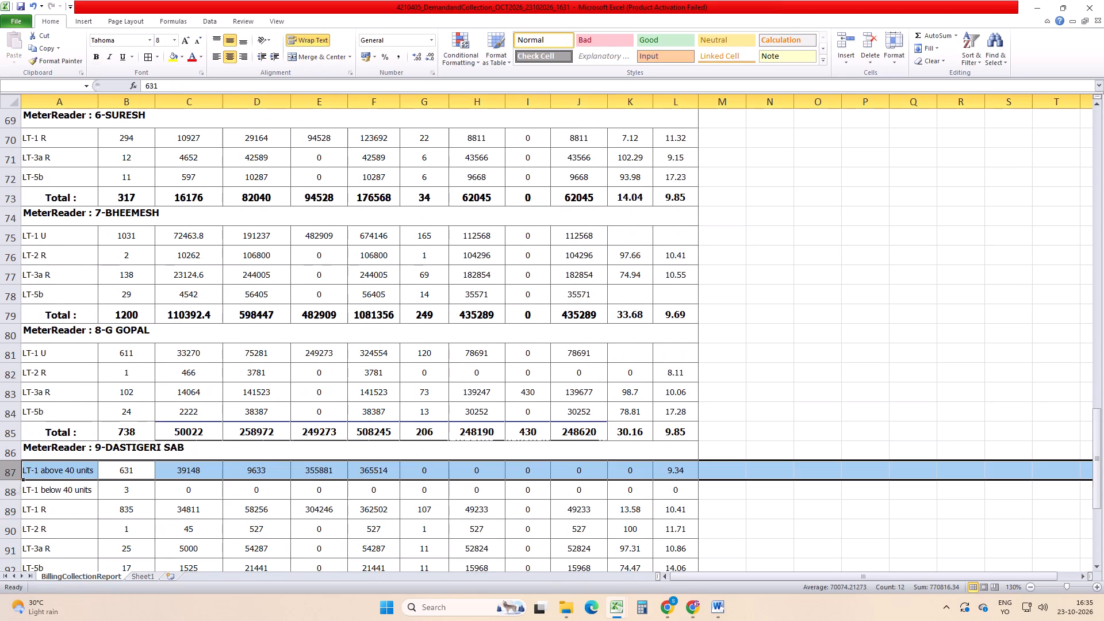
{"action": "key", "text": "shift+Down"}
{"action": "key", "text": "ctrl+minus"}
Enter =SUM(B87:B90) as the Live total in meter reader 9's Total row.
{"action": "key", "text": "Down"}
{"action": "key", "text": "Down"}
{"action": "key", "text": "Down"}
{"action": "key", "text": "Down"}
{"action": "key", "text": "alt+equal"}
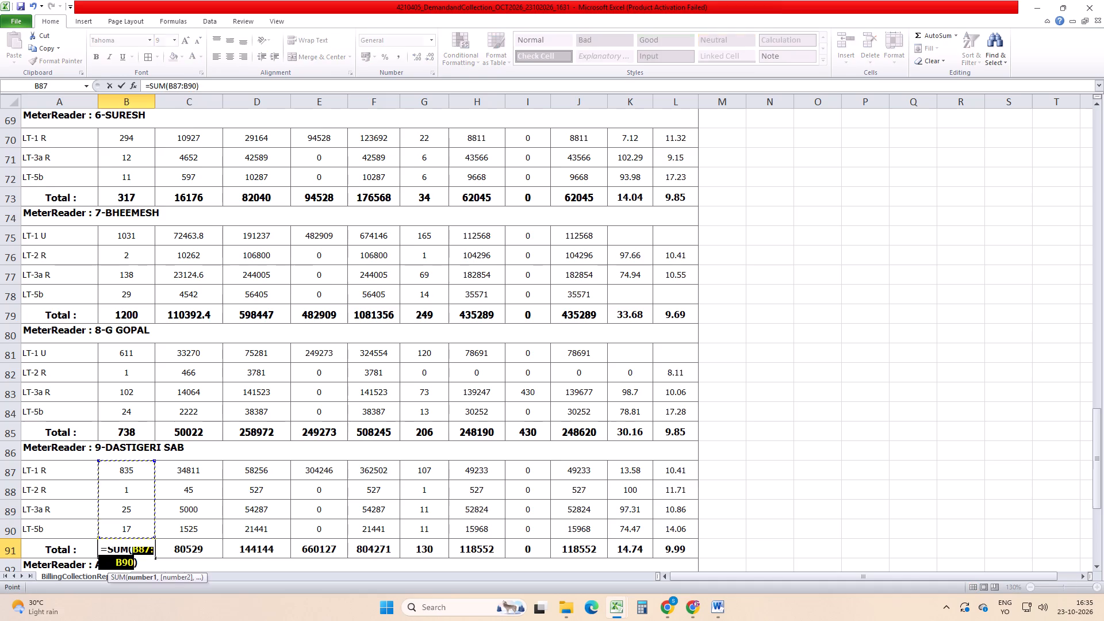
{"action": "key", "text": "Return"}
Copy meter reader 9's total formula across from Live total through Total Collection and save the workbook.
{"action": "key", "text": "Up"}
{"action": "key", "text": "ctrl+c"}
{"action": "key", "text": "shift+Right"}
{"action": "key", "text": "shift+Right"}
{"action": "key", "text": "shift+Right"}
{"action": "key", "text": "shift+Right"}
{"action": "key", "text": "shift+Right"}
{"action": "key", "text": "shift+Right"}
{"action": "key", "text": "shift+Right"}
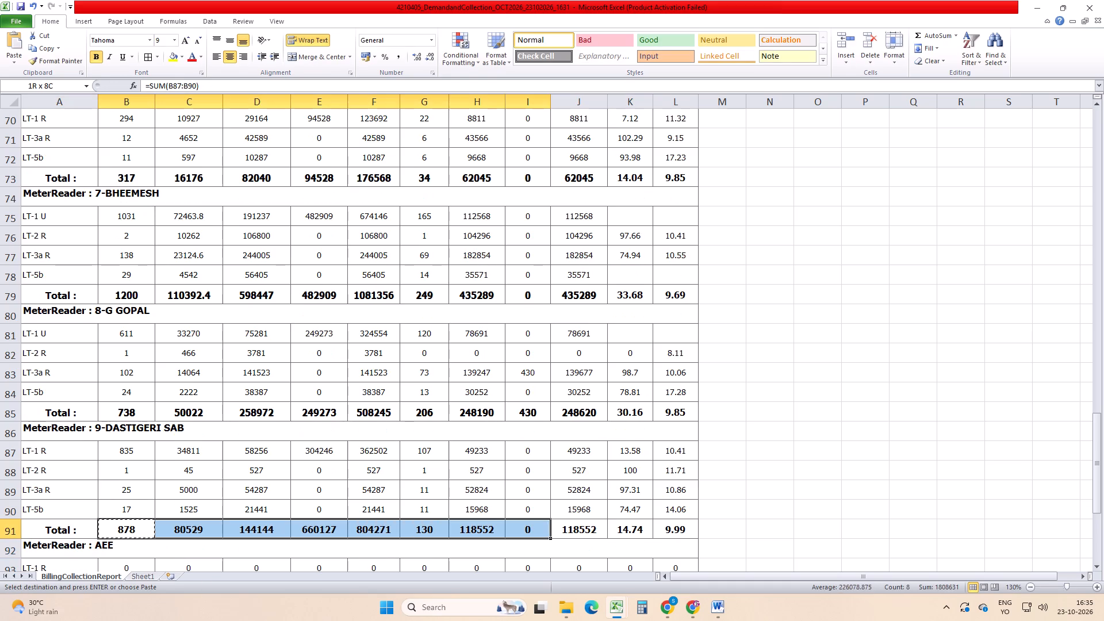
{"action": "key", "text": "shift+Right"}
{"action": "key", "text": "ctrl+v"}
{"action": "key", "text": "ctrl+s"}
Delete the MeterReader : AEE section and all remaining rows below meter reader 9's Total row, and save the workbook.
{"action": "key", "text": "Down"}
{"action": "key", "text": "shift+space"}
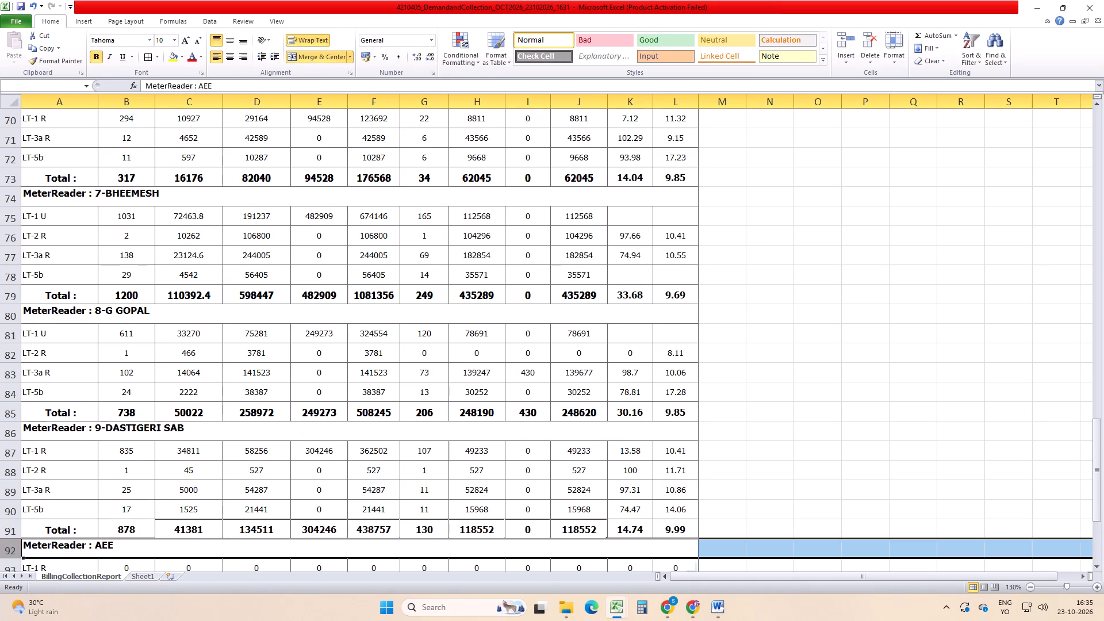
{"action": "key", "text": "shift+Down"}
{"action": "key", "text": "shift+Down"}
{"action": "key", "text": "shift+Down"}
{"action": "key", "text": "shift+Down"}
{"action": "key", "text": "shift+Down"}
{"action": "key", "text": "shift+Down"}
{"action": "key", "text": "shift+Down"}
{"action": "key", "text": "shift+Down"}
{"action": "key", "text": "ctrl+minus"}
{"action": "key", "text": "ctrl+minus"}
{"action": "key", "text": "ctrl+minus"}
{"action": "key", "text": "ctrl+s"}
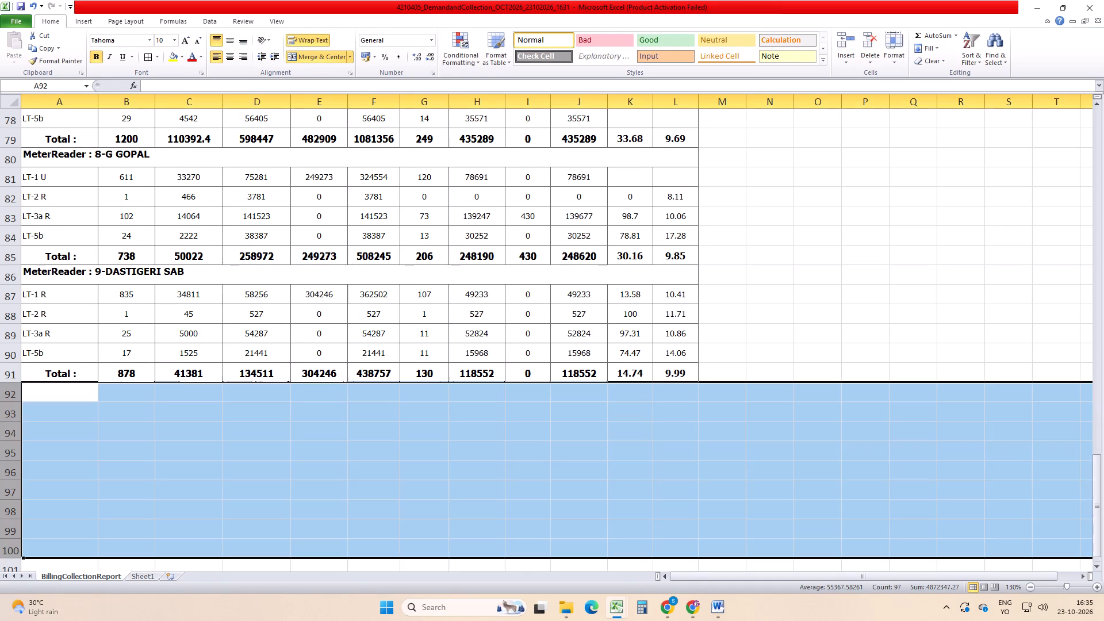
{"action": "key", "text": "ctrl+s"}
{"action": "key", "text": "ctrl+s"}
{"action": "left_click", "coordinate": [574, 453]}
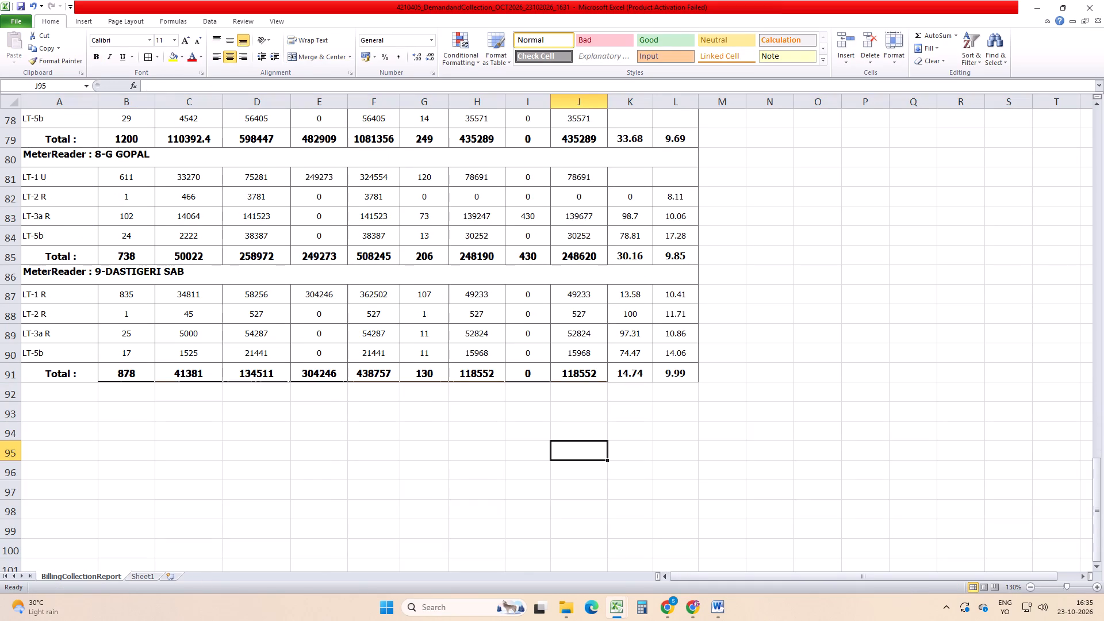
Copy meter reader 9's LT-1 R value 304246 from column E into column I of the same row.
{"action": "left_click", "coordinate": [321, 284]}
{"action": "left_click", "coordinate": [326, 307]}
{"action": "left_click", "coordinate": [324, 298]}
{"action": "key", "text": "ctrl+c"}
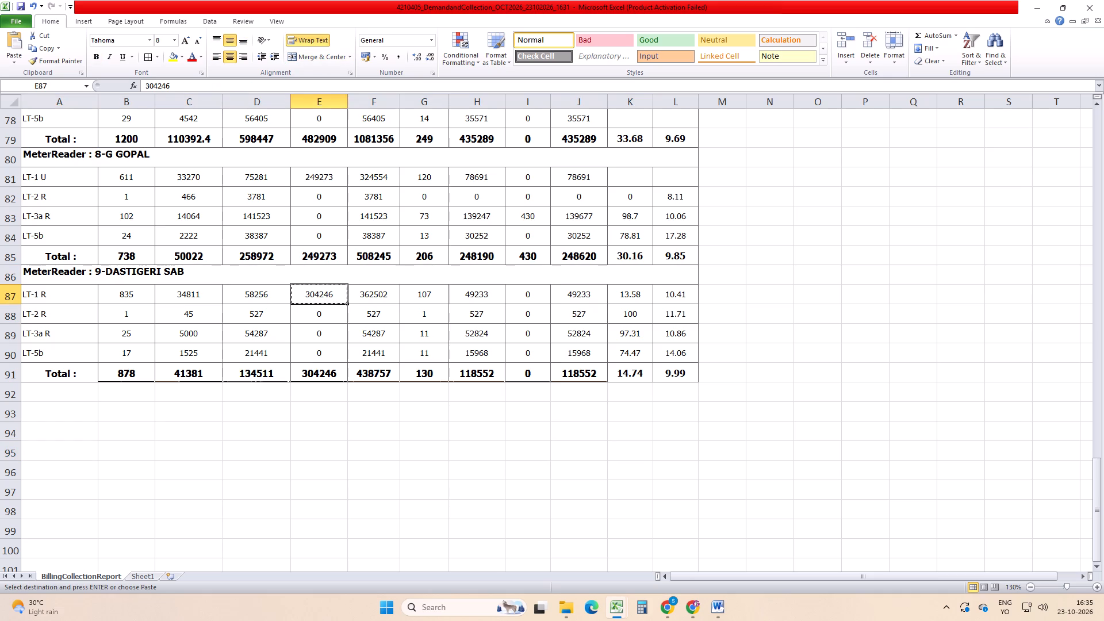
{"action": "left_click", "coordinate": [516, 290]}
{"action": "key", "text": "ctrl+v"}
Copy meter reader 8's LT-1 U value 249273 from column E into column I of the same row.
{"action": "left_click", "coordinate": [317, 175]}
{"action": "key", "text": "ctrl+c"}
{"action": "left_click", "coordinate": [517, 189]}
{"action": "left_click", "coordinate": [516, 175]}
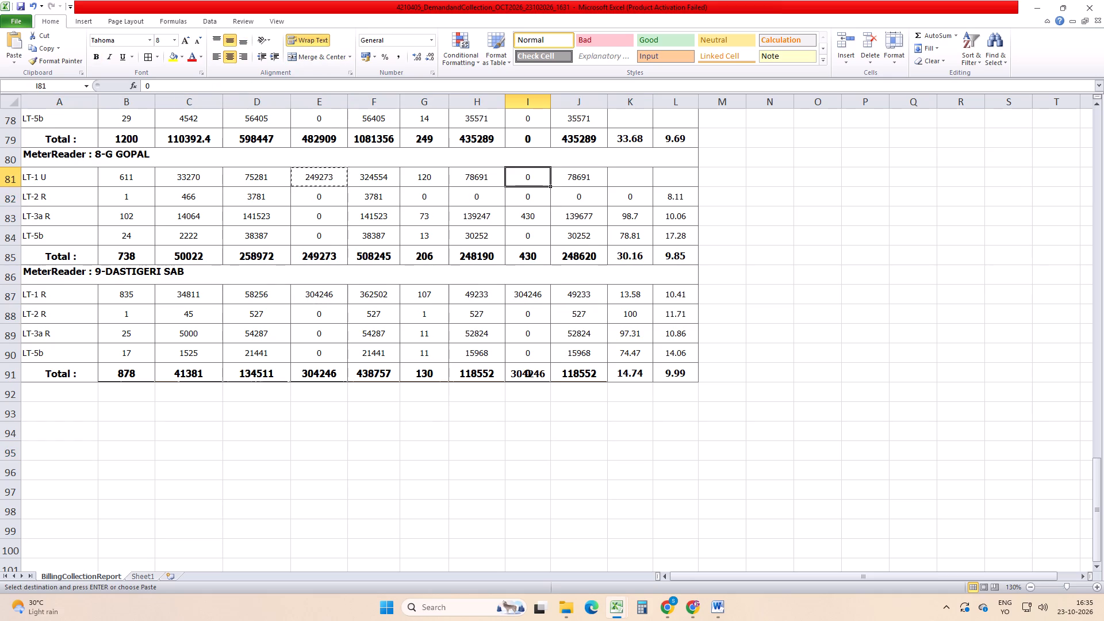
{"action": "key", "text": "ctrl+v"}
Copy meter reader 7's LT-1 U value 482909 from column E.
{"action": "scroll", "coordinate": [472, 324], "scroll_direction": "up", "scroll_amount": 4}
{"action": "left_click", "coordinate": [327, 292]}
{"action": "key", "text": "ctrl+c"}
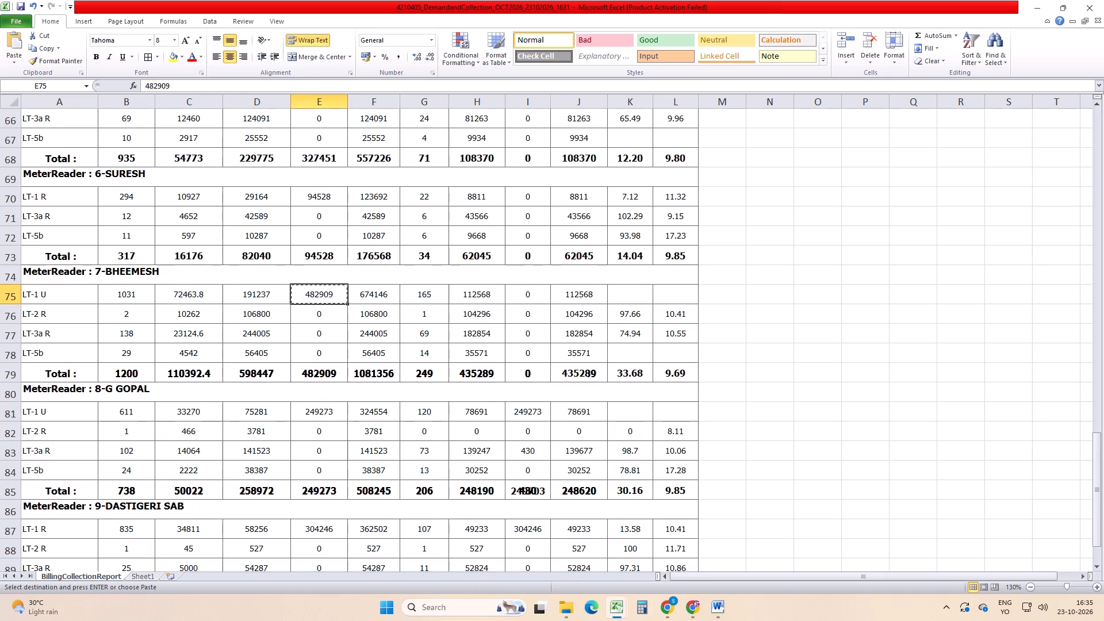
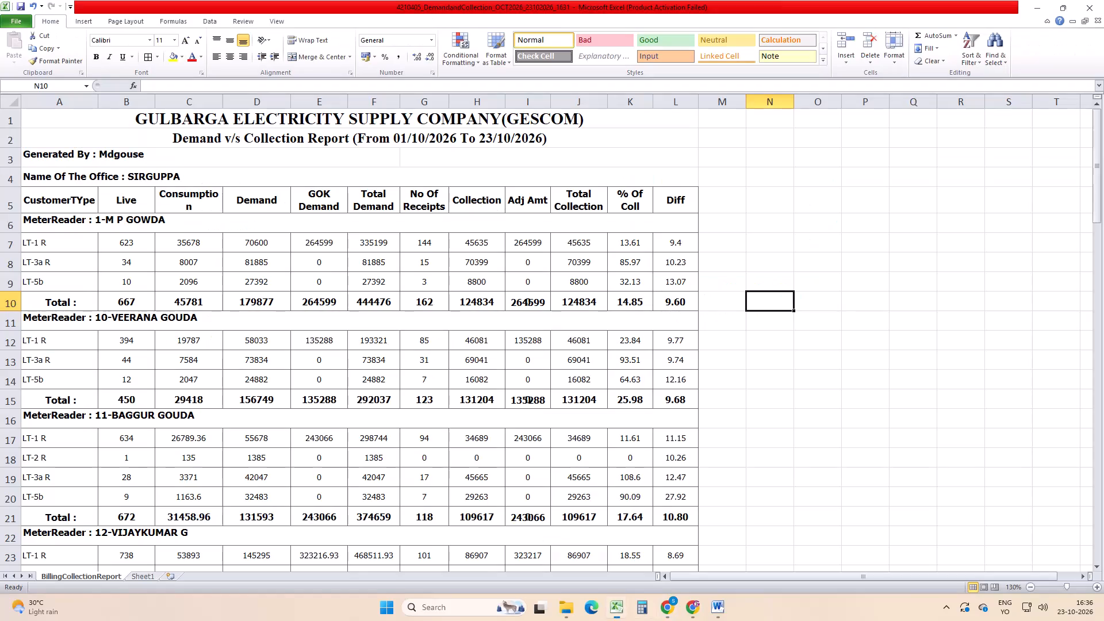
Save the workbook.
{"action": "left_click", "coordinate": [599, 448]}
{"action": "left_click", "coordinate": [764, 386]}
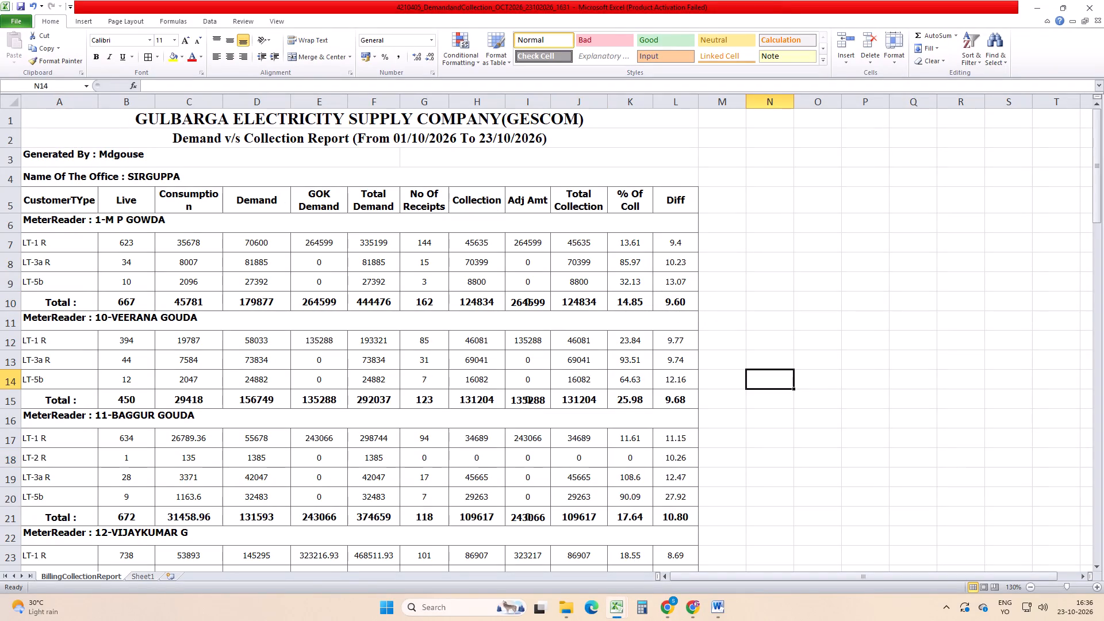
{"action": "key", "text": "ctrl+s"}
Set meter reader 1's LT-1 R Total Collection in J7 to =H7+I7, and save the workbook.
{"action": "left_click", "coordinate": [582, 240]}
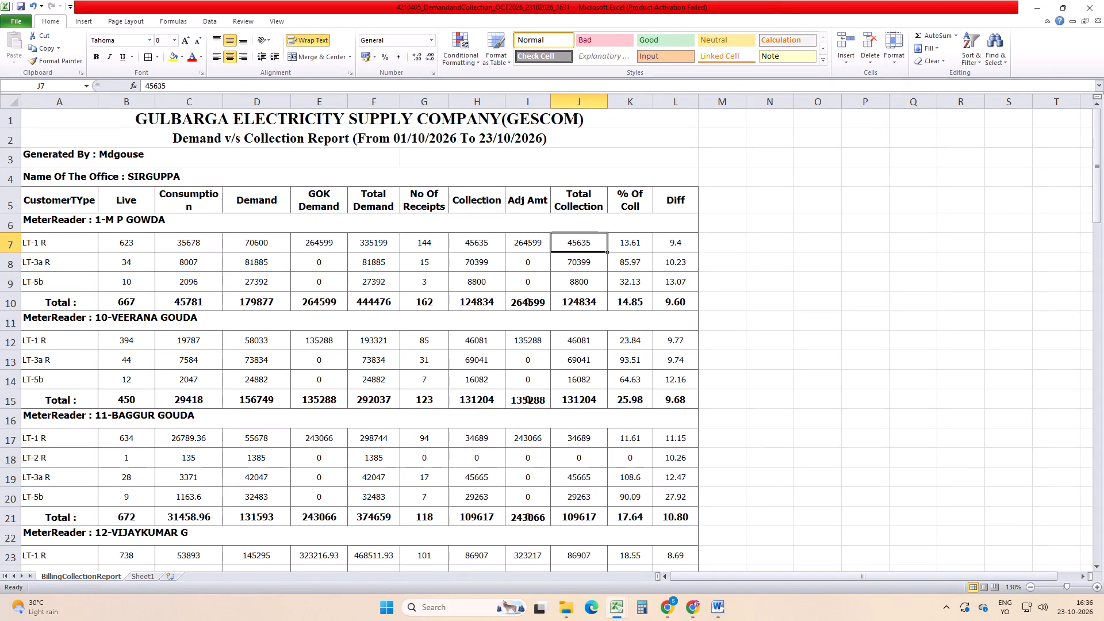
{"action": "key", "text": "equal"}
{"action": "key", "text": "Left"}
{"action": "key", "text": "Left"}
{"action": "key", "text": "plus"}
{"action": "key", "text": "Left"}
{"action": "key", "text": "Return"}
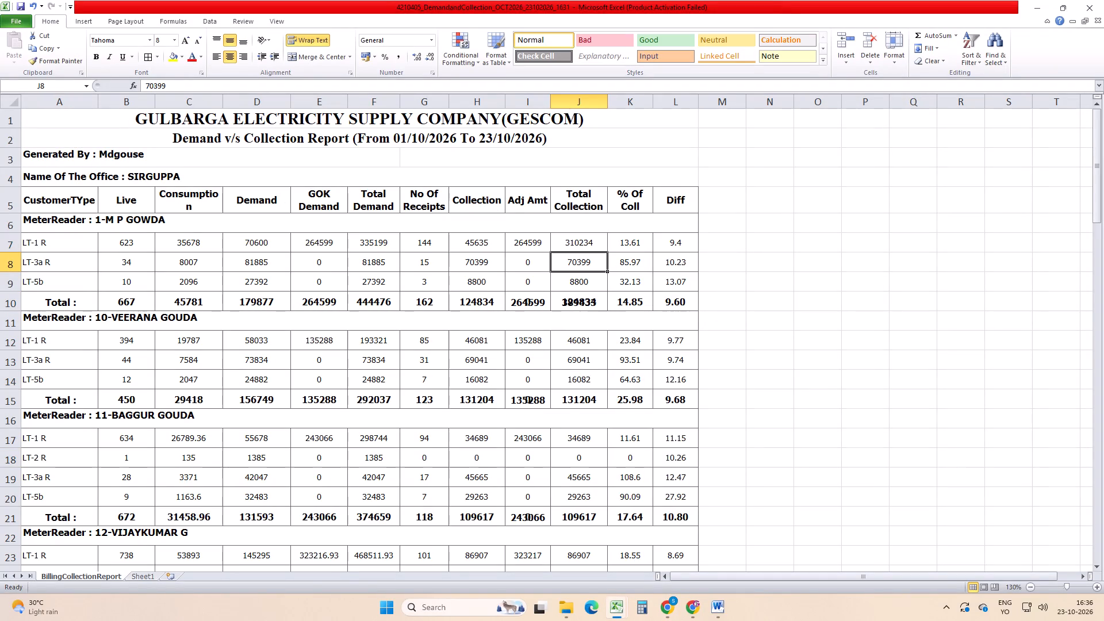
{"action": "key", "text": "ctrl+s"}
{"action": "key", "text": "ctrl+s"}
{"action": "left_click", "coordinate": [791, 344]}
Copy the J7 Total Collection formula into the LT-1 R rows of meter readers 10, 11 and 12.
{"action": "left_click", "coordinate": [580, 248]}
{"action": "key", "text": "ctrl+c"}
{"action": "left_click", "coordinate": [590, 344]}
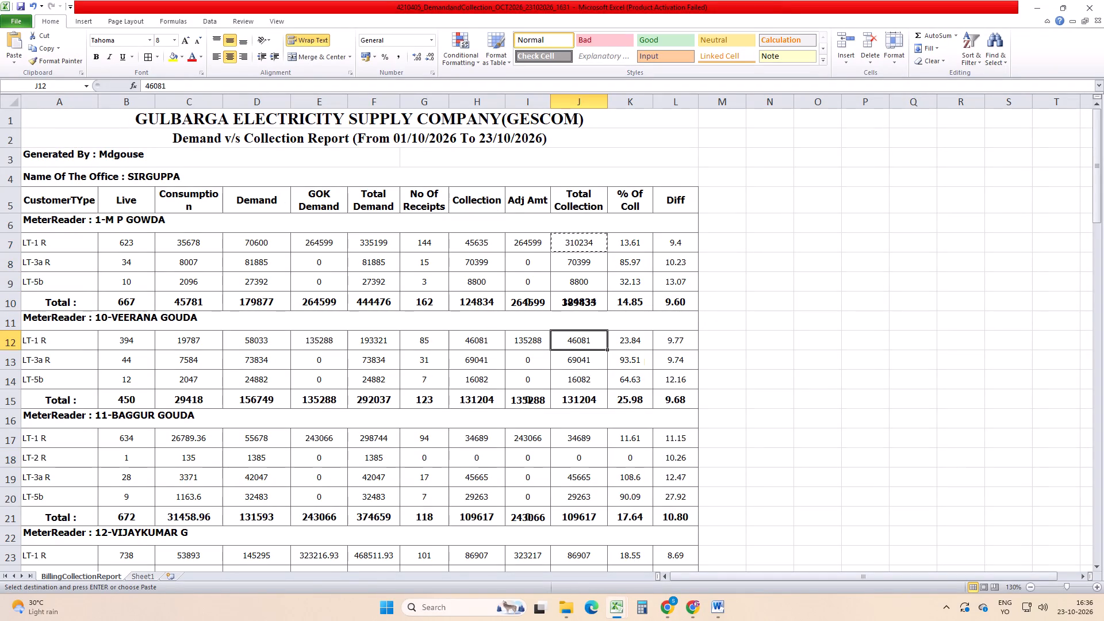
{"action": "key", "text": "ctrl+v"}
{"action": "left_click", "coordinate": [583, 438]}
{"action": "key", "text": "ctrl+v"}
{"action": "scroll", "coordinate": [706, 455], "scroll_direction": "down", "scroll_amount": 2}
{"action": "left_click", "coordinate": [573, 431]}
{"action": "key", "text": "ctrl+v"}
Paste the copied Total Collection formula into the LT-1 R rows of meter readers 13, 14 and 2.
{"action": "scroll", "coordinate": [612, 447], "scroll_direction": "down", "scroll_amount": 3}
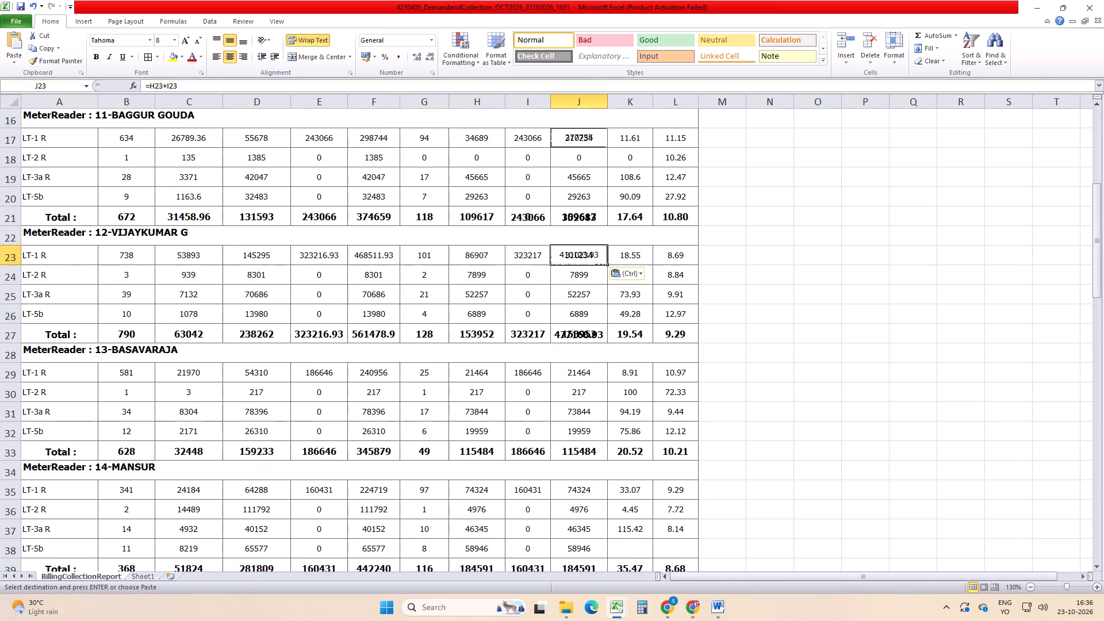
{"action": "left_click", "coordinate": [575, 373]}
{"action": "key", "text": "ctrl+v"}
{"action": "left_click", "coordinate": [579, 492]}
{"action": "key", "text": "ctrl+v"}
{"action": "scroll", "coordinate": [701, 488], "scroll_direction": "down", "scroll_amount": 3}
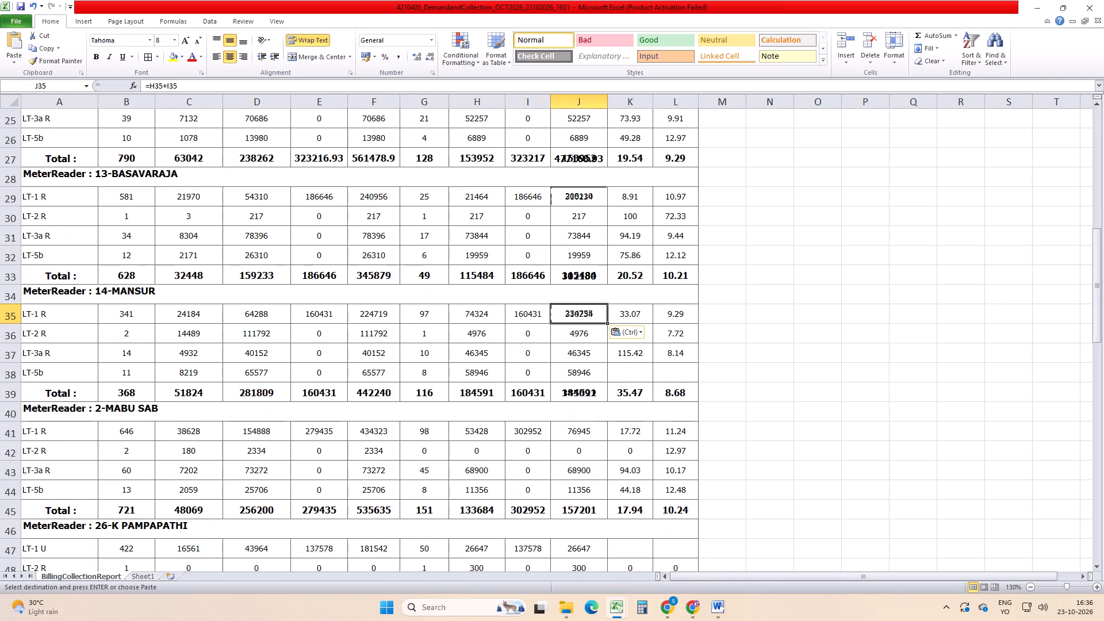
{"action": "left_click", "coordinate": [584, 433]}
{"action": "key", "text": "ctrl+v"}
Paste the copied Total Collection formula into the LT-1 rows of meter readers 26, 3 and 4, undoing any paste over a heading.
{"action": "scroll", "coordinate": [609, 465], "scroll_direction": "down", "scroll_amount": 3}
{"action": "left_click", "coordinate": [581, 360]}
{"action": "left_click", "coordinate": [585, 371]}
{"action": "key", "text": "ctrl+v"}
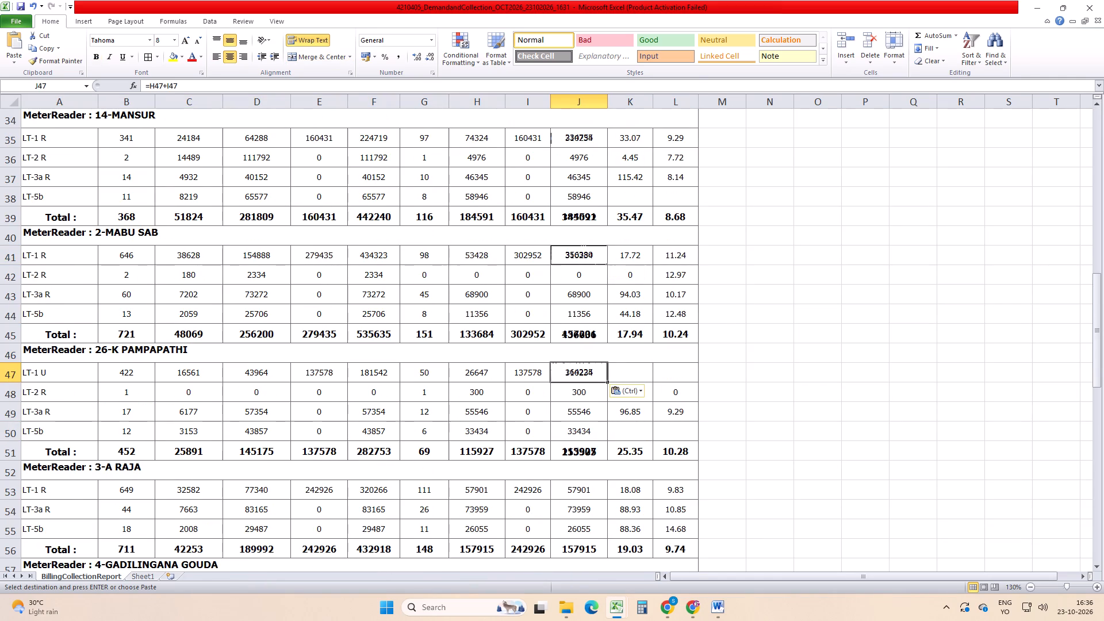
{"action": "left_click", "coordinate": [573, 492]}
{"action": "key", "text": "ctrl+v"}
{"action": "scroll", "coordinate": [587, 492], "scroll_direction": "down", "scroll_amount": 3}
{"action": "left_click", "coordinate": [582, 400]}
{"action": "key", "text": "ctrl+v"}
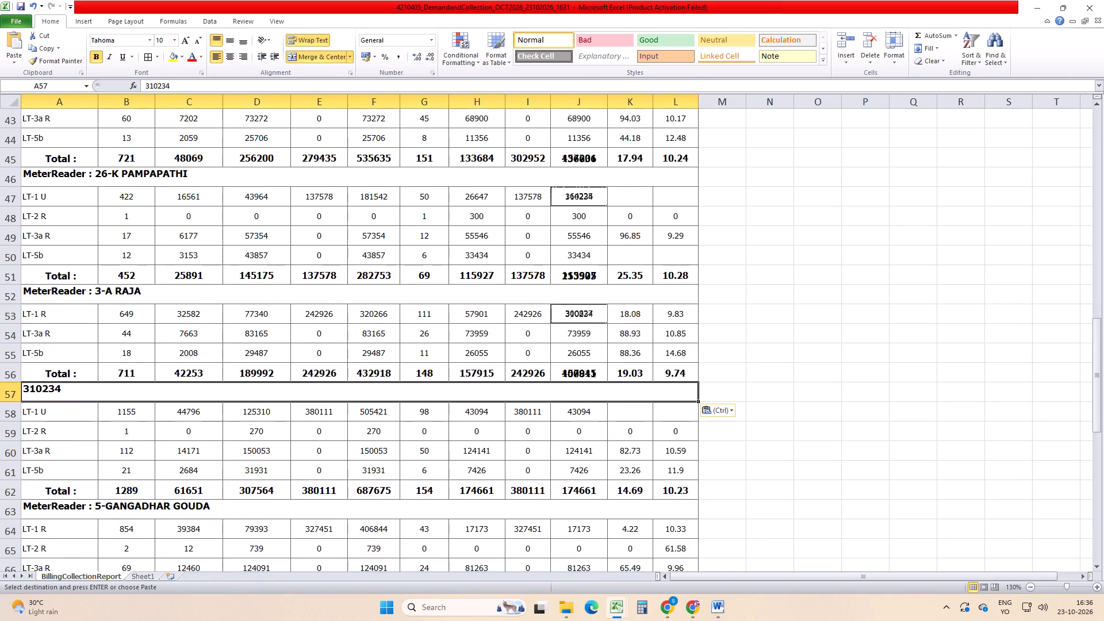
{"action": "key", "text": "ctrl+z"}
{"action": "left_click", "coordinate": [584, 409]}
{"action": "key", "text": "ctrl+v"}
Paste the copied Total Collection formula into the LT-1 rows of meter readers 5, 6, 7, 8 and 9.
{"action": "scroll", "coordinate": [574, 433], "scroll_direction": "down", "scroll_amount": 1}
{"action": "left_click", "coordinate": [574, 464]}
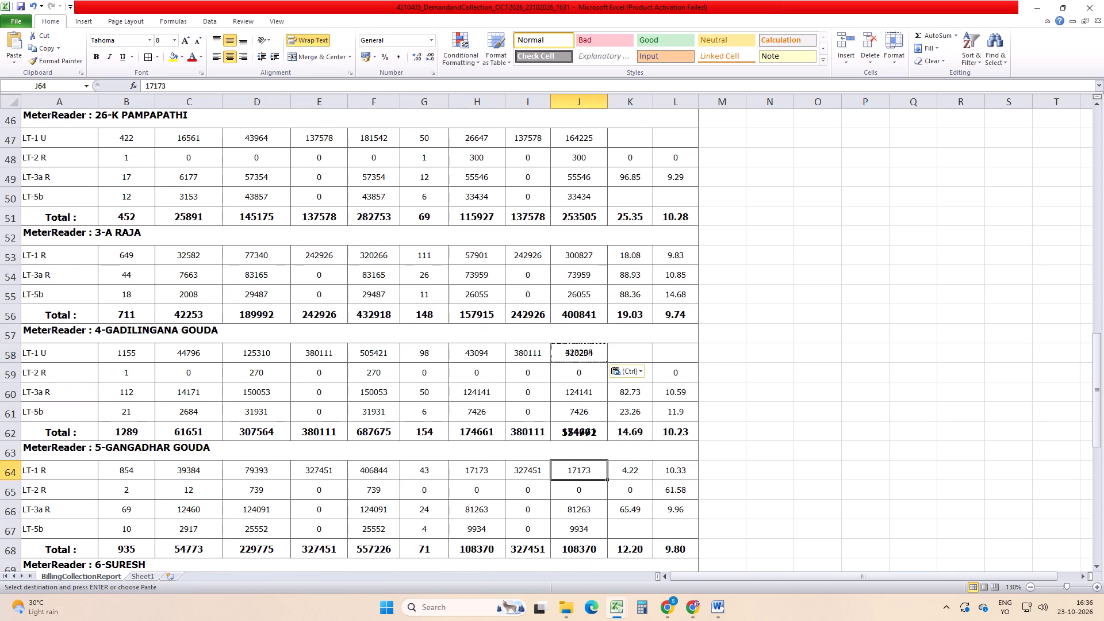
{"action": "key", "text": "ctrl+v"}
{"action": "scroll", "coordinate": [604, 463], "scroll_direction": "down", "scroll_amount": 3}
{"action": "left_click", "coordinate": [580, 409]}
{"action": "key", "text": "ctrl+v"}
{"action": "scroll", "coordinate": [600, 457], "scroll_direction": "down", "scroll_amount": 3}
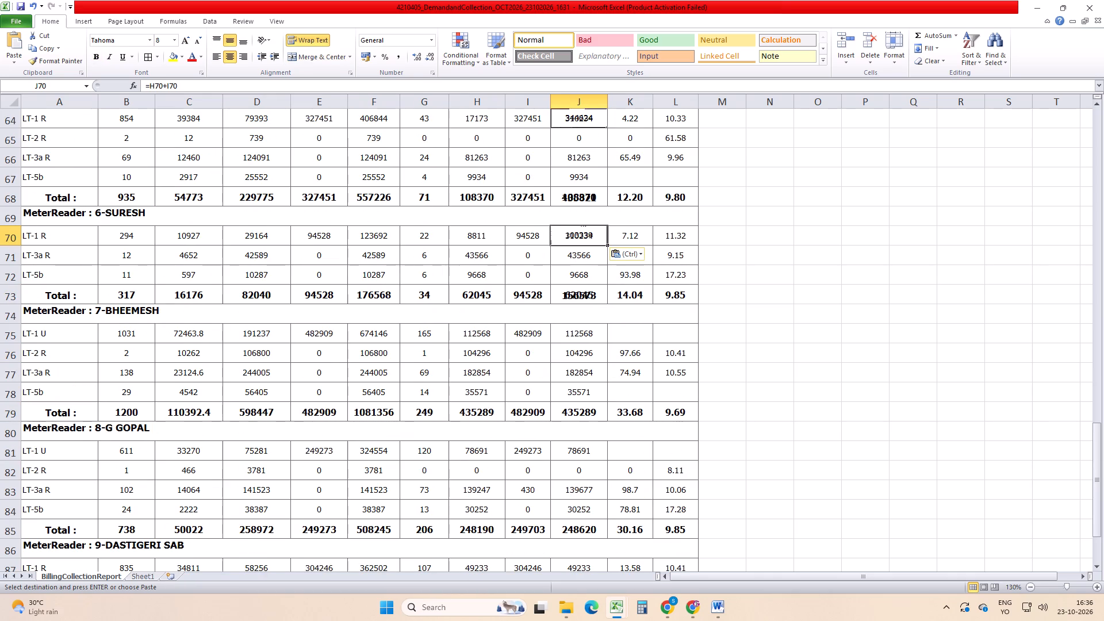
{"action": "left_click", "coordinate": [579, 336]}
{"action": "key", "text": "ctrl+v"}
{"action": "left_click", "coordinate": [584, 459]}
{"action": "key", "text": "ctrl+v"}
{"action": "scroll", "coordinate": [633, 468], "scroll_direction": "down", "scroll_amount": 2}
{"action": "left_click", "coordinate": [587, 449]}
{"action": "key", "text": "ctrl+v"}
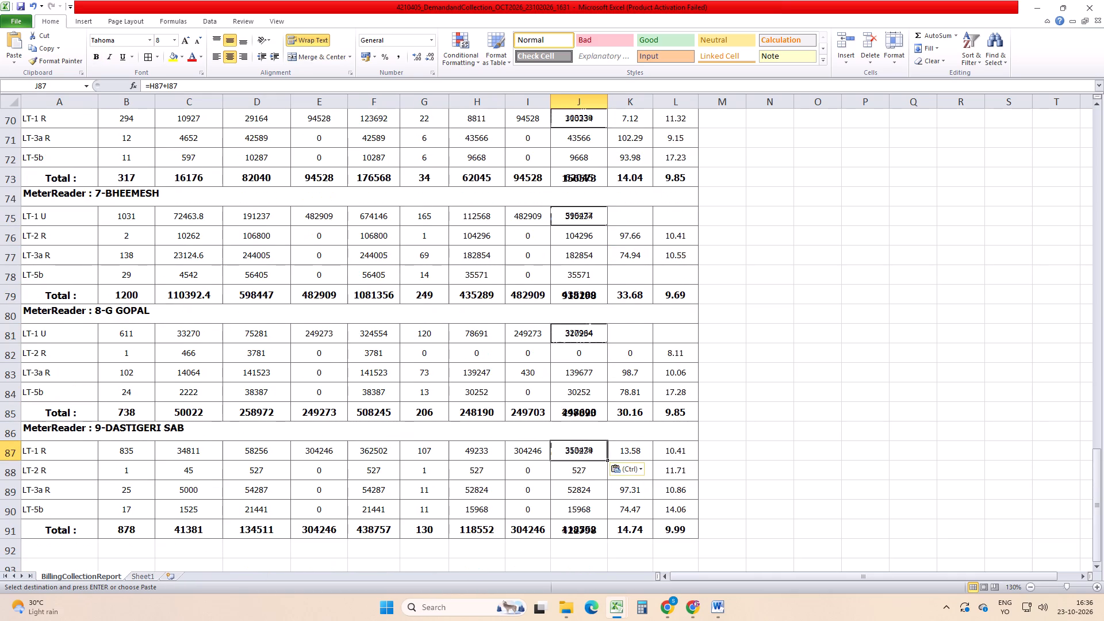
Autofit the Total Collection column's width, return to the top of the report, and save the workbook.
{"action": "scroll", "coordinate": [669, 463], "scroll_direction": "down", "scroll_amount": 1}
{"action": "left_click", "coordinate": [774, 427]}
{"action": "double_click", "coordinate": [607, 103]}
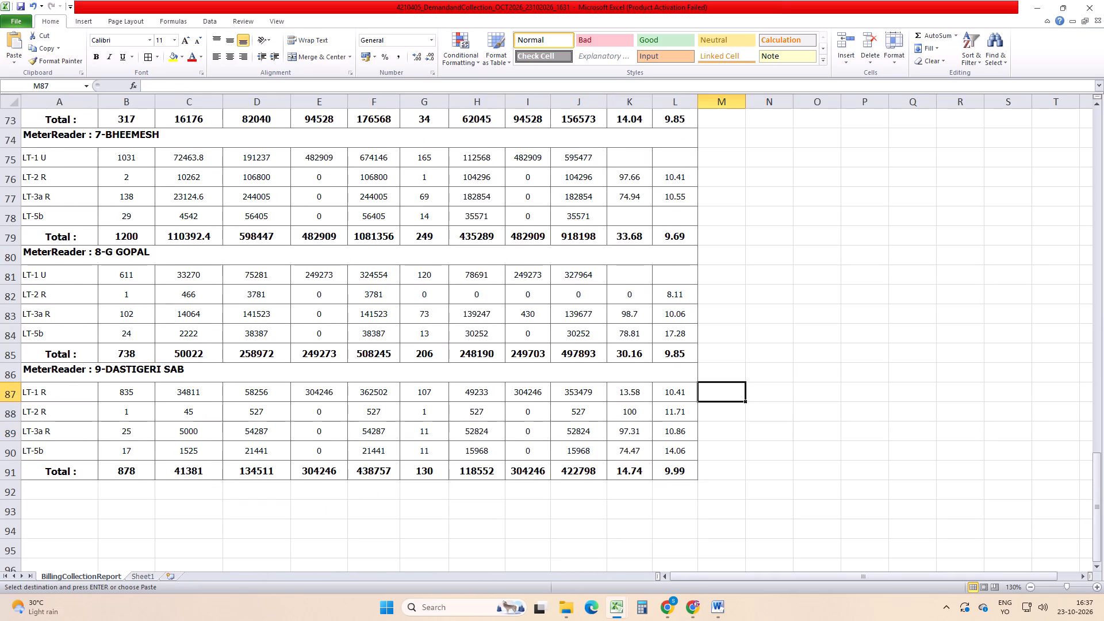
{"action": "left_click", "coordinate": [730, 401]}
{"action": "key", "text": "ctrl+Left"}
{"action": "key", "text": "Right"}
{"action": "key", "text": "Right"}
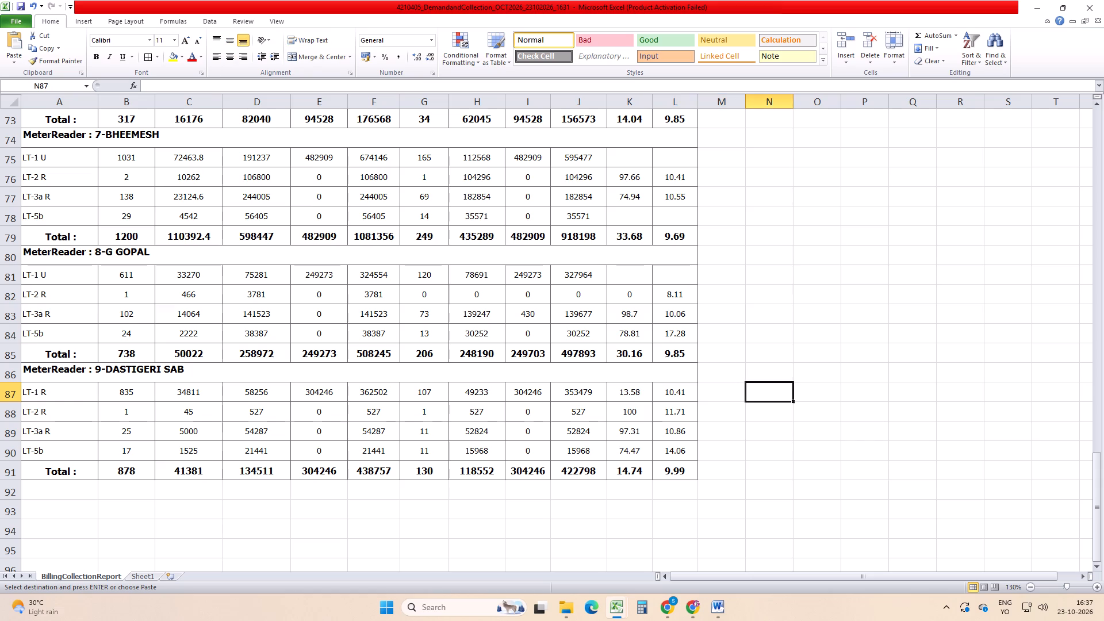
{"action": "key", "text": "ctrl+Up"}
{"action": "key", "text": "Left"}
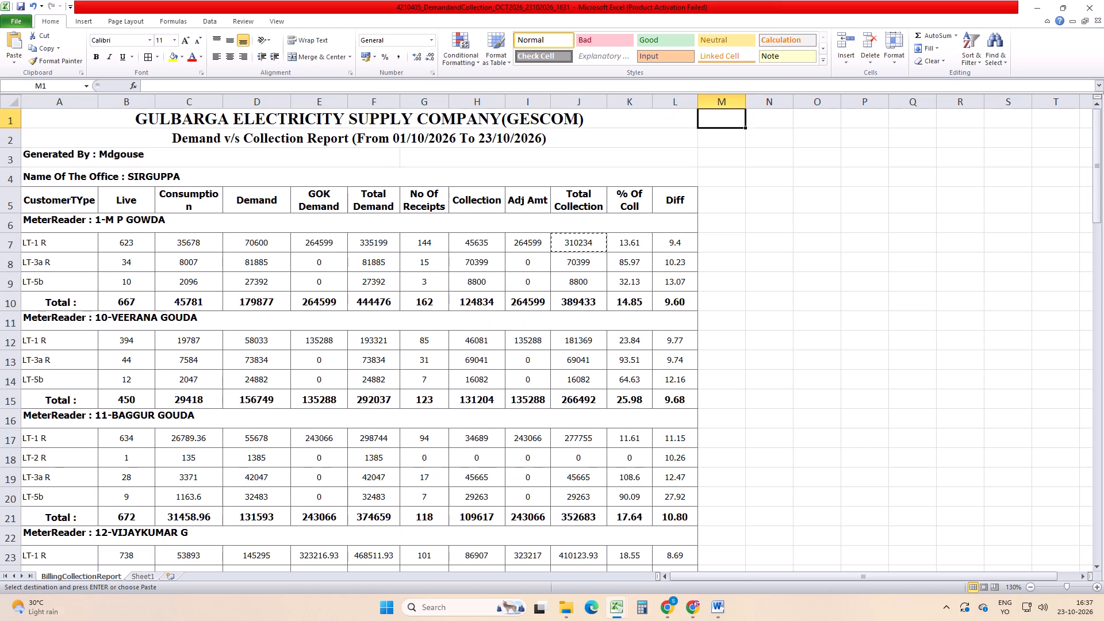
{"action": "left_click", "coordinate": [715, 360]}
{"action": "key", "text": "ctrl+s"}
Set meter reader 1's LT-1 R % Of Coll in K7 to =J7*100/F7.
{"action": "left_click", "coordinate": [631, 252]}
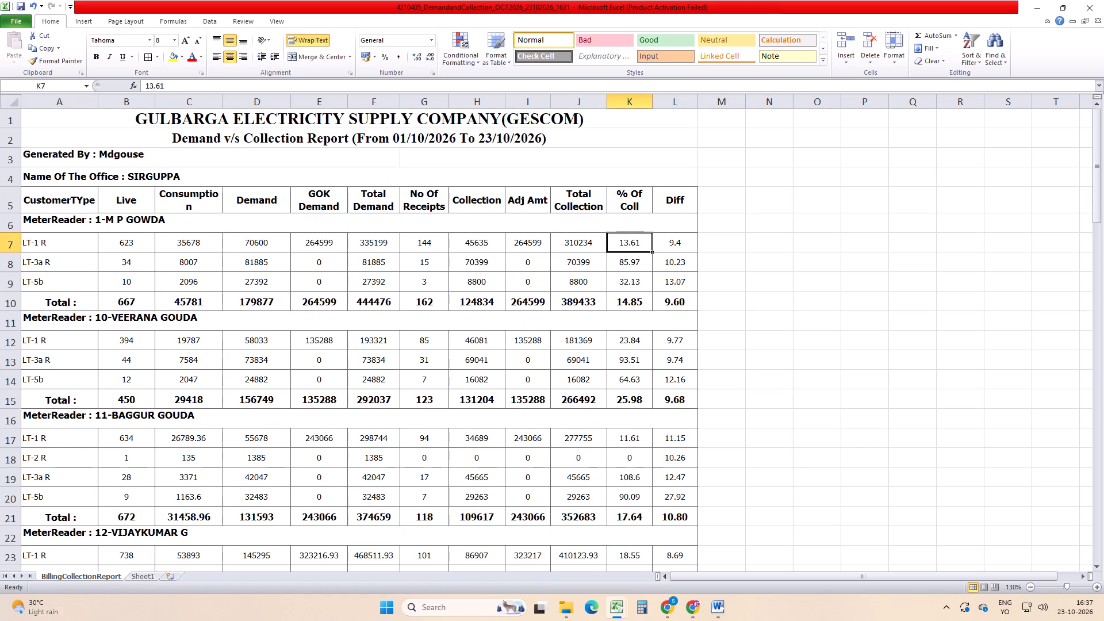
{"action": "key", "text": "equal"}
{"action": "key", "text": "Left"}
{"action": "type", "text": "*100"}
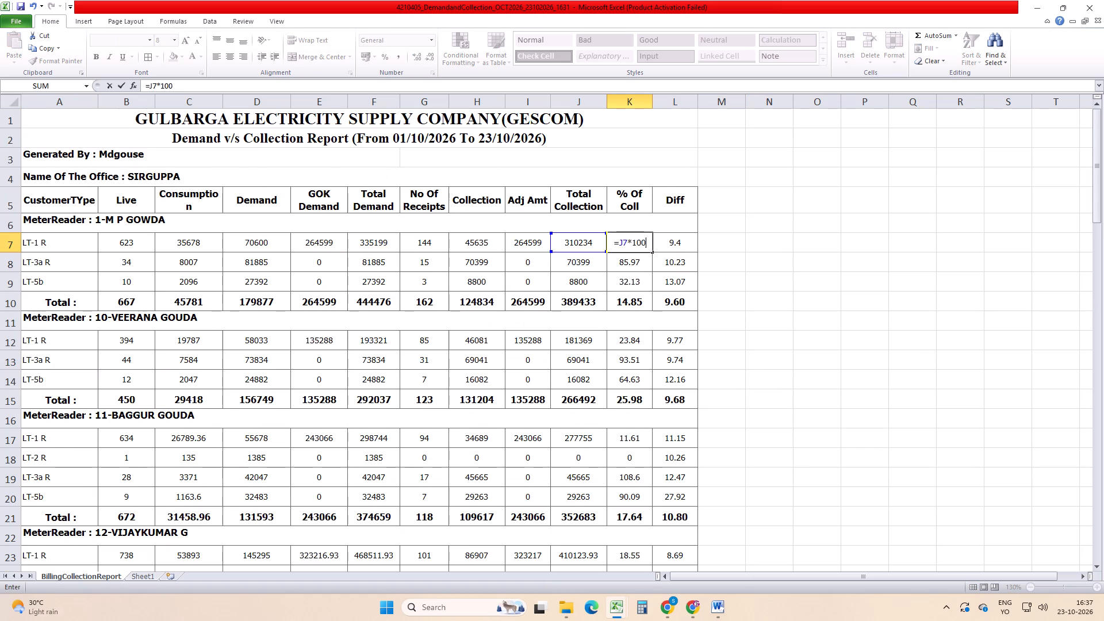
{"action": "key", "text": "slash"}
{"action": "key", "text": "Left"}
{"action": "key", "text": "Left"}
{"action": "key", "text": "Left"}
{"action": "key", "text": "Left"}
{"action": "key", "text": "Left"}
{"action": "key", "text": "Return"}
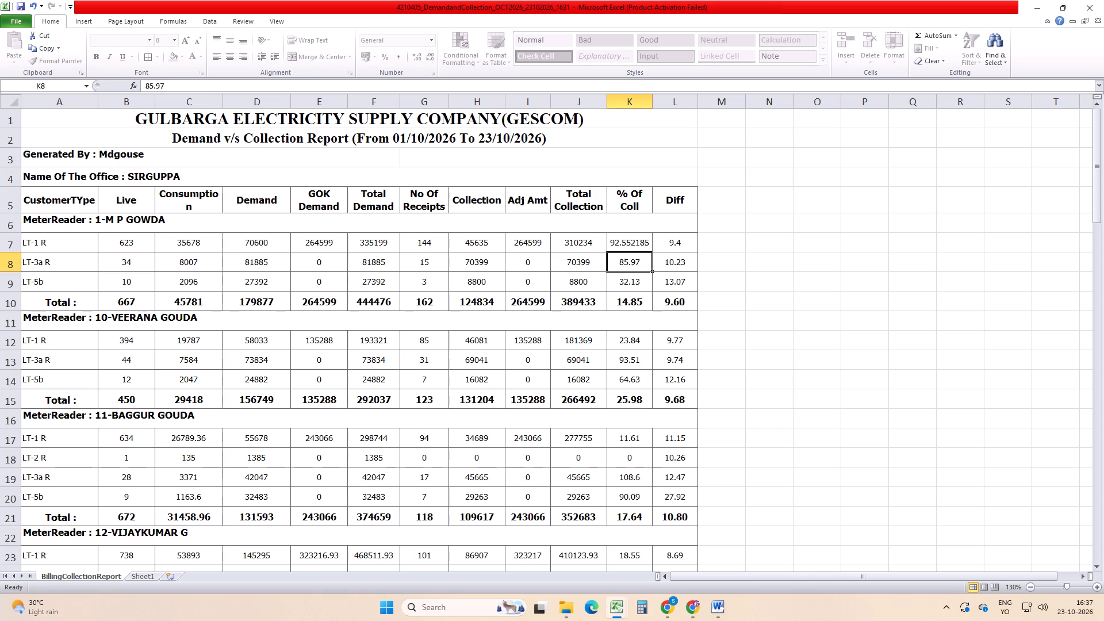
Set meter reader 1's LT-1 R Diff in L7 to =F7-J7.
{"action": "key", "text": "Up"}
{"action": "key", "text": "Right"}
{"action": "key", "text": "equal"}
{"action": "key", "text": "Left"}
{"action": "key", "text": "Left"}
{"action": "key", "text": "Left"}
{"action": "key", "text": "Left"}
{"action": "key", "text": "Left"}
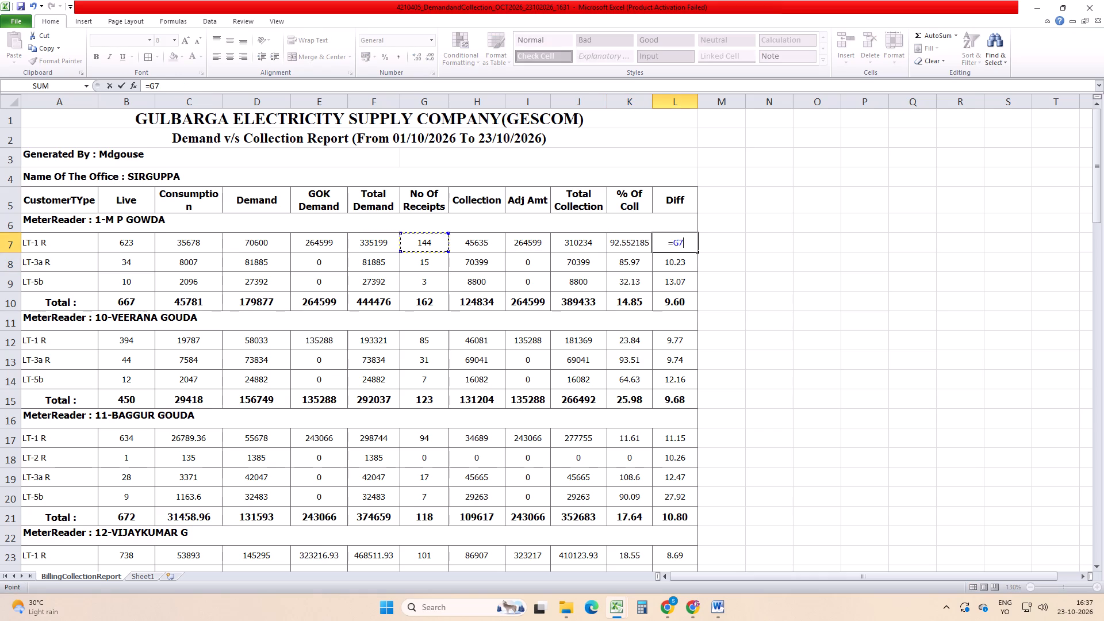
{"action": "key", "text": "Left"}
{"action": "key", "text": "minus"}
{"action": "key", "text": "Left"}
{"action": "key", "text": "Left"}
{"action": "key", "text": "Return"}
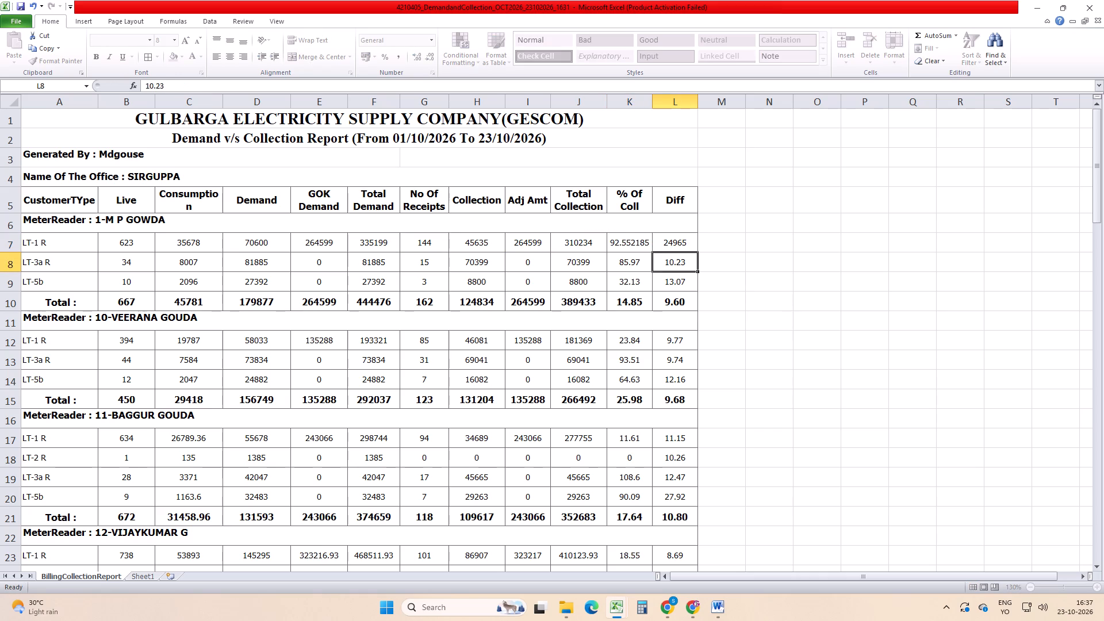
Copy the K7:L7 formulas down through meter reader 1's Total row, K10:L10, and save the workbook.
{"action": "key", "text": "Up"}
{"action": "key", "text": "shift+Left"}
{"action": "key", "text": "ctrl+c"}
{"action": "key", "text": "shift+Down"}
{"action": "key", "text": "shift+Down"}
{"action": "key", "text": "shift+Down"}
{"action": "key", "text": "ctrl+v"}
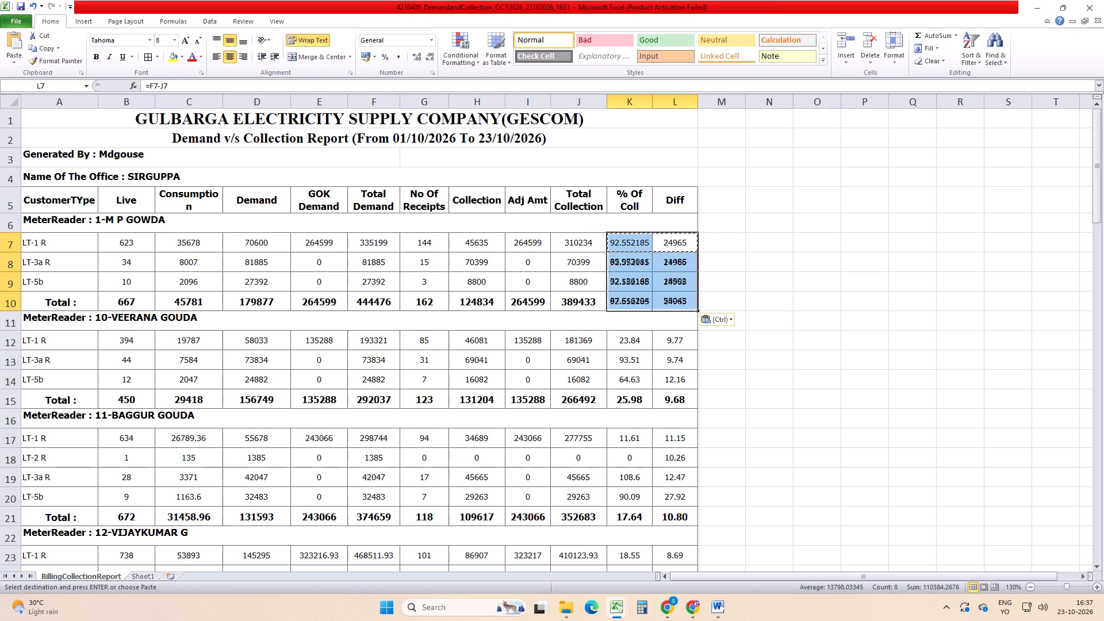
{"action": "key", "text": "ctrl+s"}
{"action": "key", "text": "ctrl+s"}
{"action": "left_click", "coordinate": [802, 342]}
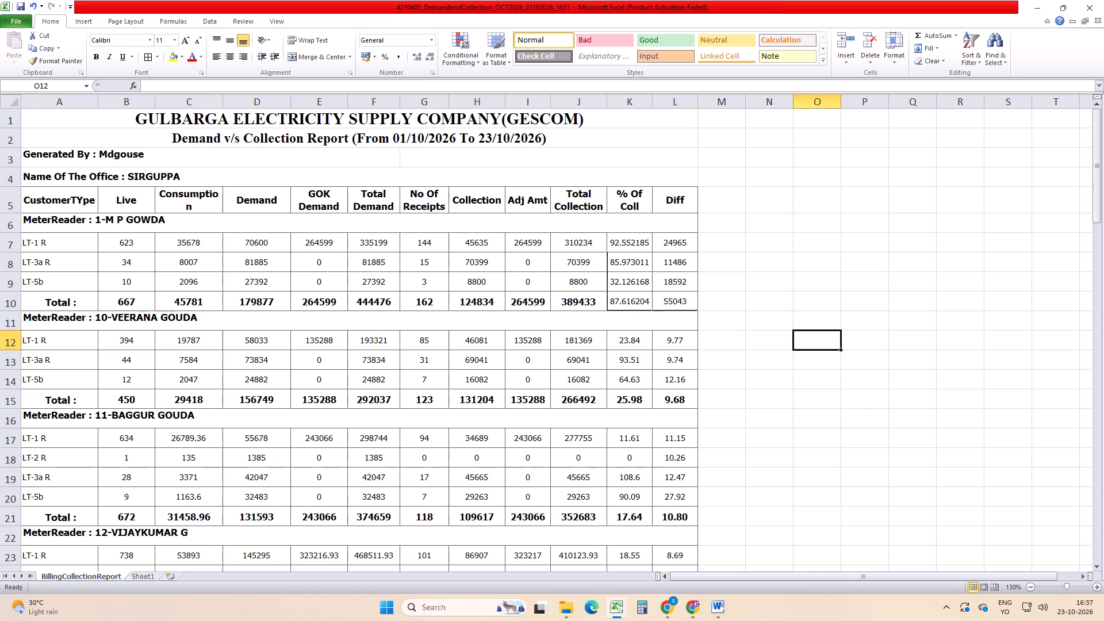
Copy the bold formatting of J10 onto the % Of Coll and Diff cells in meter reader 1's Total row.
{"action": "left_click", "coordinate": [536, 298]}
{"action": "left_click", "coordinate": [577, 301]}
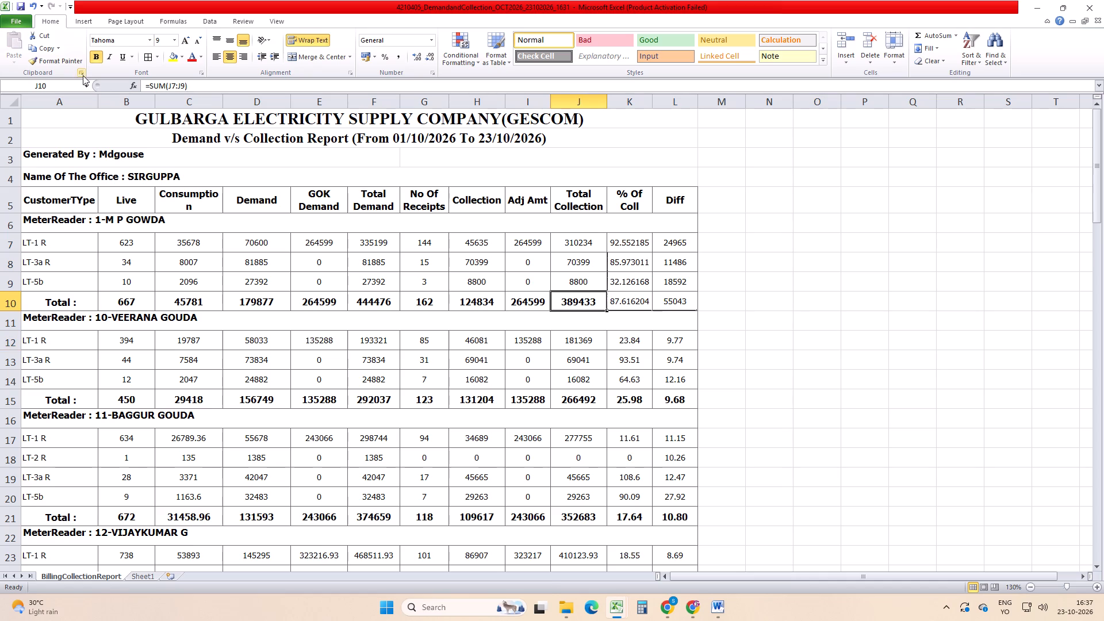
{"action": "left_click", "coordinate": [75, 67]}
{"action": "left_click_drag", "start_coordinate": [635, 297], "coordinate": [656, 298]}
{"action": "left_click", "coordinate": [808, 301]}
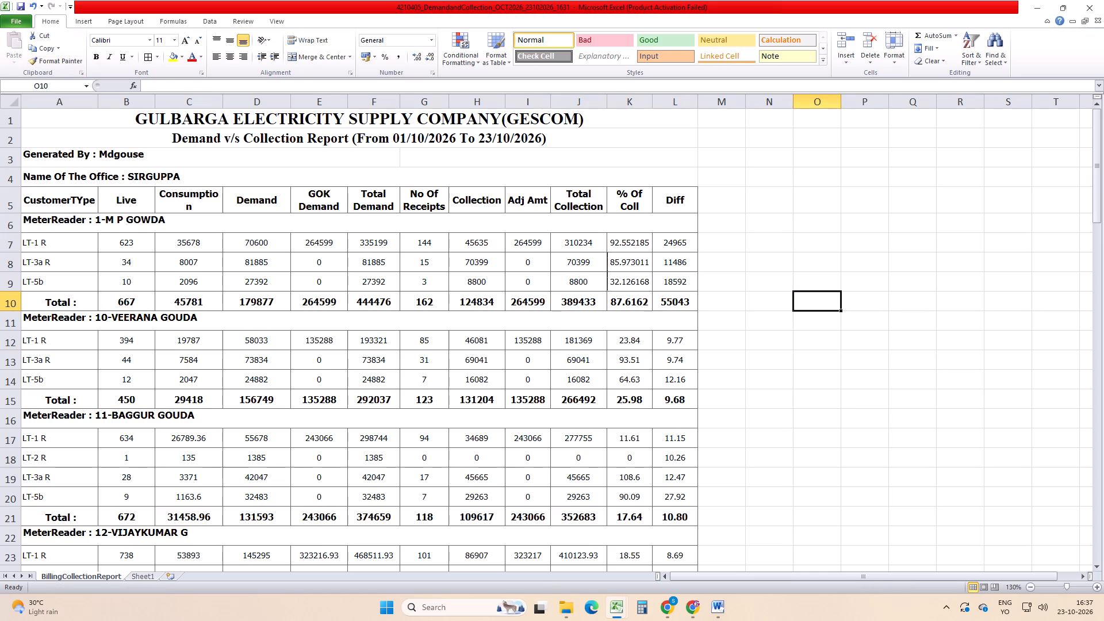
Reduce meter reader 1's % Of Coll values in K7:K10 to two decimal places, and save the workbook.
{"action": "left_click_drag", "start_coordinate": [633, 244], "coordinate": [638, 304]}
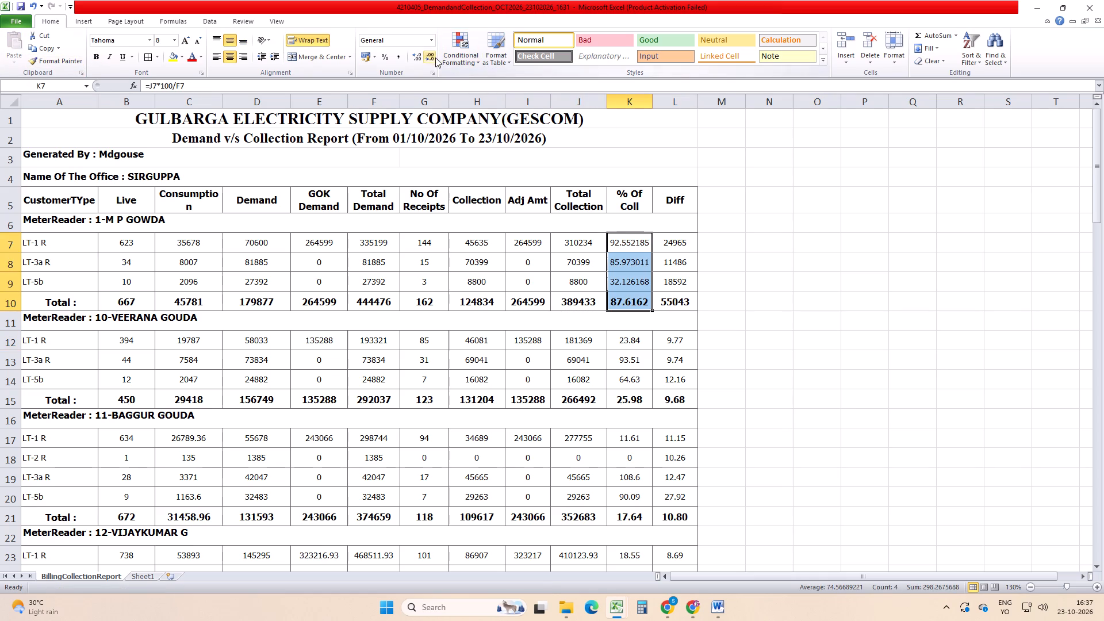
{"action": "triple_click", "coordinate": [431, 55]}
{"action": "left_click", "coordinate": [431, 55]}
{"action": "left_click_drag", "start_coordinate": [735, 260], "coordinate": [765, 277]}
{"action": "key", "text": "ctrl+s"}
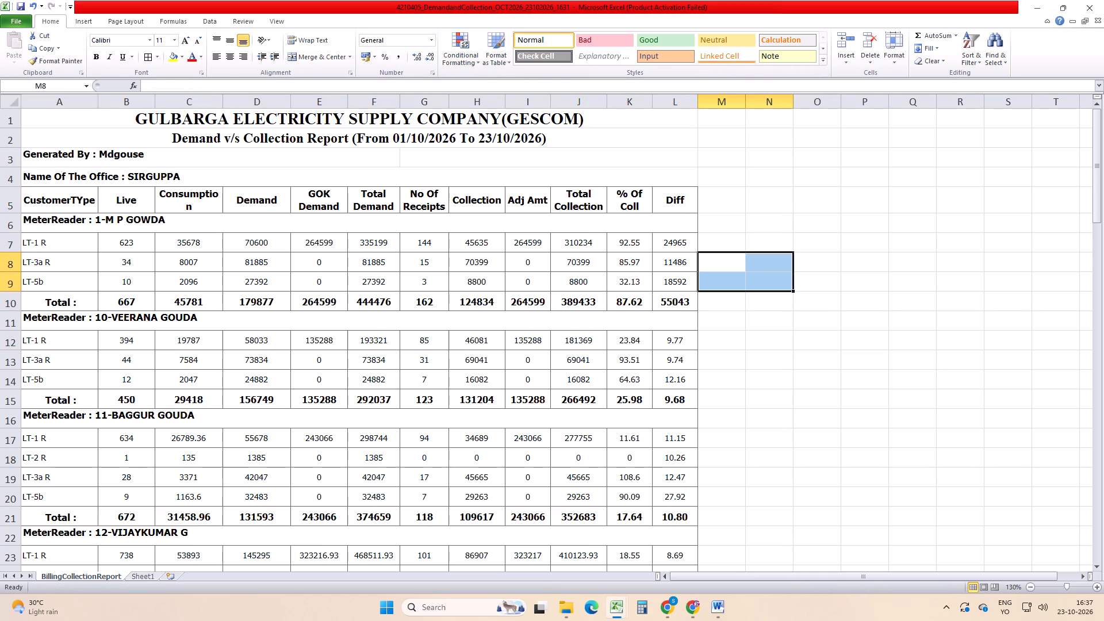
{"action": "key", "text": "ctrl+s"}
Copy meter reader 1's % Of Coll and Diff block K7:L10 into meter reader 10's rows K12:L15, and save the workbook.
{"action": "left_click_drag", "start_coordinate": [633, 248], "coordinate": [672, 302]}
{"action": "key", "text": "ctrl+c"}
{"action": "left_click", "coordinate": [635, 338]}
{"action": "key", "text": "ctrl+v"}
{"action": "left_click", "coordinate": [785, 375]}
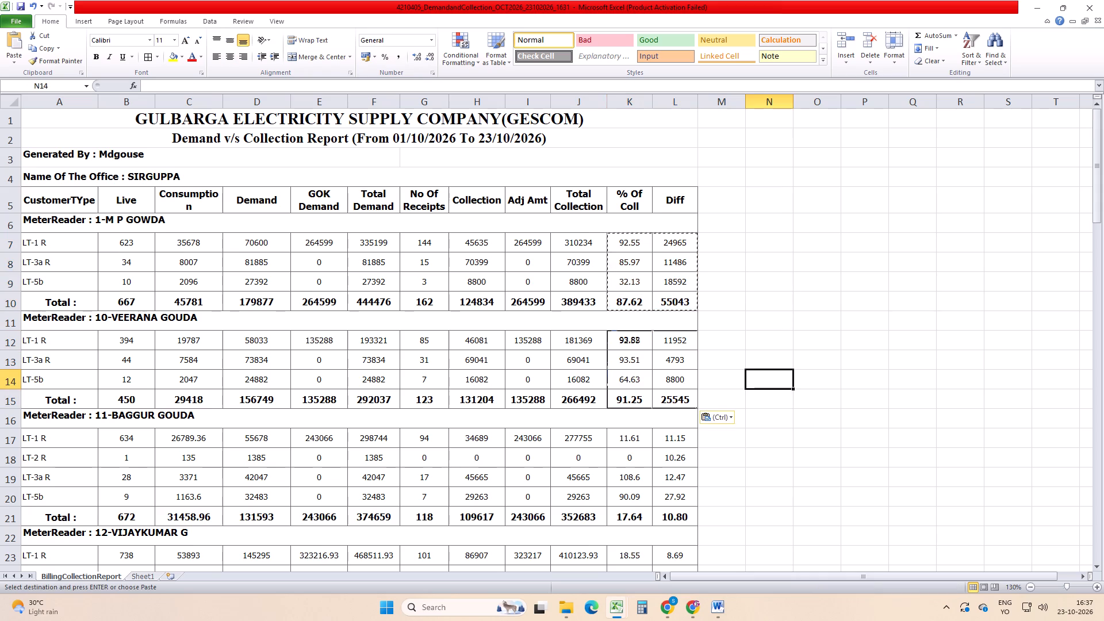
{"action": "key", "text": "ctrl+s"}
{"action": "key", "text": "ctrl+s"}
Copy the K7:L7 formulas into meter reader 11's % Of Coll and Diff cells K17:L21, and save the workbook.
{"action": "left_click_drag", "start_coordinate": [636, 242], "coordinate": [682, 241]}
{"action": "key", "text": "ctrl+c"}
{"action": "scroll", "coordinate": [705, 362], "scroll_direction": "down", "scroll_amount": 3}
{"action": "left_click_drag", "start_coordinate": [621, 264], "coordinate": [621, 264]}
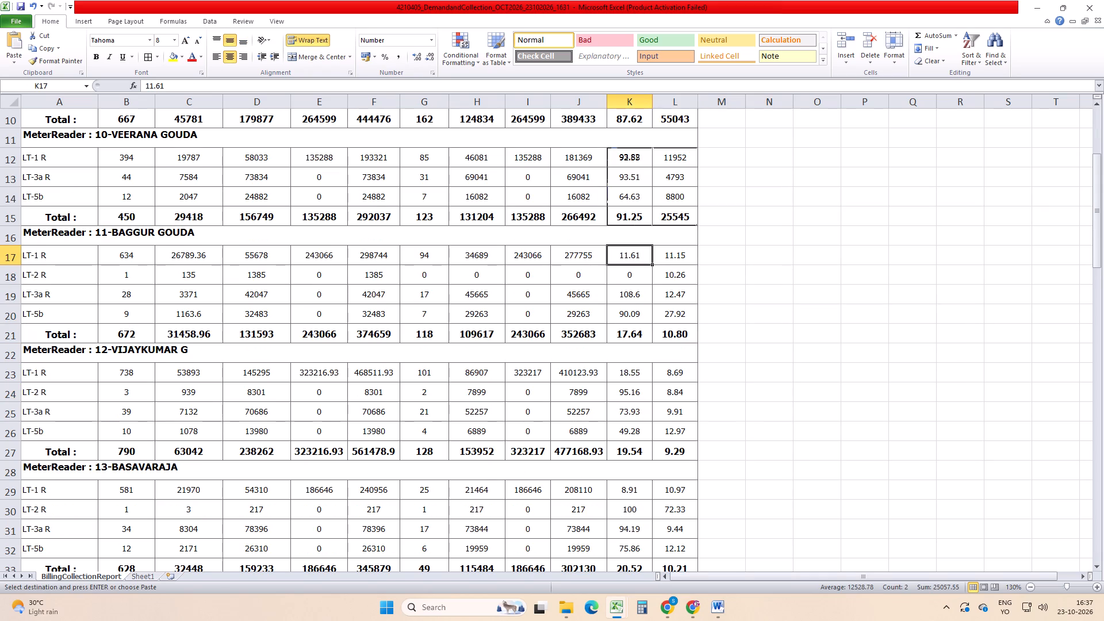
{"action": "left_click_drag", "start_coordinate": [621, 264], "coordinate": [671, 334]}
{"action": "key", "text": "ctrl+v"}
{"action": "left_click", "coordinate": [771, 343]}
{"action": "key", "text": "ctrl+s"}
Copy the K15:L15 formatting onto meter reader 11's Total cells K21:L21, and close the Clipboard pane.
{"action": "left_click_drag", "start_coordinate": [634, 225], "coordinate": [680, 216]}
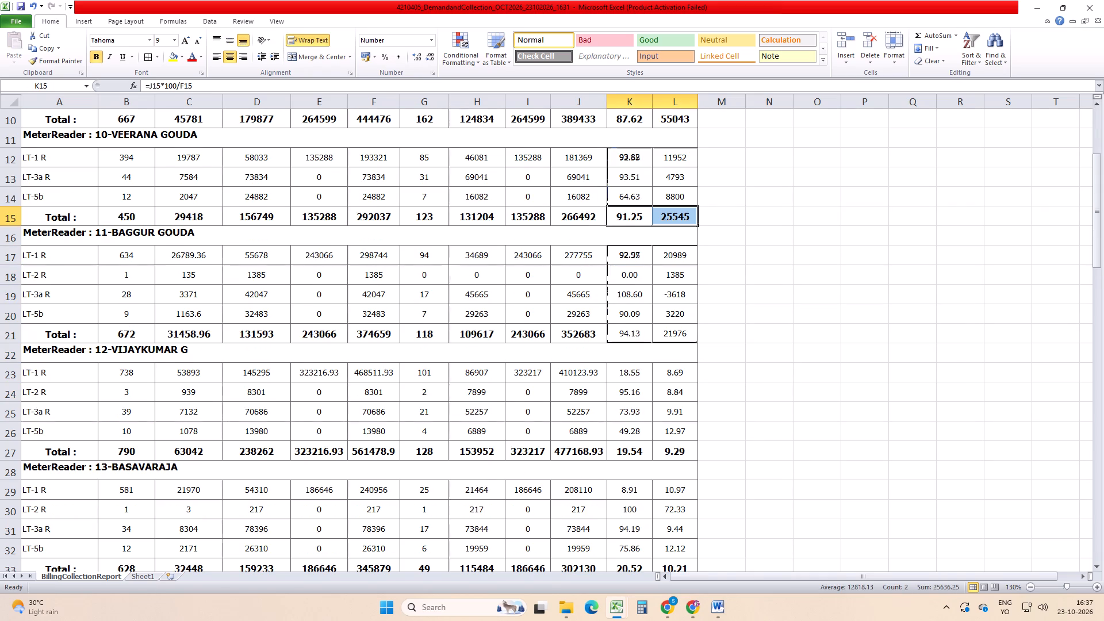
{"action": "left_click", "coordinate": [78, 68]}
{"action": "left_click", "coordinate": [72, 65]}
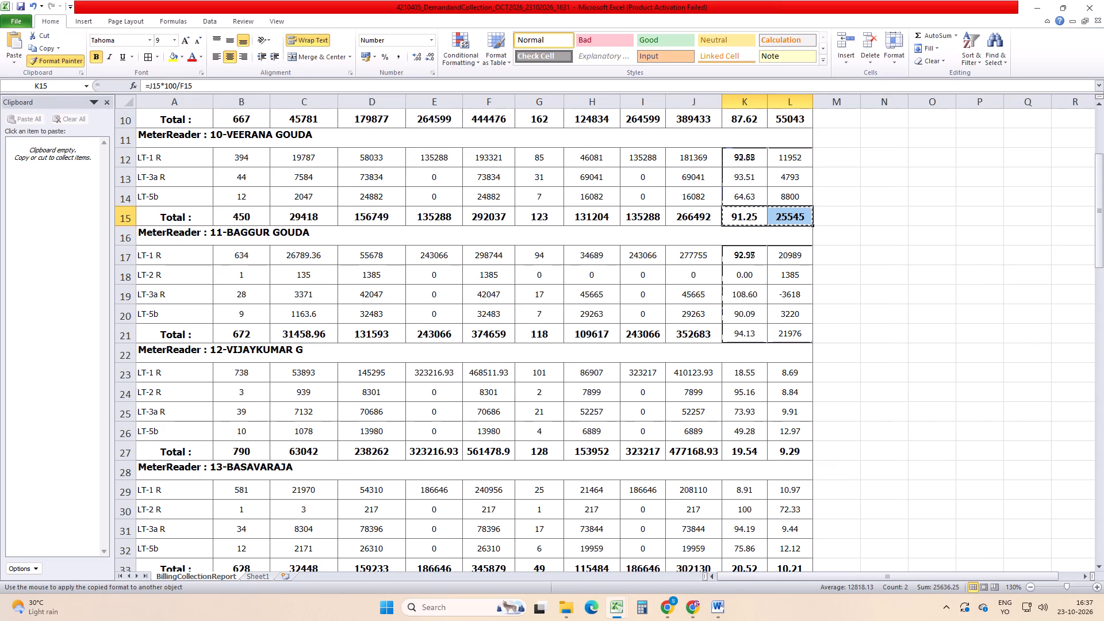
{"action": "left_click", "coordinate": [742, 338]}
{"action": "left_click", "coordinate": [875, 343]}
{"action": "left_click", "coordinate": [108, 103]}
{"action": "left_click", "coordinate": [819, 380]}
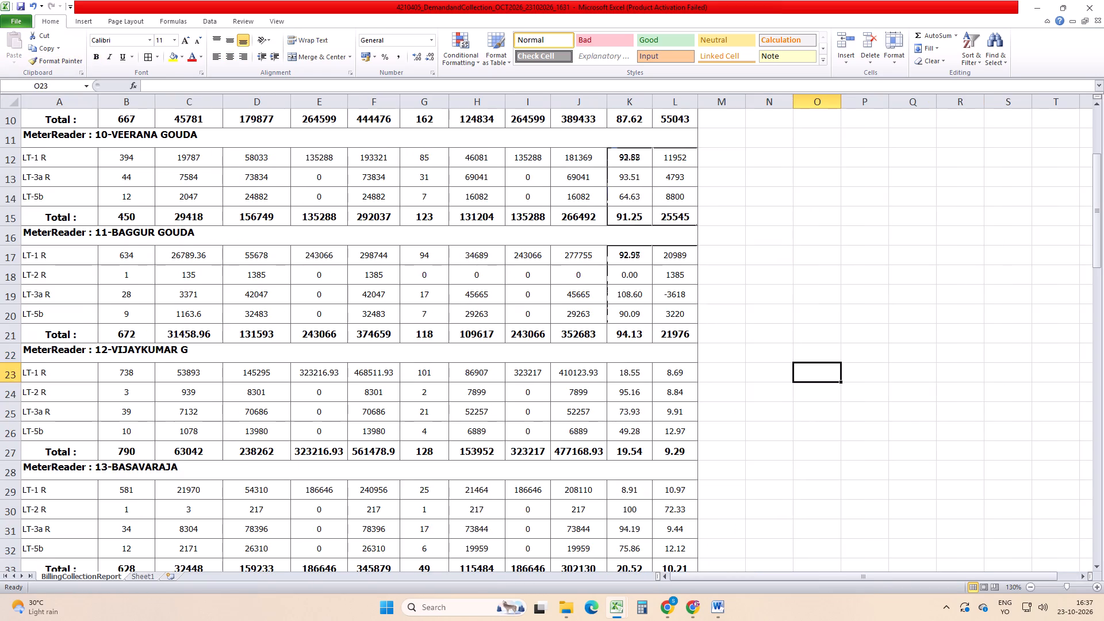
Copy meter reader 11's % Of Coll and Diff block K17:L21 into the matching rows of meter readers 12, 13 and 14.
{"action": "left_click_drag", "start_coordinate": [631, 253], "coordinate": [675, 335]}
{"action": "key", "text": "ctrl+c"}
{"action": "left_click", "coordinate": [635, 367]}
{"action": "key", "text": "ctrl+v"}
{"action": "scroll", "coordinate": [714, 405], "scroll_direction": "down", "scroll_amount": 2}
{"action": "left_click", "coordinate": [626, 373]}
{"action": "key", "text": "ctrl+v"}
{"action": "scroll", "coordinate": [726, 415], "scroll_direction": "down", "scroll_amount": 2}
{"action": "left_click", "coordinate": [637, 377]}
{"action": "key", "text": "ctrl+v"}
Paste the copied five-row % Of Coll and Diff block into the sections of meter readers 2 and 26.
{"action": "scroll", "coordinate": [691, 415], "scroll_direction": "down", "scroll_amount": 2}
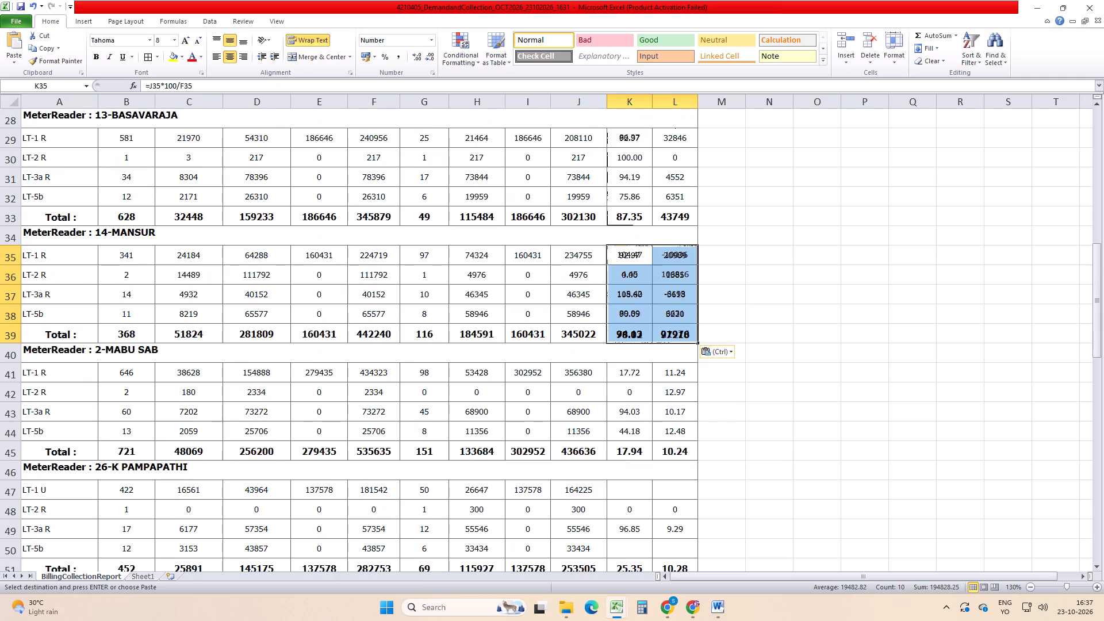
{"action": "left_click", "coordinate": [634, 371]}
{"action": "key", "text": "ctrl+v"}
{"action": "scroll", "coordinate": [698, 412], "scroll_direction": "down", "scroll_amount": 2}
{"action": "left_click", "coordinate": [623, 372]}
{"action": "key", "text": "ctrl+v"}
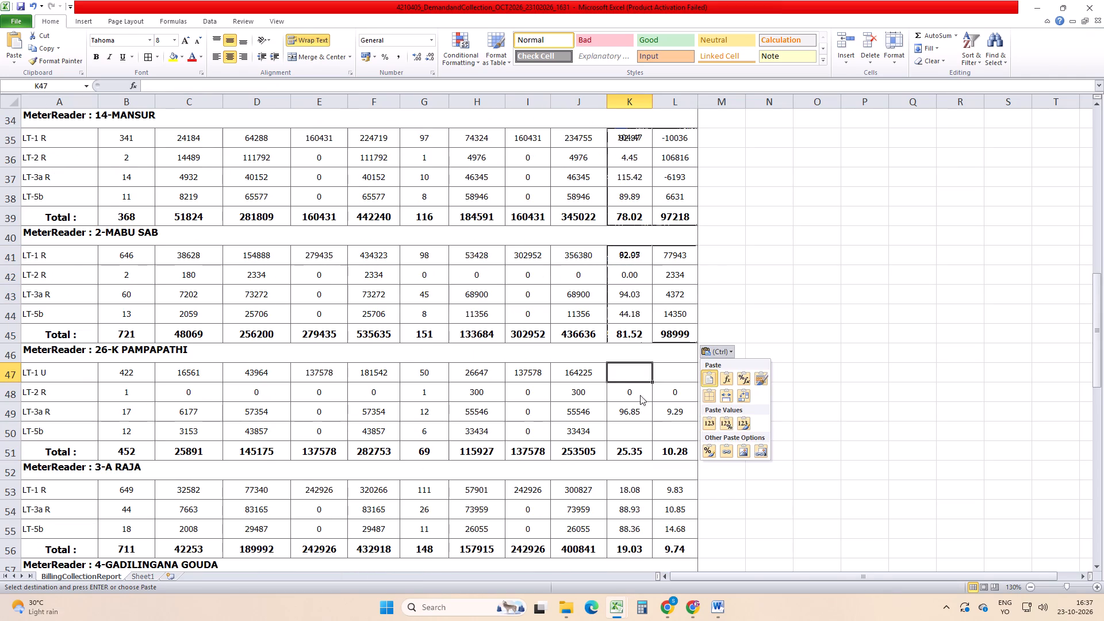
{"action": "left_click", "coordinate": [634, 387]}
{"action": "left_click", "coordinate": [631, 379]}
{"action": "key", "text": "ctrl+v"}
Paste the copied five-row % Of Coll and Diff block into meter reader 4's section, starting at K58.
{"action": "scroll", "coordinate": [648, 409], "scroll_direction": "down", "scroll_amount": 3}
{"action": "left_click", "coordinate": [637, 398]}
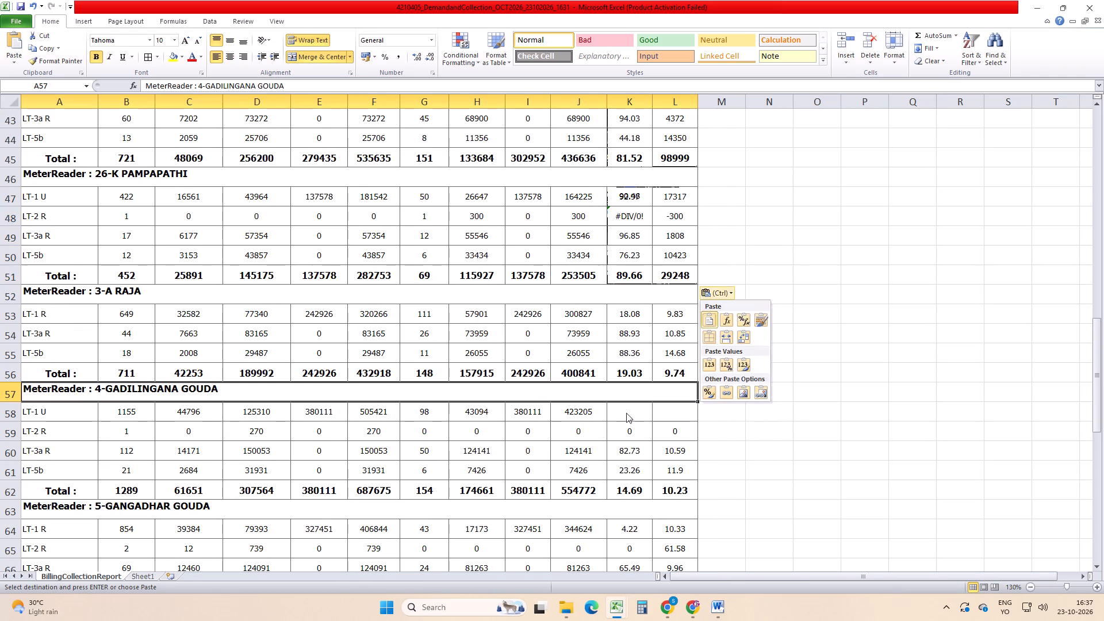
{"action": "double_click", "coordinate": [623, 416]}
{"action": "left_click", "coordinate": [625, 414]}
{"action": "left_click", "coordinate": [628, 415]}
{"action": "key", "text": "ctrl+v"}
{"action": "scroll", "coordinate": [642, 431], "scroll_direction": "down", "scroll_amount": 1}
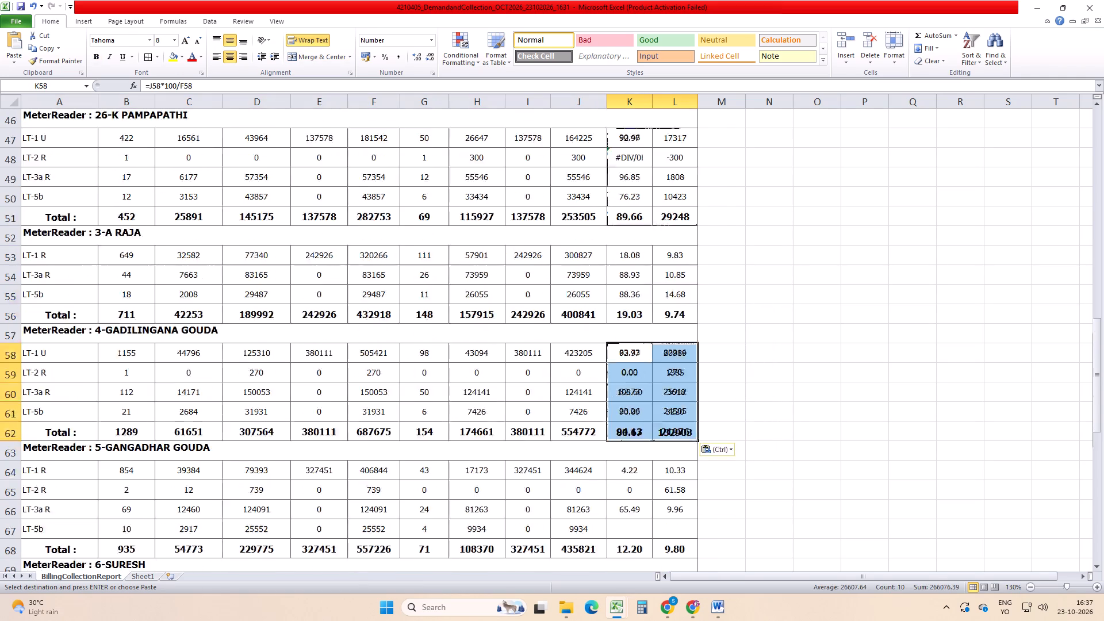
Paste the copied five-row % Of Coll and Diff block into the sections of meter readers 5, 7, 8 and 9.
{"action": "scroll", "coordinate": [642, 431], "scroll_direction": "down", "scroll_amount": 1}
{"action": "left_click", "coordinate": [631, 411]}
{"action": "key", "text": "ctrl+v"}
{"action": "scroll", "coordinate": [687, 428], "scroll_direction": "down", "scroll_amount": 4}
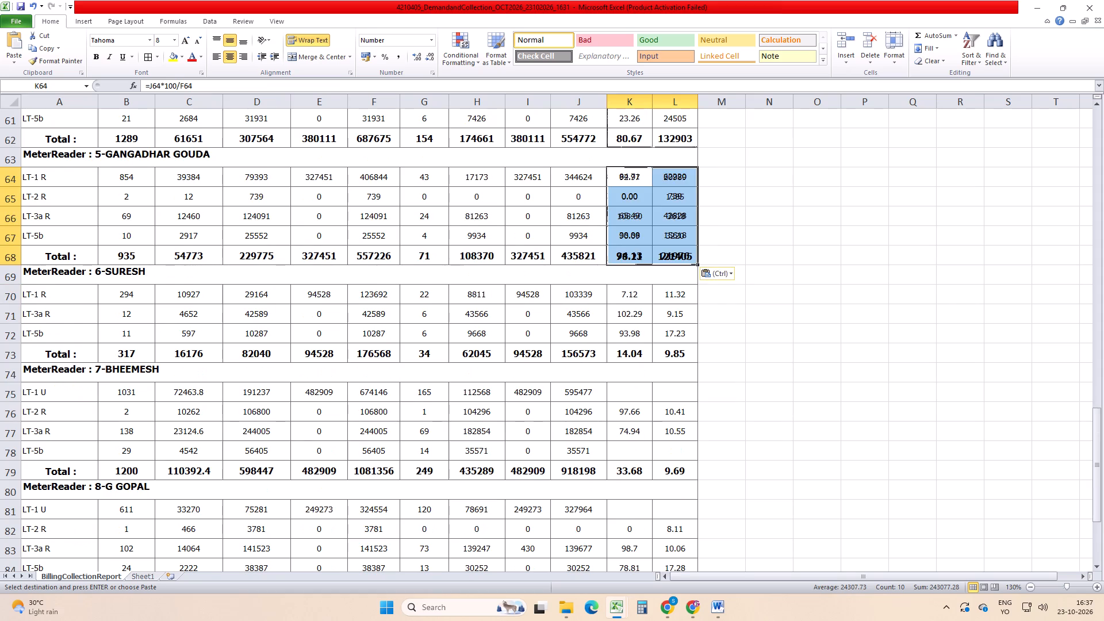
{"action": "left_click", "coordinate": [638, 395]}
{"action": "key", "text": "ctrl+v"}
{"action": "scroll", "coordinate": [683, 423], "scroll_direction": "down", "scroll_amount": 2}
{"action": "left_click", "coordinate": [637, 393]}
{"action": "key", "text": "ctrl+v"}
{"action": "scroll", "coordinate": [681, 421], "scroll_direction": "down", "scroll_amount": 3}
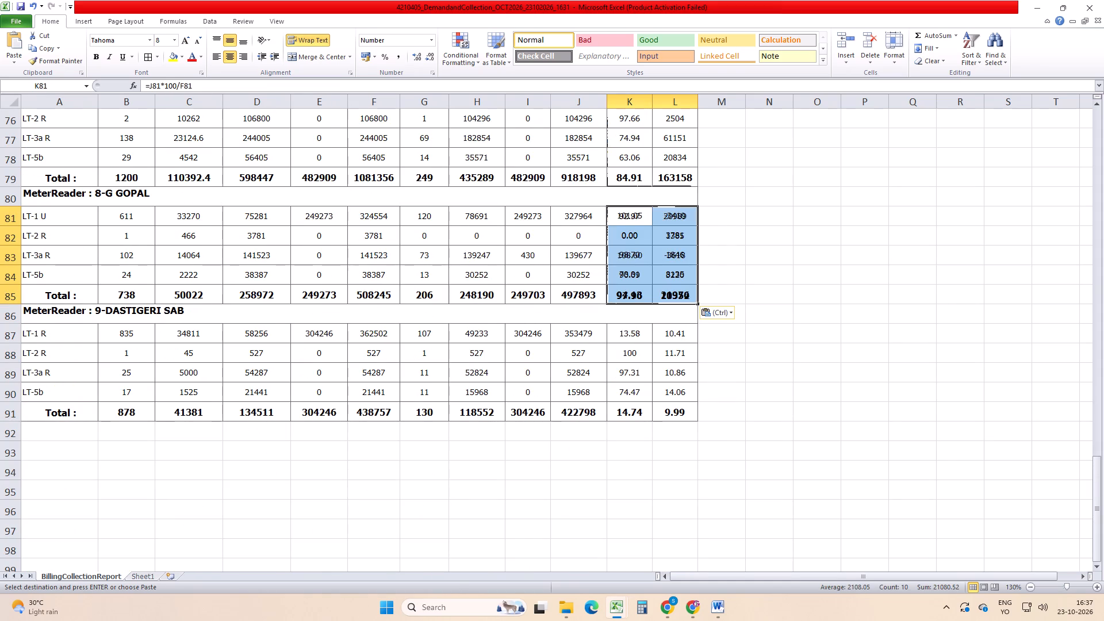
{"action": "left_click", "coordinate": [632, 345]}
{"action": "double_click", "coordinate": [618, 331]}
{"action": "key", "text": "ctrl+v"}
Copy meter reader 1's four-row % Of Coll and Diff block K7:L10 into the sections of meter readers 3 and 6.
{"action": "scroll", "coordinate": [631, 379], "scroll_direction": "up", "scroll_amount": 15}
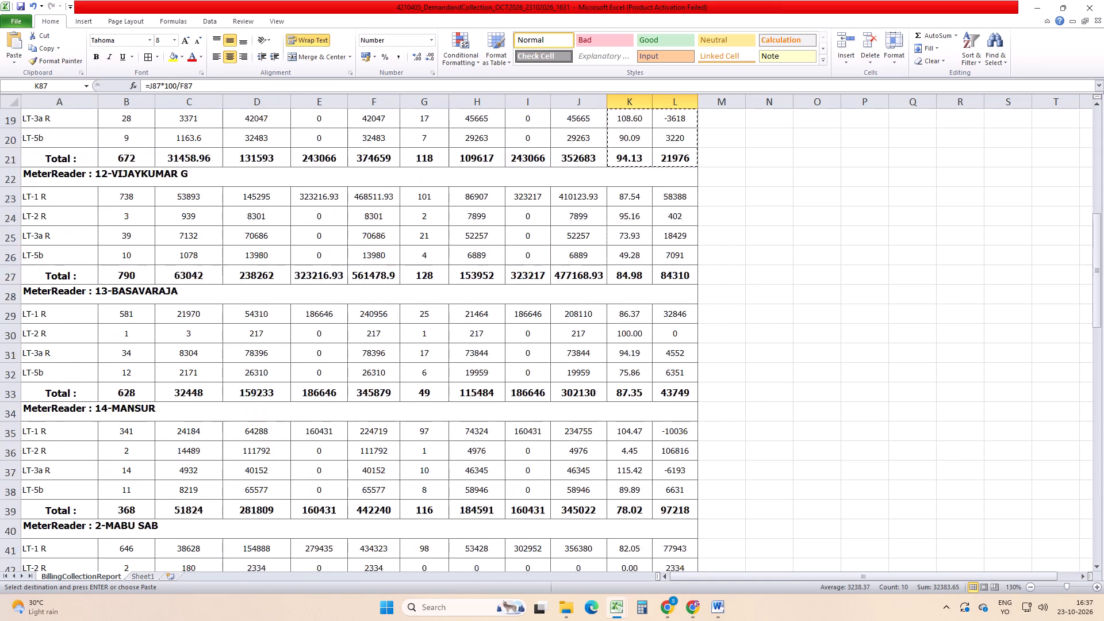
{"action": "scroll", "coordinate": [633, 370], "scroll_direction": "up", "scroll_amount": 12}
{"action": "left_click_drag", "start_coordinate": [629, 234], "coordinate": [676, 297]}
{"action": "key", "text": "ctrl+c"}
{"action": "scroll", "coordinate": [649, 391], "scroll_direction": "down", "scroll_amount": 4}
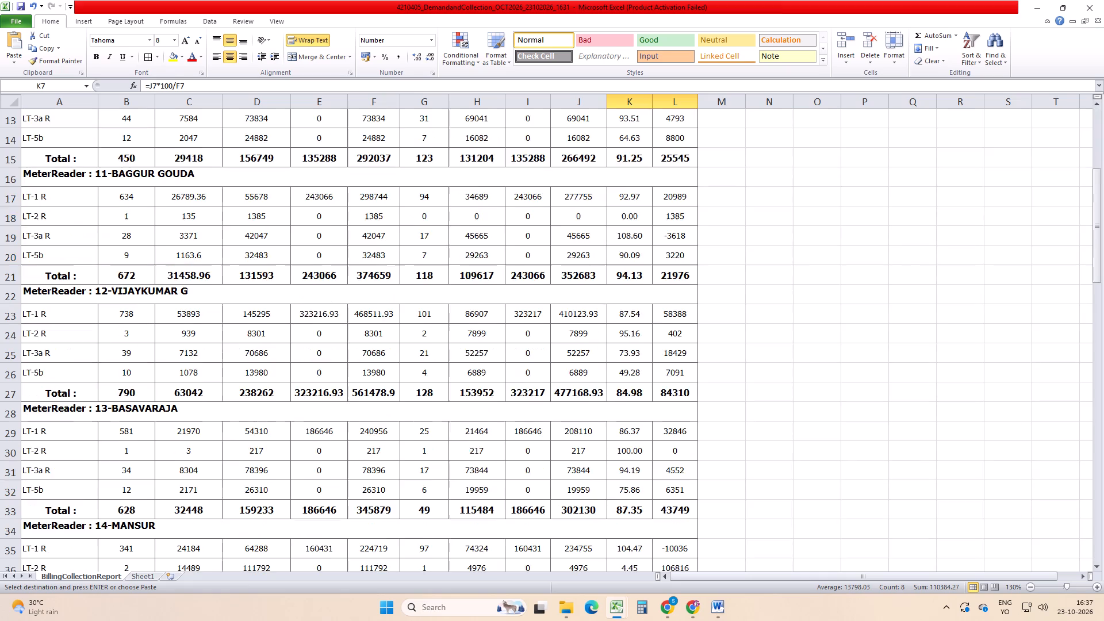
{"action": "scroll", "coordinate": [649, 392], "scroll_direction": "down", "scroll_amount": 8}
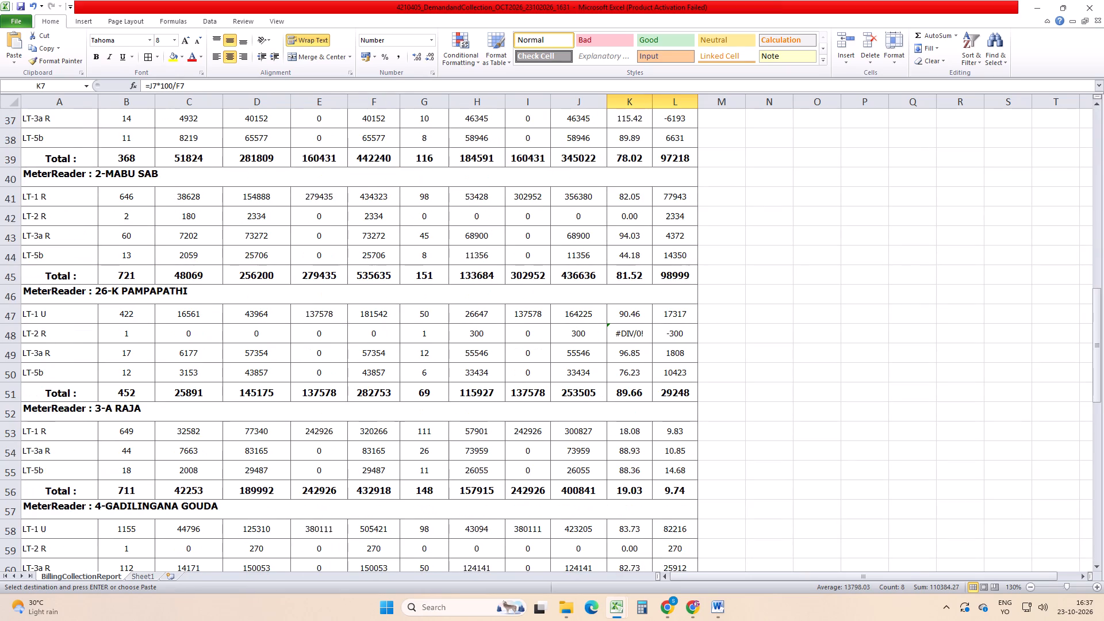
{"action": "left_click", "coordinate": [624, 429]}
{"action": "key", "text": "ctrl+v"}
{"action": "scroll", "coordinate": [728, 448], "scroll_direction": "down", "scroll_amount": 4}
{"action": "scroll", "coordinate": [664, 433], "scroll_direction": "down", "scroll_amount": 1}
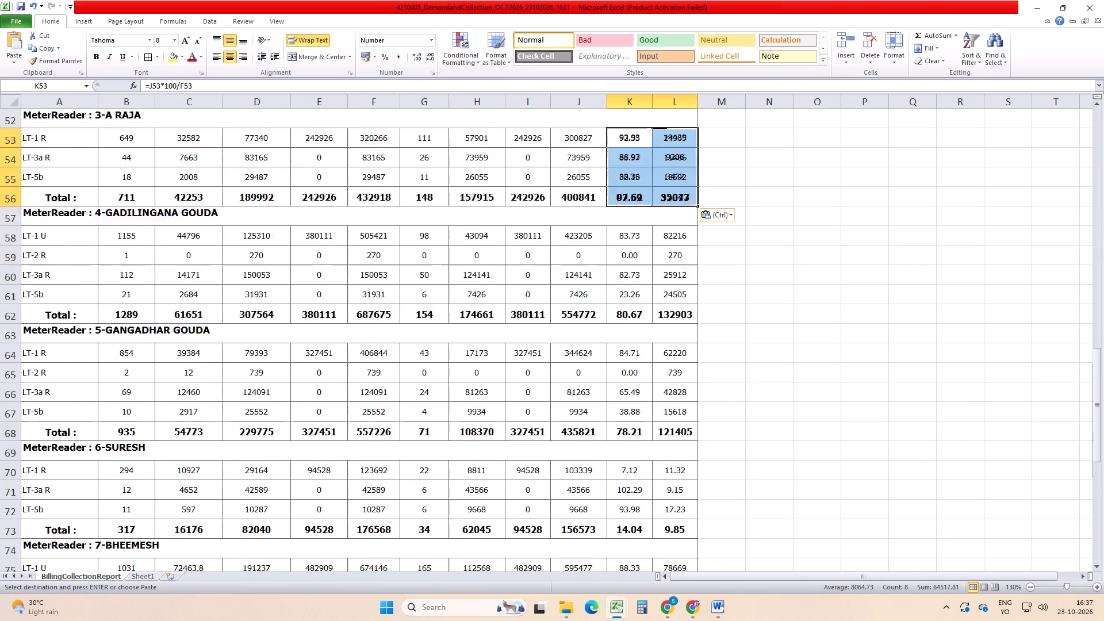
{"action": "scroll", "coordinate": [664, 434], "scroll_direction": "down", "scroll_amount": 2}
{"action": "left_click", "coordinate": [632, 358]}
{"action": "key", "text": "ctrl+v"}
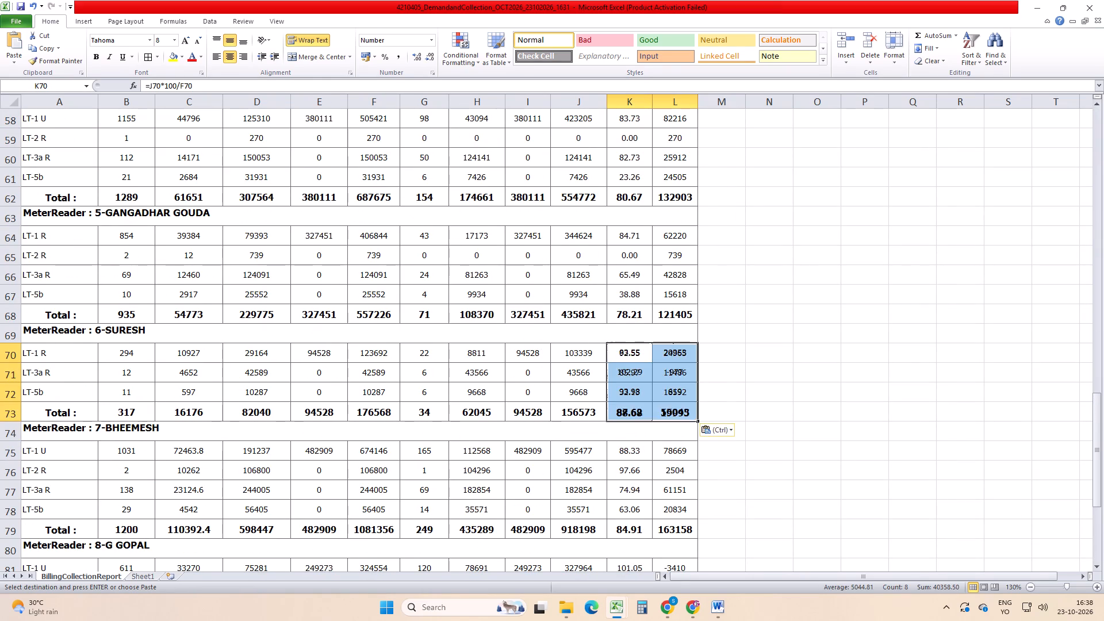
Fit the Diff column L to its contents and save the workbook.
{"action": "scroll", "coordinate": [693, 427], "scroll_direction": "down", "scroll_amount": 6}
{"action": "left_click", "coordinate": [693, 438]}
{"action": "key", "text": "ctrl+s"}
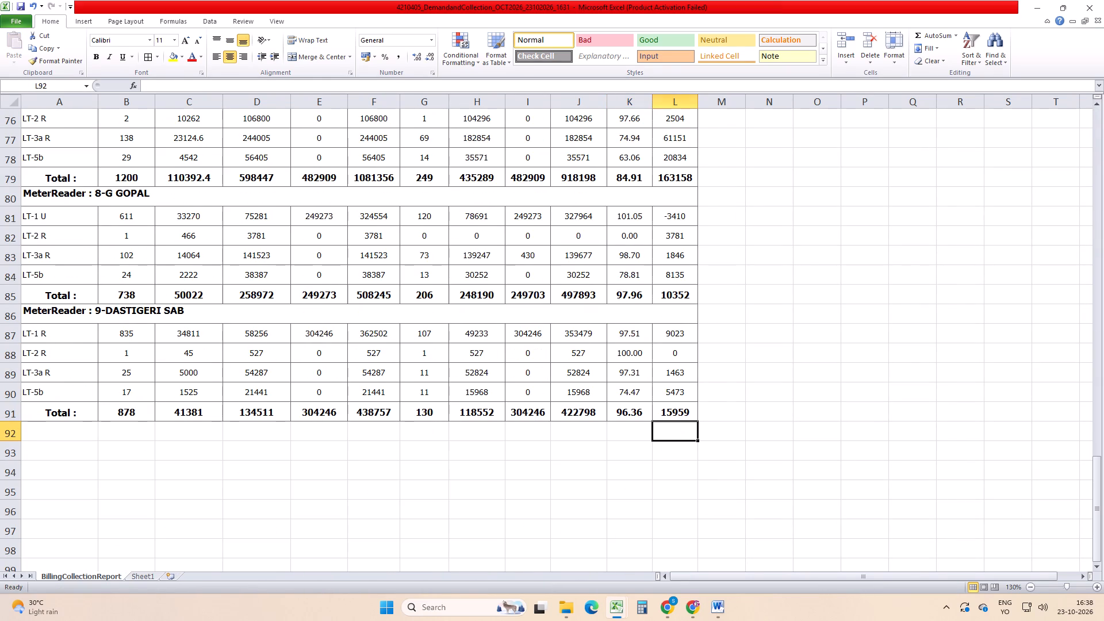
{"action": "double_click", "coordinate": [694, 102]}
{"action": "left_click", "coordinate": [707, 423]}
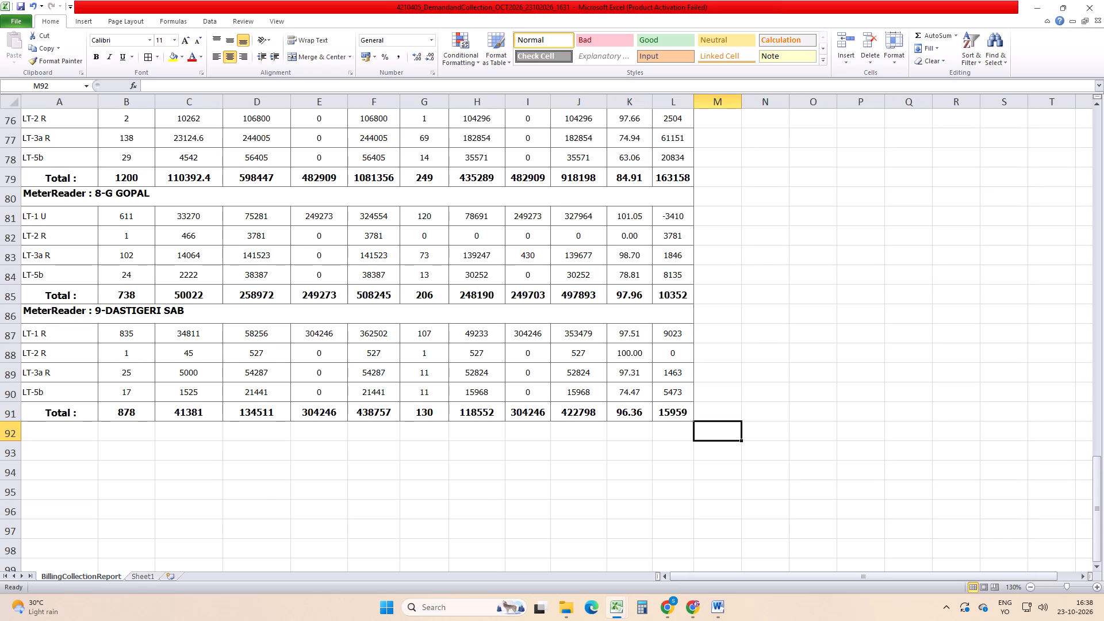
{"action": "key", "text": "ctrl+Up"}
{"action": "key", "text": "ctrl+s"}
{"action": "left_click", "coordinate": [725, 425]}
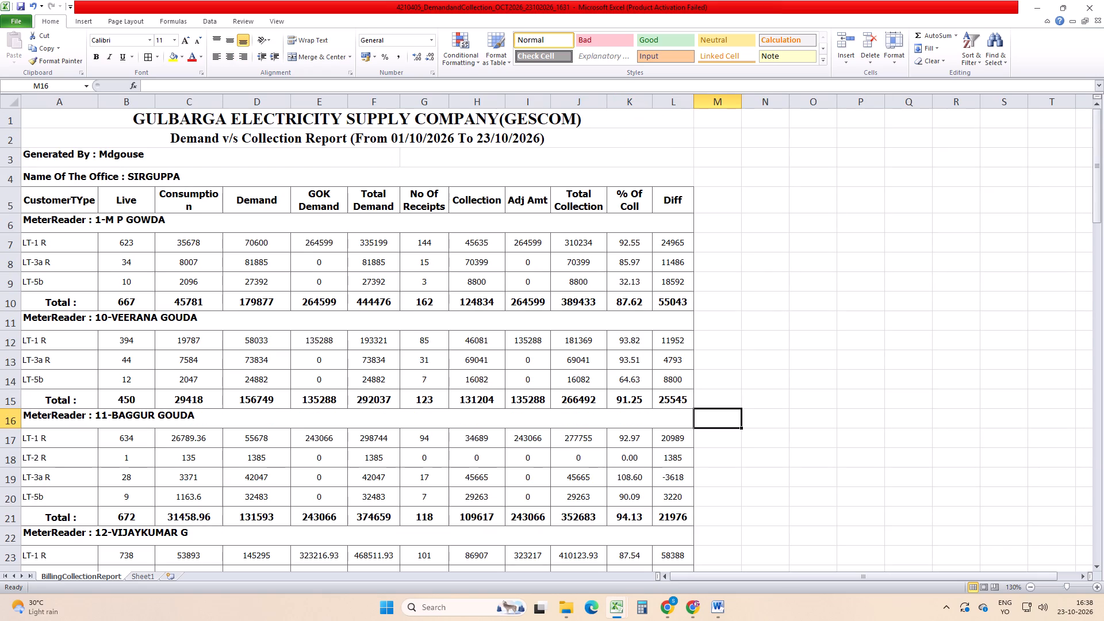
Shorten meter reader 1's customer types in A7:A9 to LT-1, LT-3 and LT-5.
{"action": "double_click", "coordinate": [51, 248]}
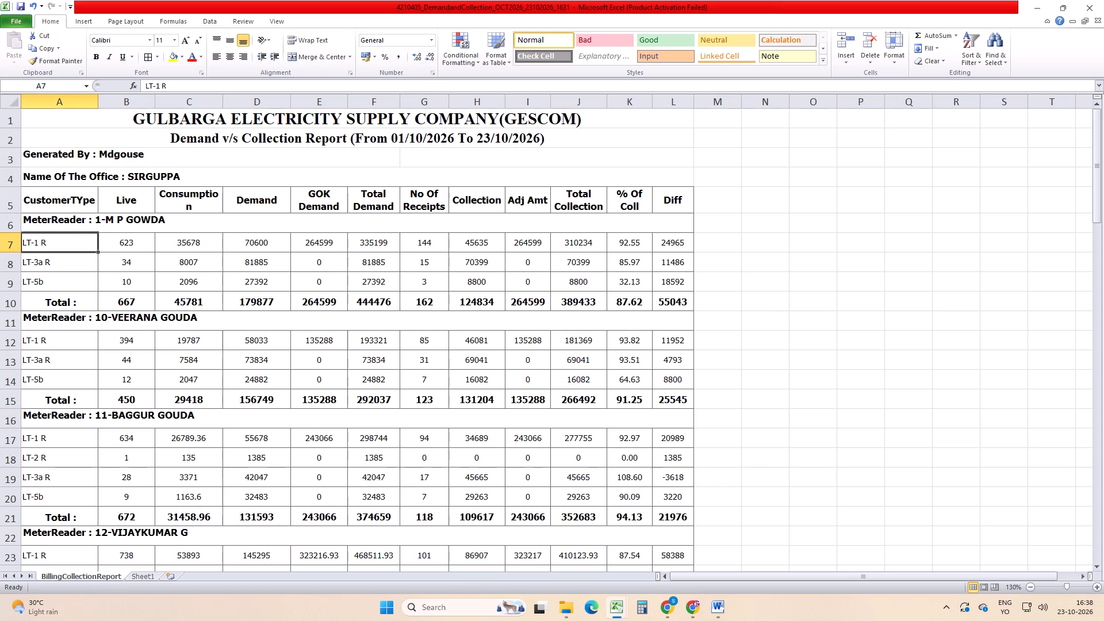
{"action": "key", "text": "BackSpace"}
{"action": "double_click", "coordinate": [57, 258]}
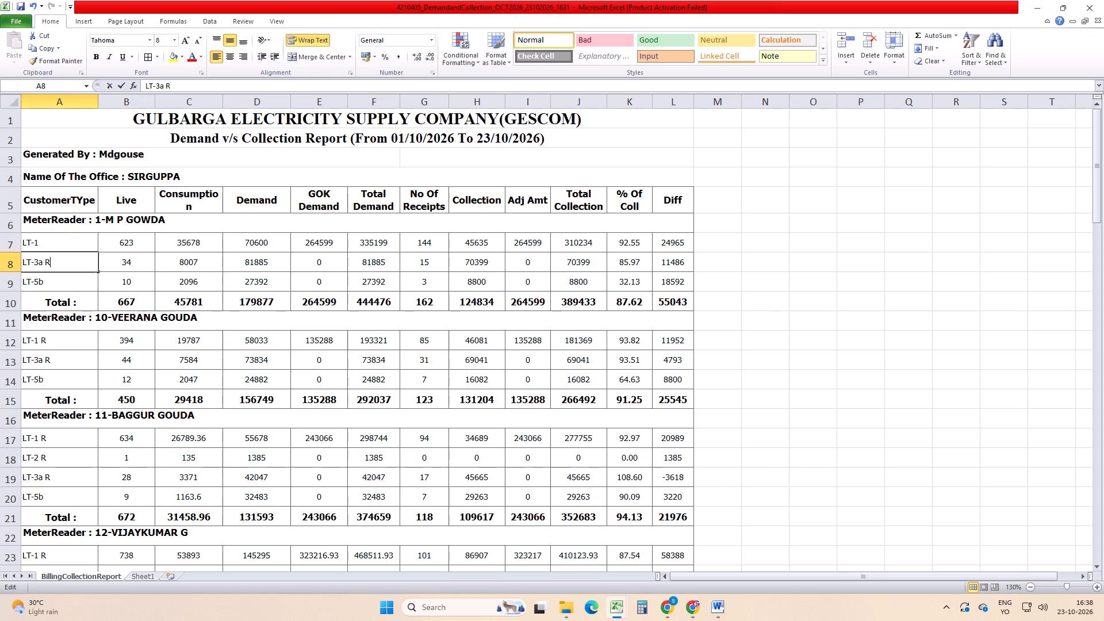
{"action": "key", "text": "BackSpace"}
{"action": "key", "text": "BackSpace"}
{"action": "key", "text": "BackSpace"}
{"action": "double_click", "coordinate": [52, 281]}
{"action": "key", "text": "BackSpace"}
{"action": "left_click", "coordinate": [64, 375]}
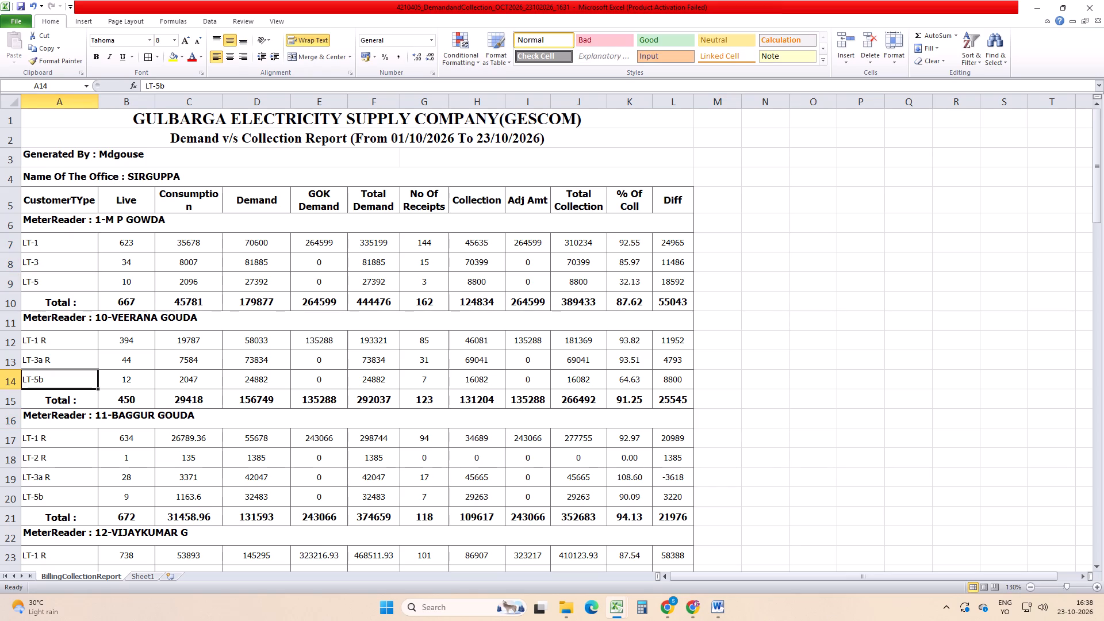
Copy the customer types A7:A9 onto meter reader 10's rows A12:A14.
{"action": "left_click_drag", "start_coordinate": [50, 244], "coordinate": [59, 279]}
{"action": "key", "text": "ctrl+c"}
{"action": "left_click", "coordinate": [51, 339]}
{"action": "key", "text": "ctrl+v"}
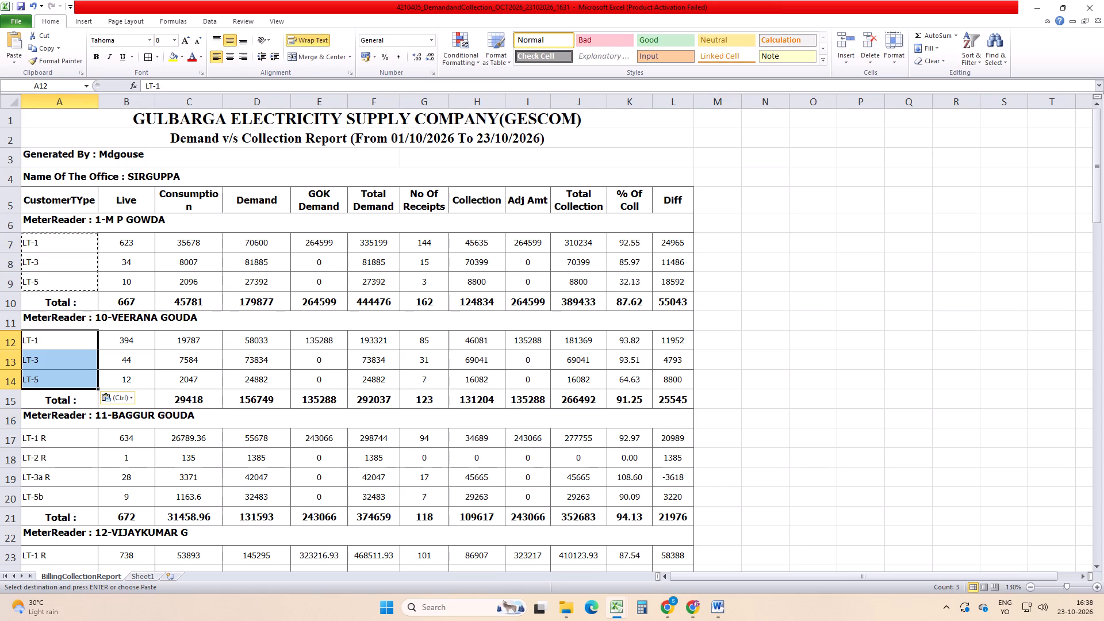
Shorten meter reader 11's customer types in A17:A20 to LT-1, LT-2, LT-3 and LT-5.
{"action": "left_click", "coordinate": [71, 449]}
{"action": "double_click", "coordinate": [65, 440]}
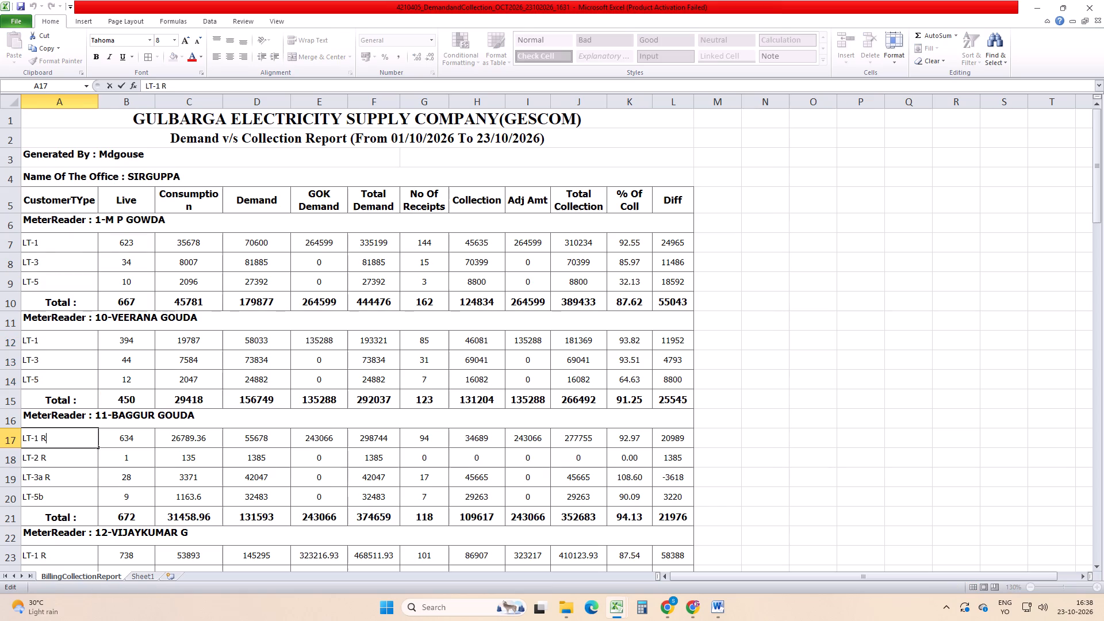
{"action": "key", "text": "BackSpace"}
{"action": "left_click", "coordinate": [57, 451]}
{"action": "double_click", "coordinate": [57, 462]}
{"action": "key", "text": "BackSpace"}
{"action": "double_click", "coordinate": [56, 468]}
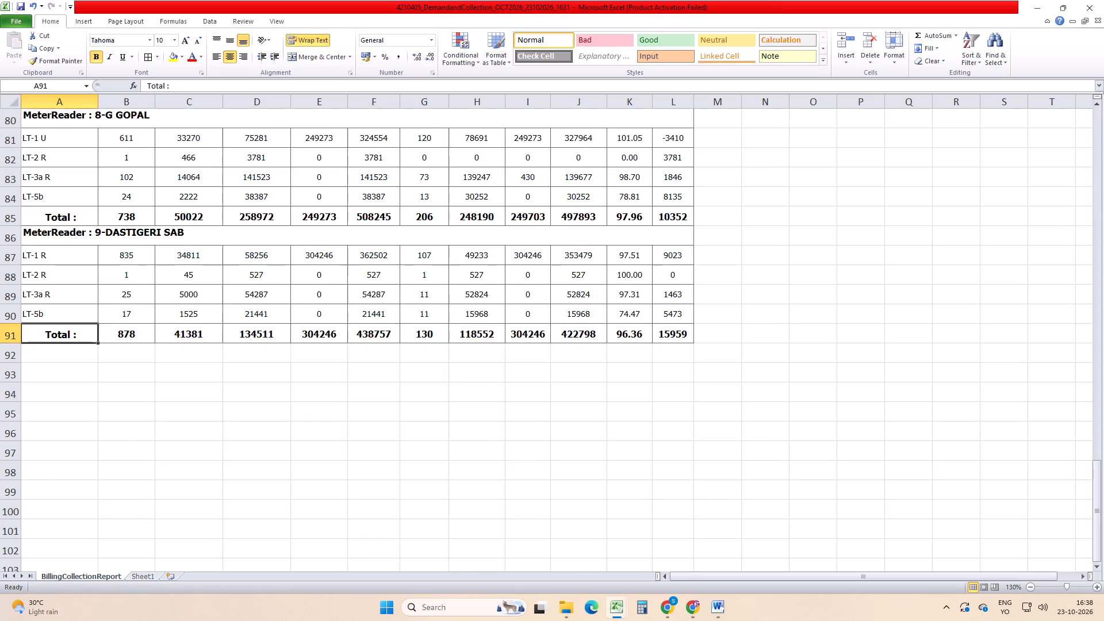
{"action": "scroll", "coordinate": [57, 465], "scroll_direction": "up", "scroll_amount": 20}
{"action": "scroll", "coordinate": [57, 465], "scroll_direction": "up", "scroll_amount": 9}
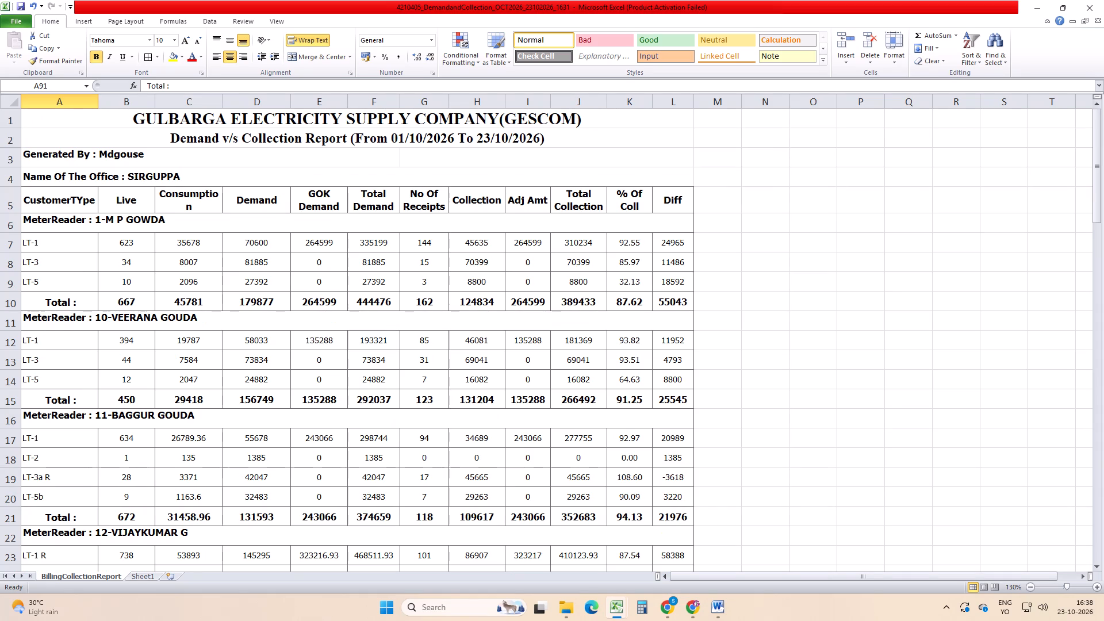
{"action": "double_click", "coordinate": [55, 479]}
{"action": "key", "text": "BackSpace"}
{"action": "key", "text": "BackSpace"}
{"action": "key", "text": "BackSpace"}
{"action": "double_click", "coordinate": [50, 494]}
{"action": "key", "text": "BackSpace"}
{"action": "left_click", "coordinate": [71, 473]}
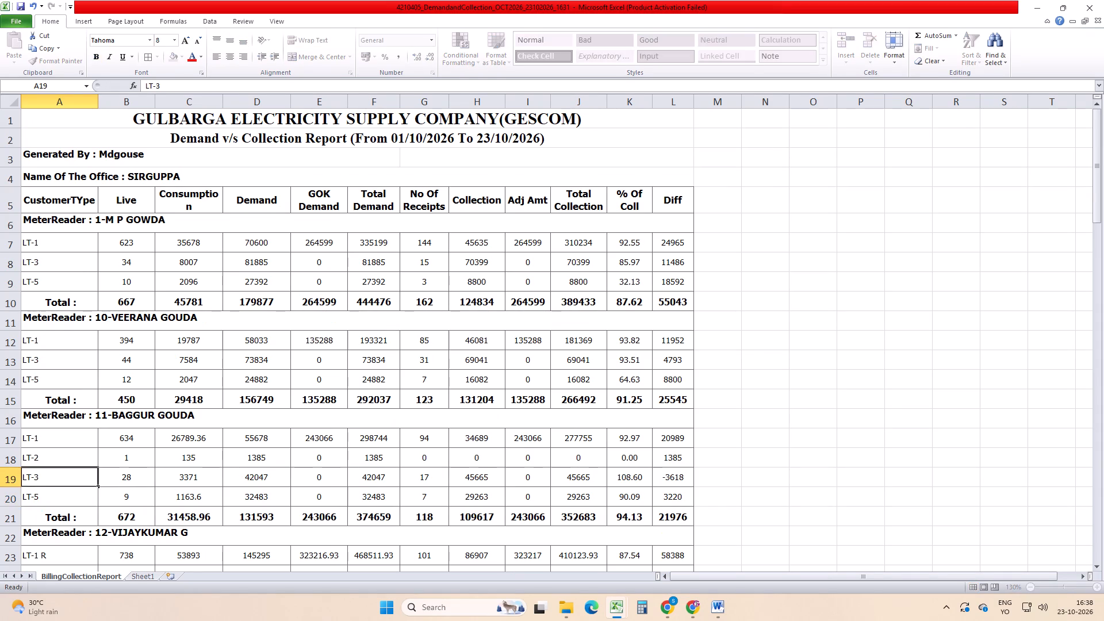
Copy the four customer types A17:A20 into the sections of meter readers 12, 13, 14 and 2.
{"action": "left_click_drag", "start_coordinate": [61, 442], "coordinate": [61, 496]}
{"action": "key", "text": "ctrl+c"}
{"action": "scroll", "coordinate": [61, 497], "scroll_direction": "down", "scroll_amount": 2}
{"action": "left_click", "coordinate": [56, 438]}
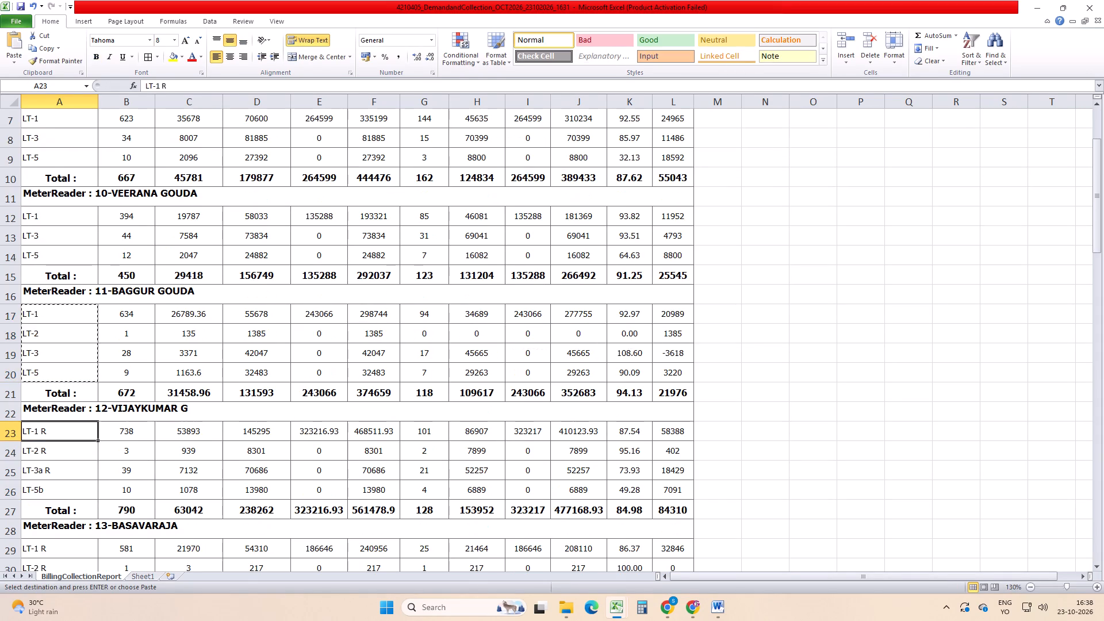
{"action": "key", "text": "ctrl+v"}
{"action": "scroll", "coordinate": [61, 469], "scroll_direction": "down", "scroll_amount": 2}
{"action": "left_click", "coordinate": [55, 430]}
{"action": "key", "text": "ctrl+v"}
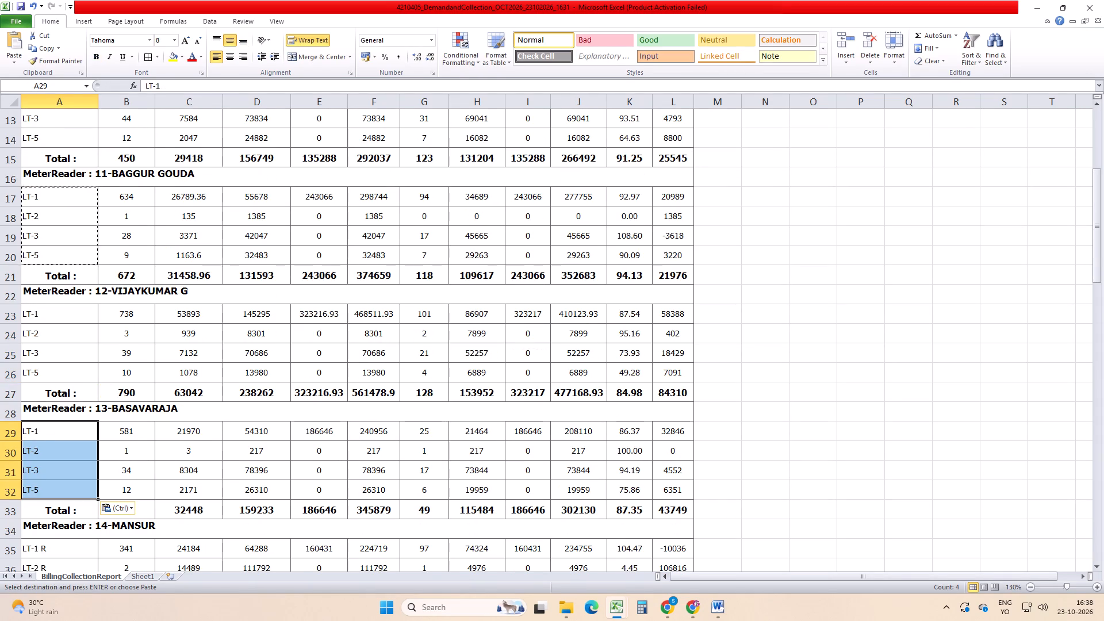
{"action": "scroll", "coordinate": [18, 414], "scroll_direction": "down", "scroll_amount": 3}
{"action": "left_click", "coordinate": [42, 371]}
{"action": "key", "text": "ctrl+v"}
{"action": "left_click", "coordinate": [55, 491]}
{"action": "key", "text": "ctrl+v"}
Copy meter reader 10's three customer types A12:A14 into meter reader 3's section, starting at A53.
{"action": "scroll", "coordinate": [49, 345], "scroll_direction": "up", "scroll_amount": 3}
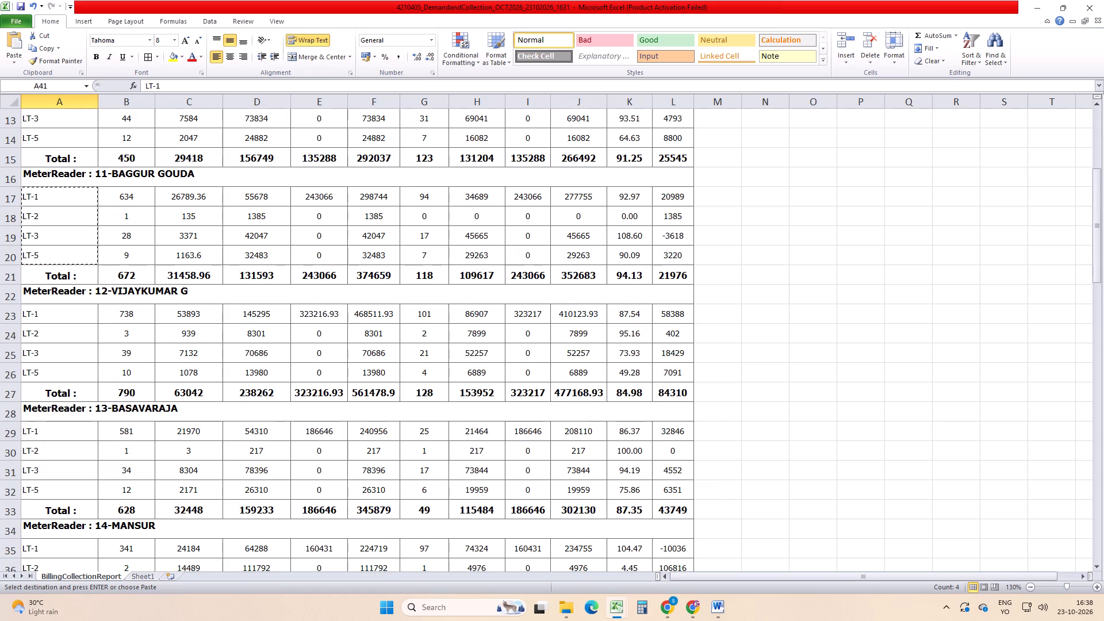
{"action": "scroll", "coordinate": [44, 298], "scroll_direction": "up", "scroll_amount": 2}
{"action": "left_click_drag", "start_coordinate": [50, 217], "coordinate": [62, 250]}
{"action": "key", "text": "ctrl+c"}
{"action": "scroll", "coordinate": [109, 360], "scroll_direction": "down", "scroll_amount": 7}
{"action": "scroll", "coordinate": [38, 453], "scroll_direction": "down", "scroll_amount": 2}
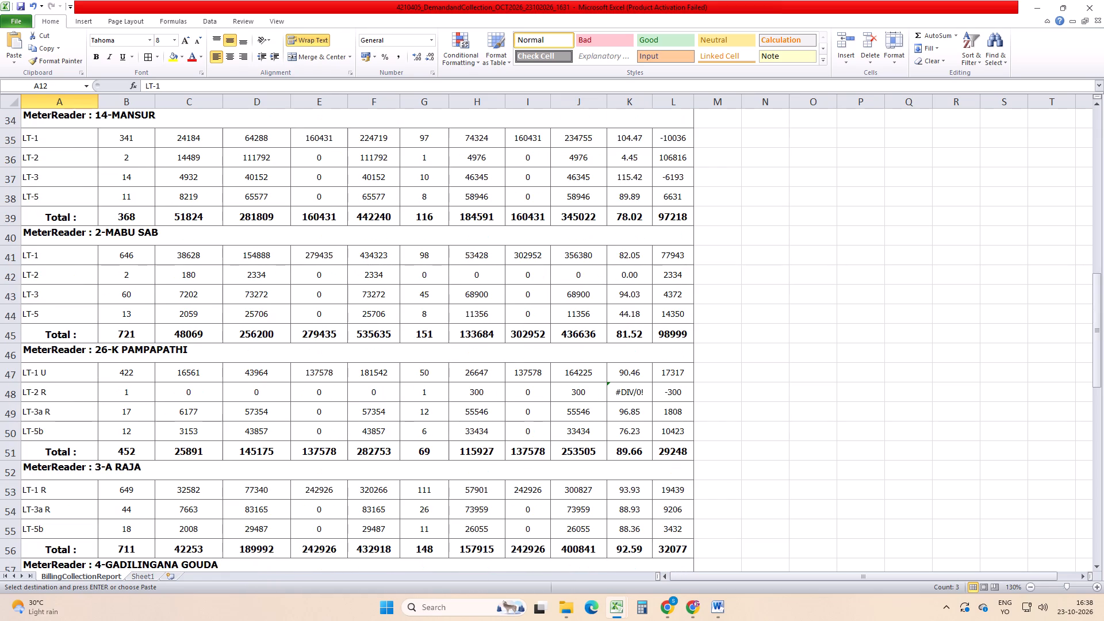
{"action": "left_click", "coordinate": [51, 483]}
{"action": "key", "text": "ctrl+v"}
Copy meter reader 2's four customer types A41:A44 into the sections of meter readers 26, 4 and 5.
{"action": "left_click_drag", "start_coordinate": [48, 270], "coordinate": [51, 283]}
{"action": "left_click_drag", "start_coordinate": [42, 250], "coordinate": [58, 313]}
{"action": "key", "text": "ctrl+c"}
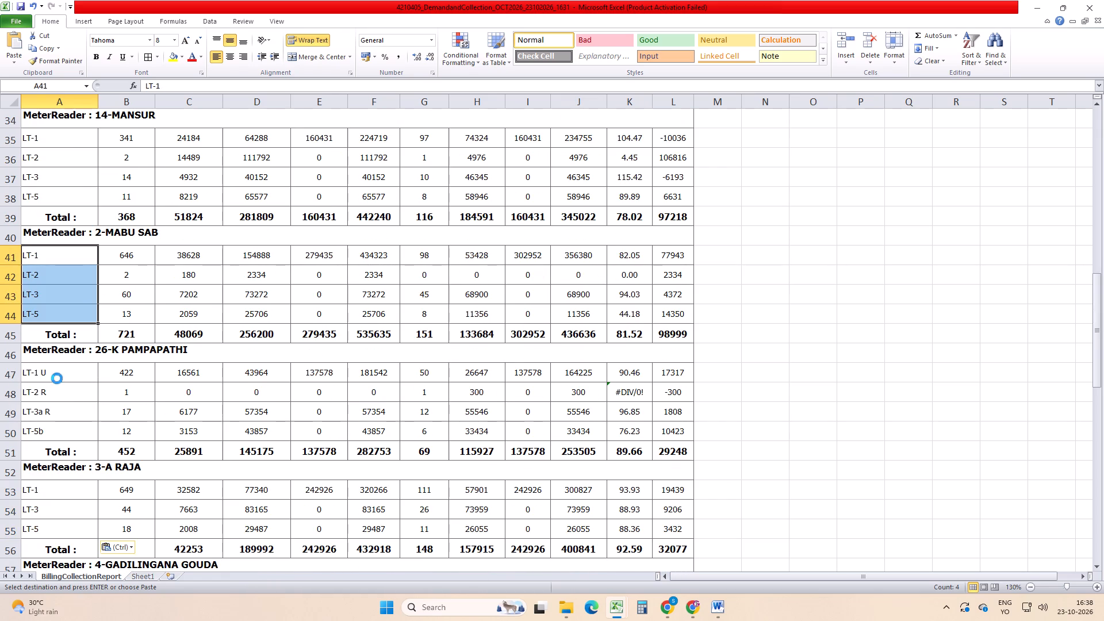
{"action": "left_click", "coordinate": [53, 372]}
{"action": "key", "text": "ctrl+v"}
{"action": "scroll", "coordinate": [75, 417], "scroll_direction": "down", "scroll_amount": 4}
{"action": "left_click", "coordinate": [46, 351]}
{"action": "key", "text": "ctrl+v"}
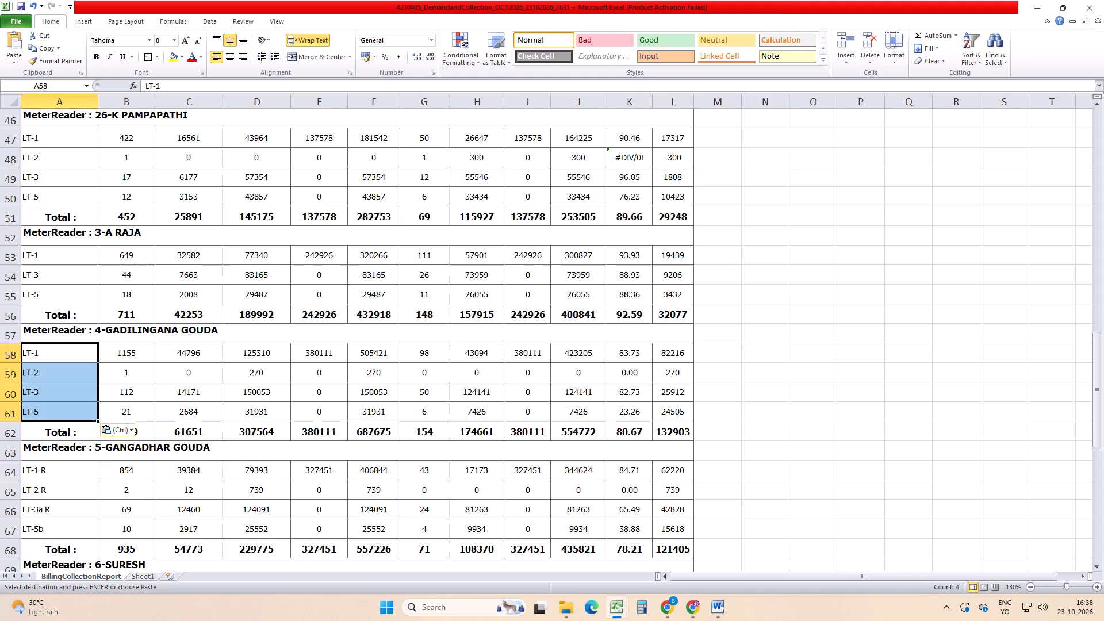
{"action": "left_click", "coordinate": [43, 461]}
{"action": "key", "text": "ctrl+v"}
Copy meter reader 3's three customer types A53:A55 into meter reader 6's section, starting at A70.
{"action": "left_click_drag", "start_coordinate": [36, 251], "coordinate": [45, 295]}
{"action": "key", "text": "ctrl+c"}
{"action": "scroll", "coordinate": [49, 435], "scroll_direction": "down", "scroll_amount": 4}
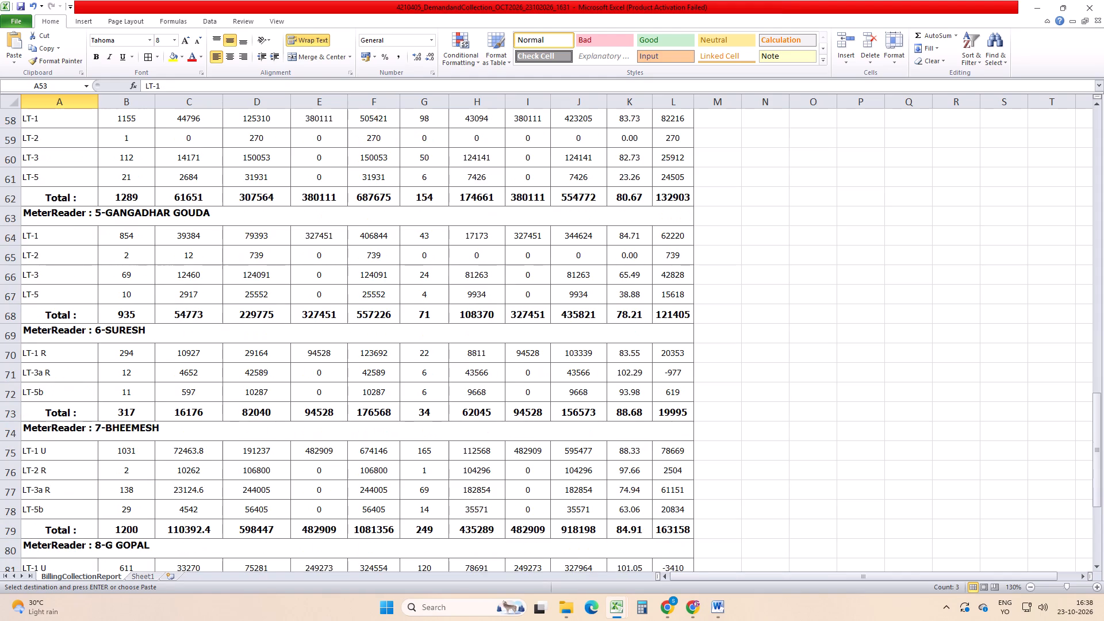
{"action": "left_click", "coordinate": [43, 354]}
{"action": "key", "text": "ctrl+v"}
Copy meter reader 5's customer types A64:A67 into the sections of meter readers 7, 8 and 9, and save the workbook.
{"action": "left_click", "coordinate": [44, 253]}
{"action": "left_click_drag", "start_coordinate": [41, 242], "coordinate": [49, 293]}
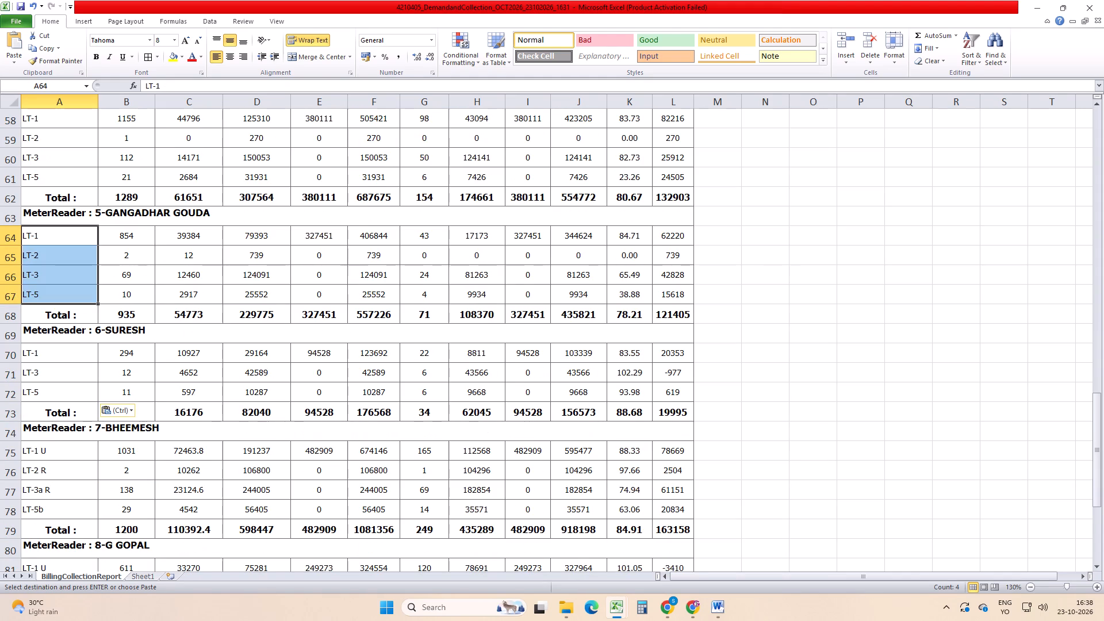
{"action": "key", "text": "ctrl+c"}
{"action": "left_click", "coordinate": [53, 450]}
{"action": "key", "text": "ctrl+v"}
{"action": "scroll", "coordinate": [53, 451], "scroll_direction": "down", "scroll_amount": 2}
{"action": "left_click", "coordinate": [52, 455]}
{"action": "key", "text": "ctrl+v"}
{"action": "scroll", "coordinate": [56, 453], "scroll_direction": "down", "scroll_amount": 4}
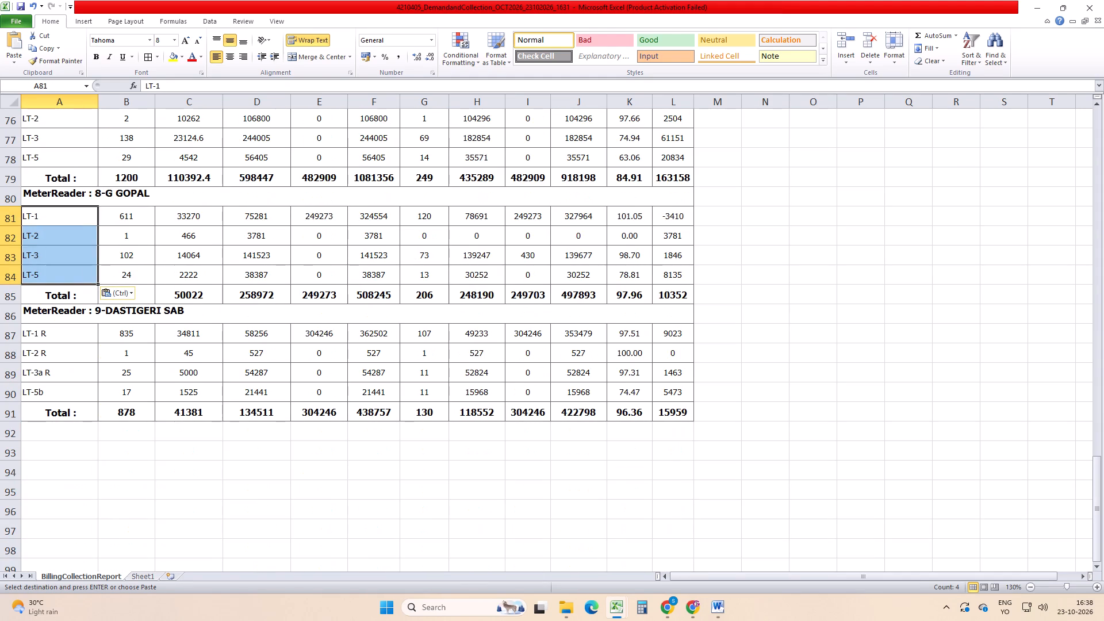
{"action": "left_click", "coordinate": [67, 324]}
{"action": "key", "text": "ctrl+v"}
{"action": "key", "text": "ctrl+s"}
{"action": "key", "text": "ctrl+s"}
Insert a blank row above meter reader 10's heading, at row 11.
{"action": "scroll", "coordinate": [121, 551], "scroll_direction": "up", "scroll_amount": 20}
{"action": "scroll", "coordinate": [121, 551], "scroll_direction": "up", "scroll_amount": 2}
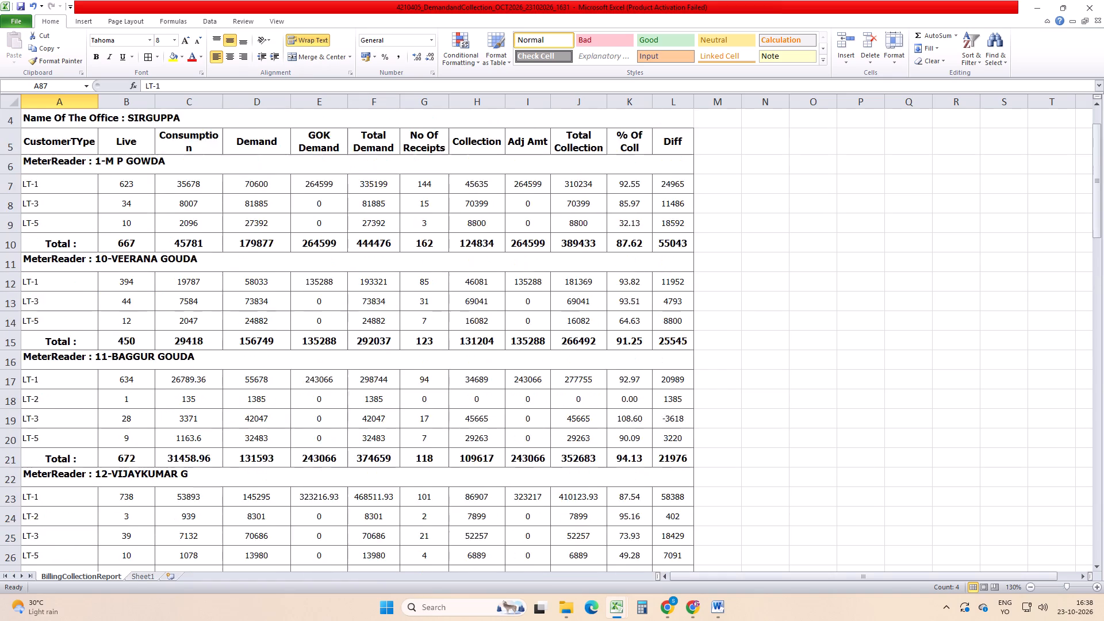
{"action": "scroll", "coordinate": [115, 396], "scroll_direction": "up", "scroll_amount": 6}
{"action": "left_click", "coordinate": [123, 317]}
{"action": "key", "text": "shift+space"}
{"action": "key", "text": "ctrl+plus"}
Move meter reader 2's whole section, heading through Total, to row 11 by inserting the cut cells below meter reader 1.
{"action": "scroll", "coordinate": [146, 376], "scroll_direction": "down", "scroll_amount": 3}
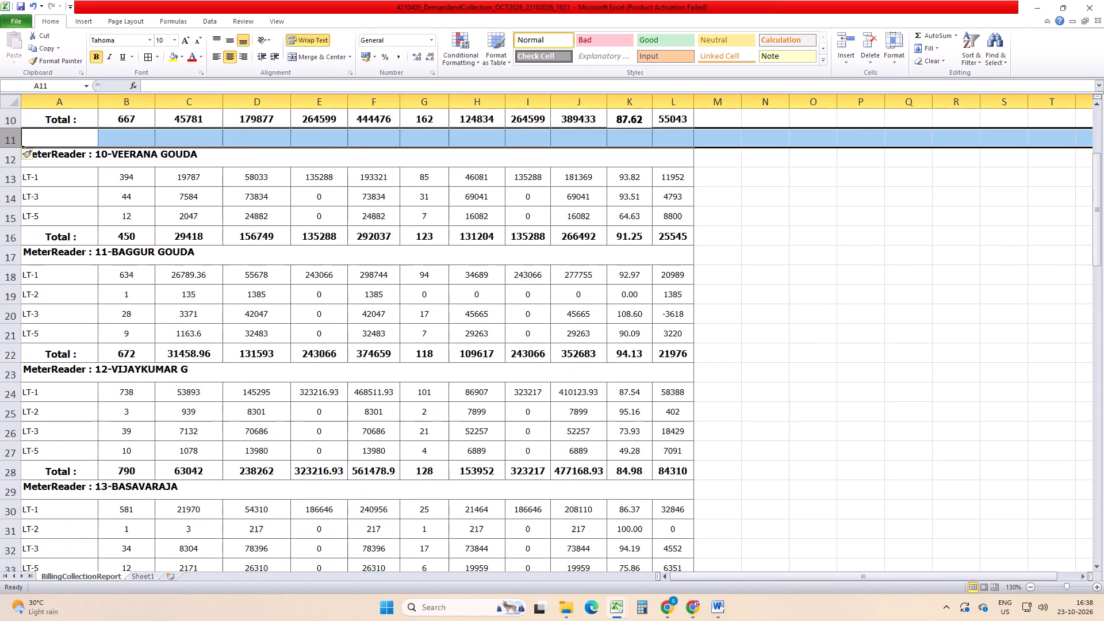
{"action": "scroll", "coordinate": [147, 385], "scroll_direction": "down", "scroll_amount": 7}
{"action": "left_click_drag", "start_coordinate": [145, 317], "coordinate": [167, 417]}
{"action": "key", "text": "ctrl+x"}
{"action": "key", "text": "ctrl+x"}
{"action": "scroll", "coordinate": [281, 485], "scroll_direction": "up", "scroll_amount": 12}
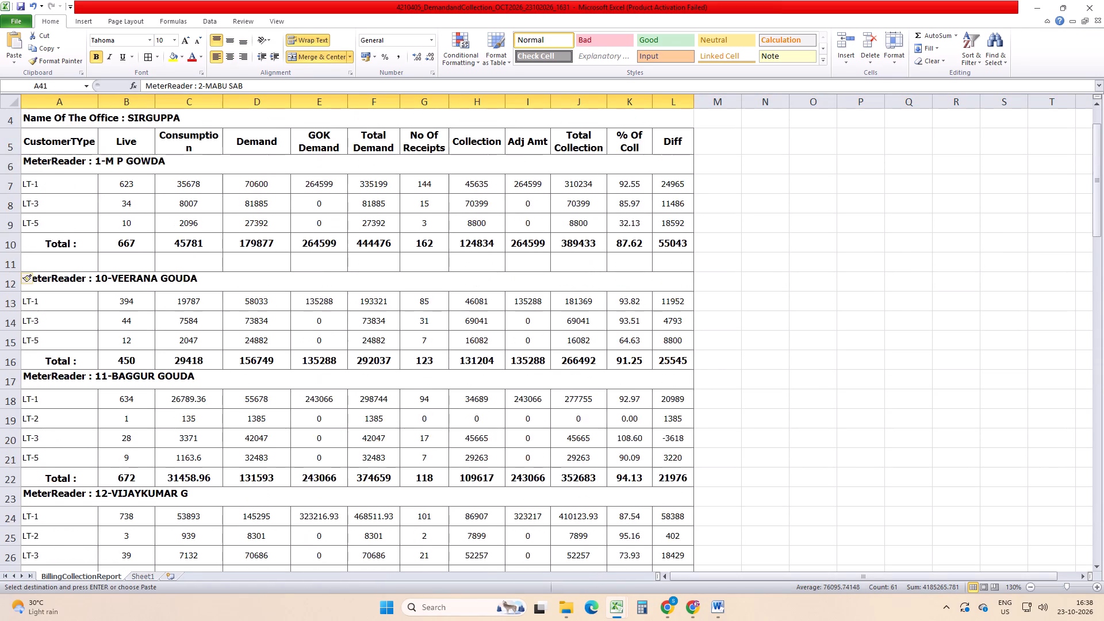
{"action": "scroll", "coordinate": [81, 362], "scroll_direction": "up", "scroll_amount": 4}
{"action": "left_click", "coordinate": [66, 325]}
{"action": "right_click", "coordinate": [66, 325]}
{"action": "left_click", "coordinate": [105, 400]}
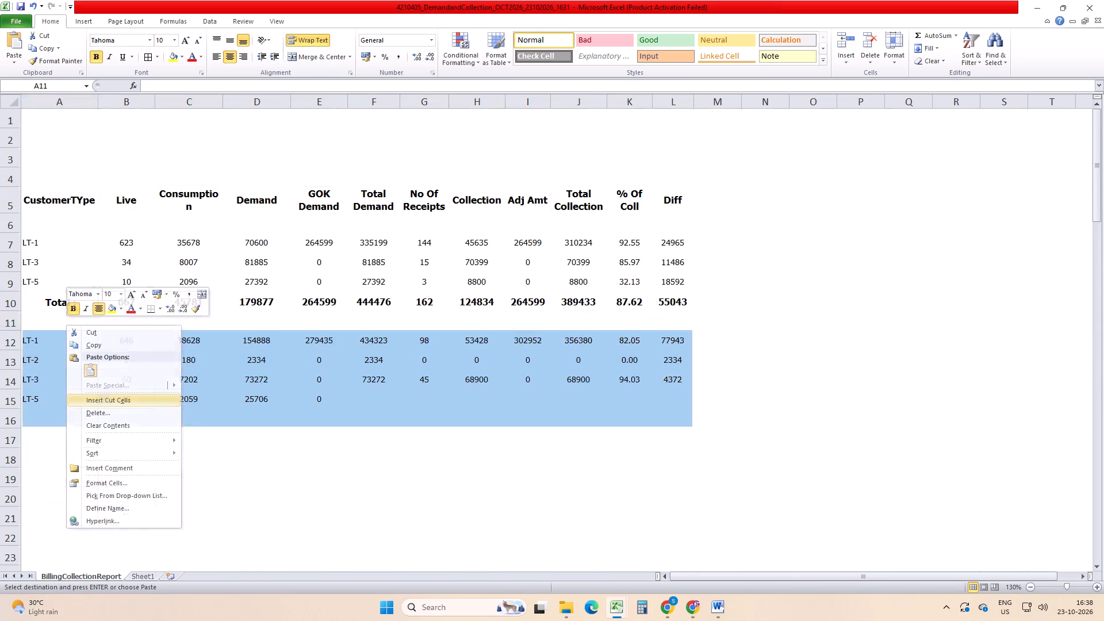
Cut the sections of meter readers 3 to 9, A53:L92, and choose A17 below meter reader 2's Total as their destination.
{"action": "scroll", "coordinate": [172, 493], "scroll_direction": "down", "scroll_amount": 14}
{"action": "left_click_drag", "start_coordinate": [147, 309], "coordinate": [136, 620]}
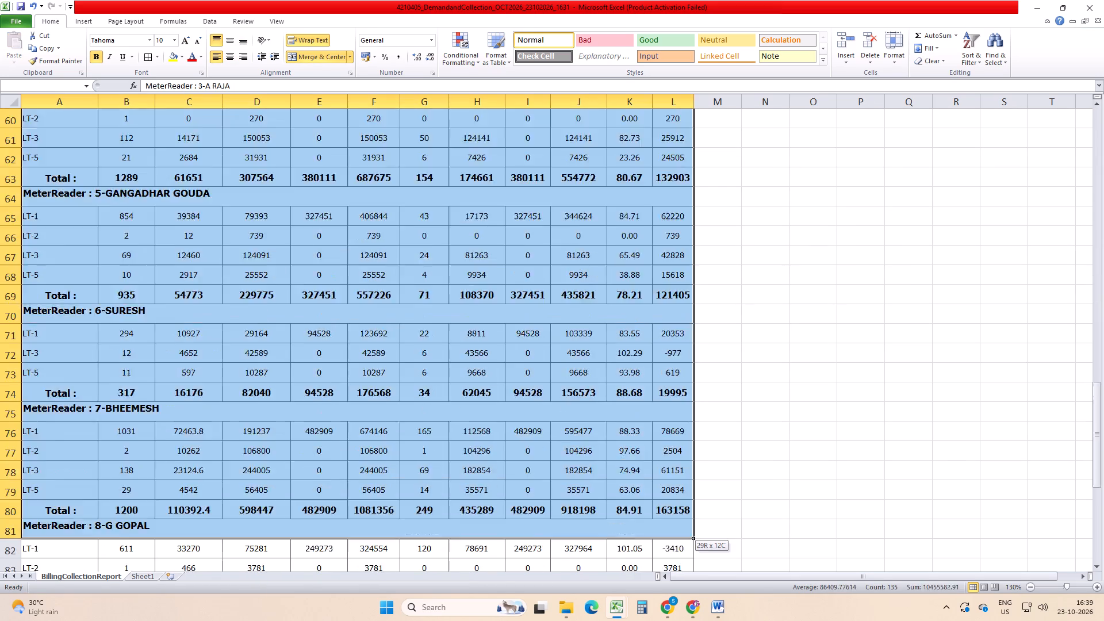
{"action": "left_click_drag", "start_coordinate": [136, 620], "coordinate": [160, 520]}
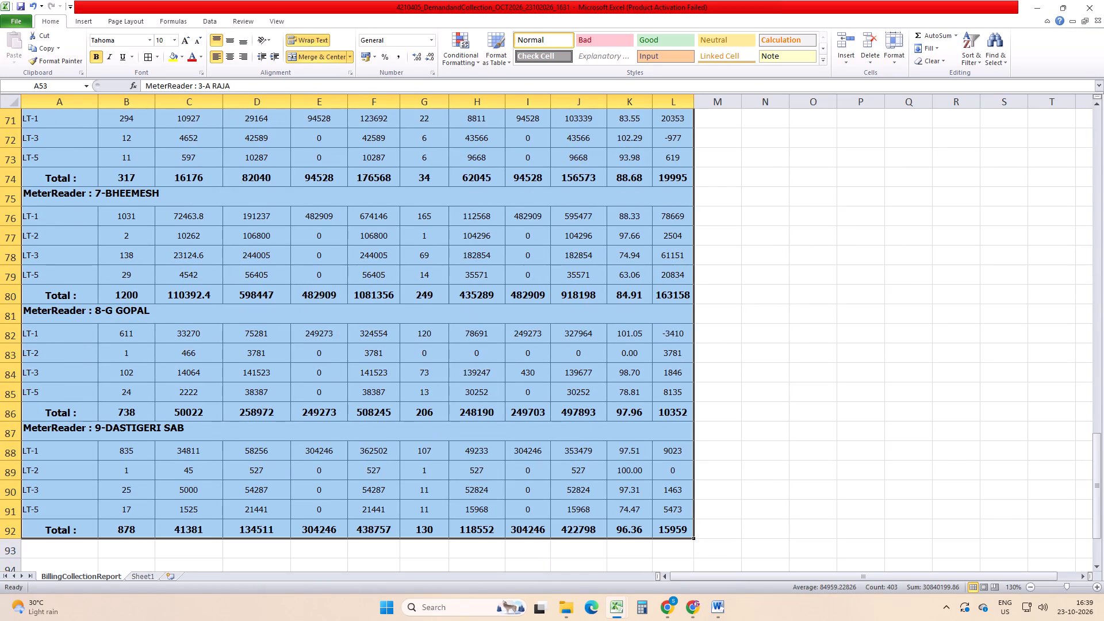
{"action": "key", "text": "ctrl+x"}
{"action": "key", "text": "ctrl+x"}
{"action": "key", "text": "ctrl+x"}
{"action": "scroll", "coordinate": [128, 561], "scroll_direction": "up", "scroll_amount": 16}
{"action": "left_click", "coordinate": [43, 433]}
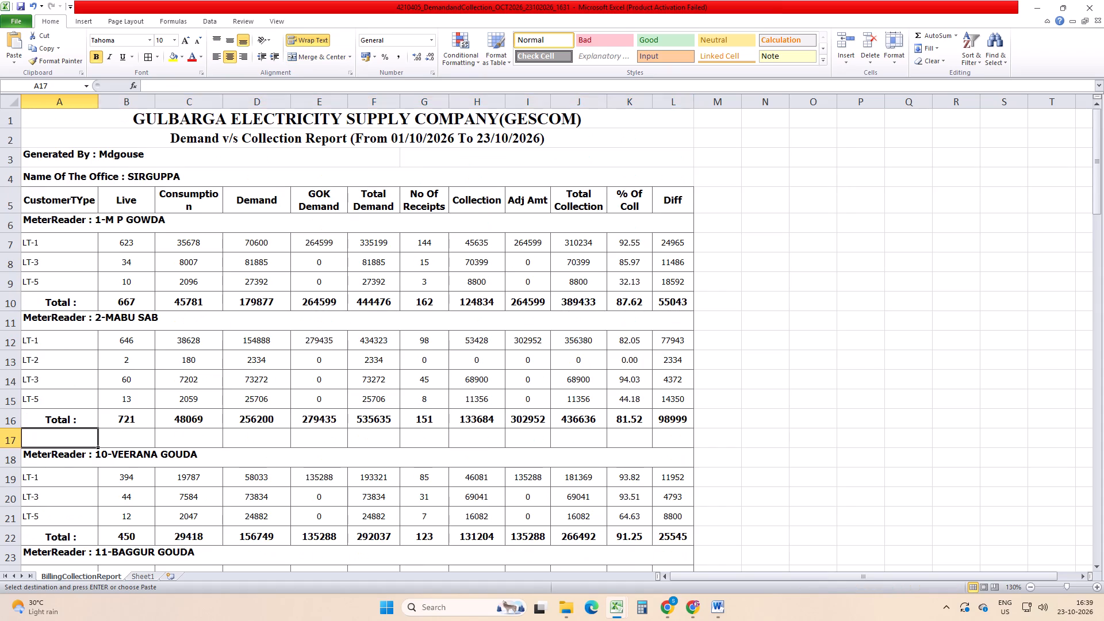
Insert the cut sections of meter readers 3 to 9 at A17, directly below meter reader 2's Total.
{"action": "right_click", "coordinate": [46, 444]}
{"action": "left_click", "coordinate": [84, 316]}
Delete the blank row 57 between meter reader 9's Total and meter reader 10's heading, and save the workbook.
{"action": "scroll", "coordinate": [172, 459], "scroll_direction": "down", "scroll_amount": 4}
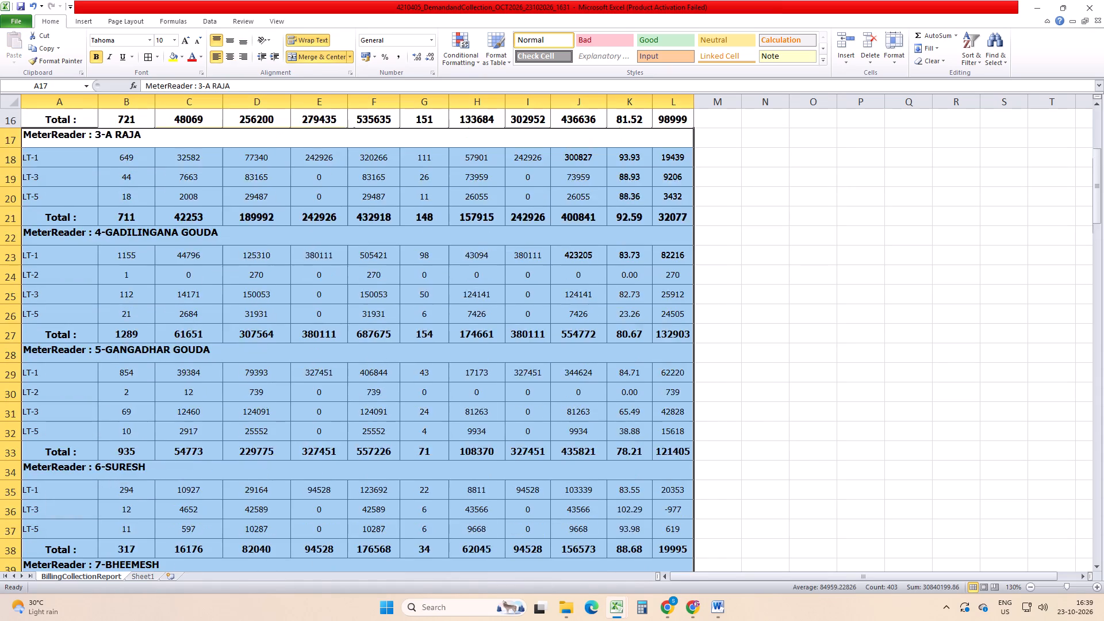
{"action": "scroll", "coordinate": [175, 464], "scroll_direction": "down", "scroll_amount": 10}
{"action": "left_click", "coordinate": [197, 393]}
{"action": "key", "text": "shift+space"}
{"action": "key", "text": "ctrl+minus"}
{"action": "key", "text": "ctrl+s"}
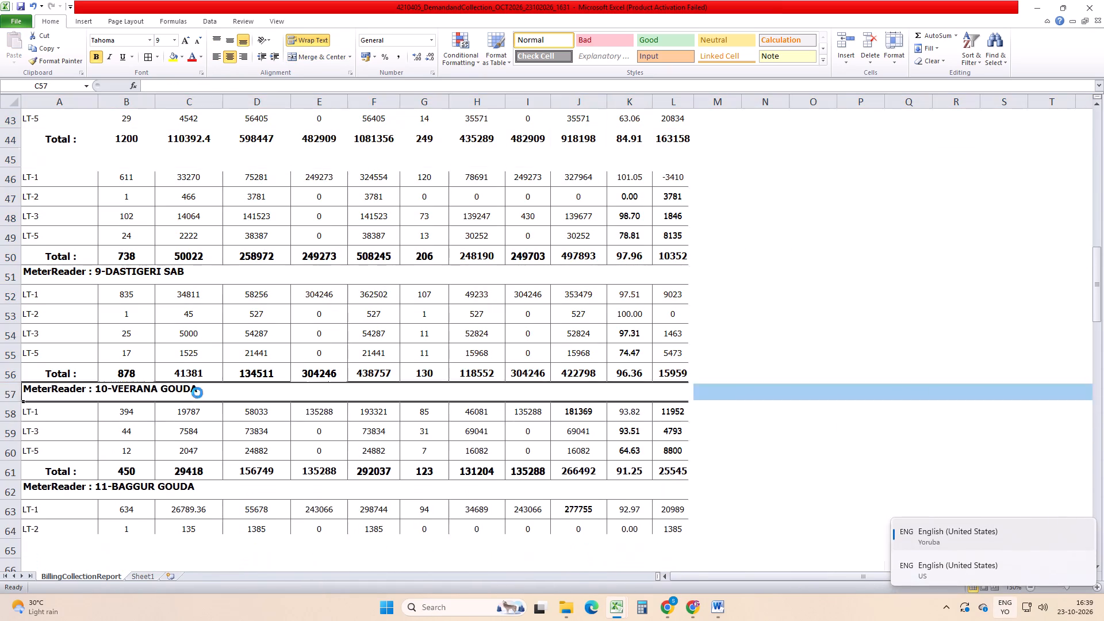
{"action": "key", "text": "ctrl+s"}
{"action": "key", "text": "ctrl+s"}
Auto-fit the width of the Total Collection column J to its contents.
{"action": "left_click", "coordinate": [722, 424]}
{"action": "double_click", "coordinate": [608, 103]}
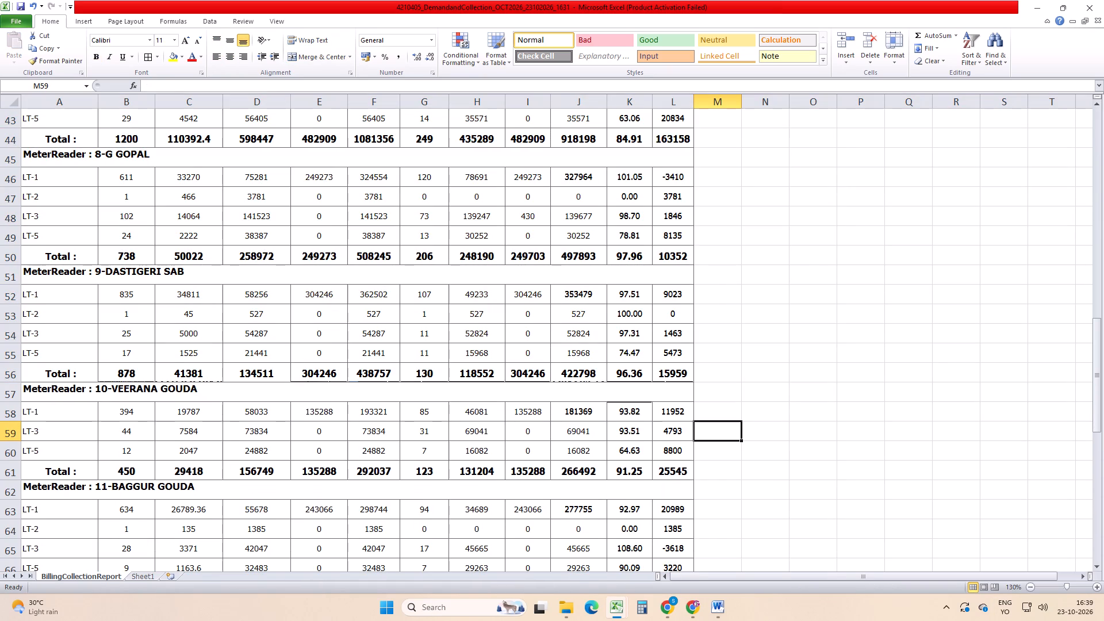
{"action": "left_click", "coordinate": [677, 332]}
Narrow the Consumption column C slightly, and fit the Demand column D closely to its figures, at a width of about 8.71.
{"action": "left_click", "coordinate": [718, 386]}
{"action": "key", "text": "ctrl+Up"}
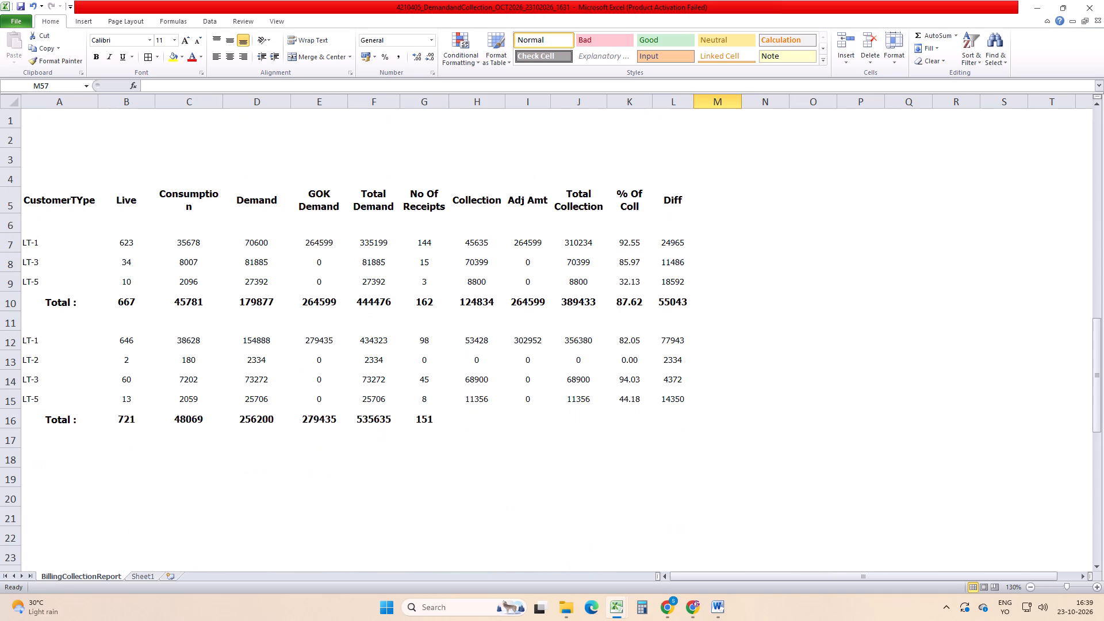
{"action": "scroll", "coordinate": [717, 396], "scroll_direction": "up", "scroll_amount": 3}
{"action": "left_click", "coordinate": [717, 396]}
{"action": "left_click_drag", "start_coordinate": [221, 105], "coordinate": [211, 155]}
{"action": "left_click", "coordinate": [284, 282]}
{"action": "double_click", "coordinate": [281, 103]}
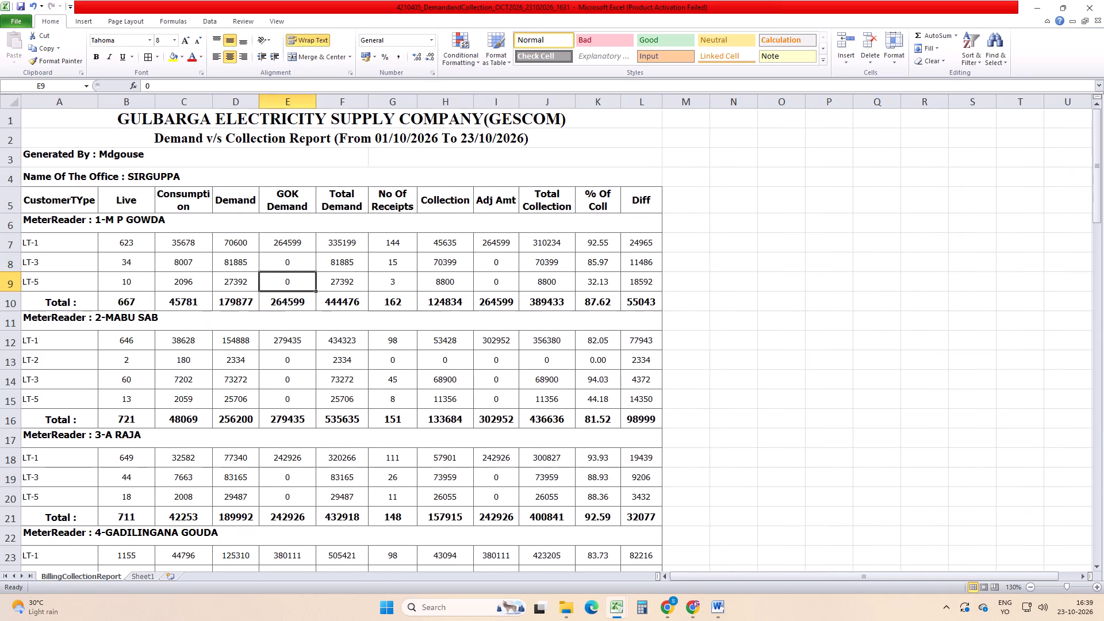
{"action": "left_click", "coordinate": [760, 366]}
{"action": "left_click", "coordinate": [259, 106]}
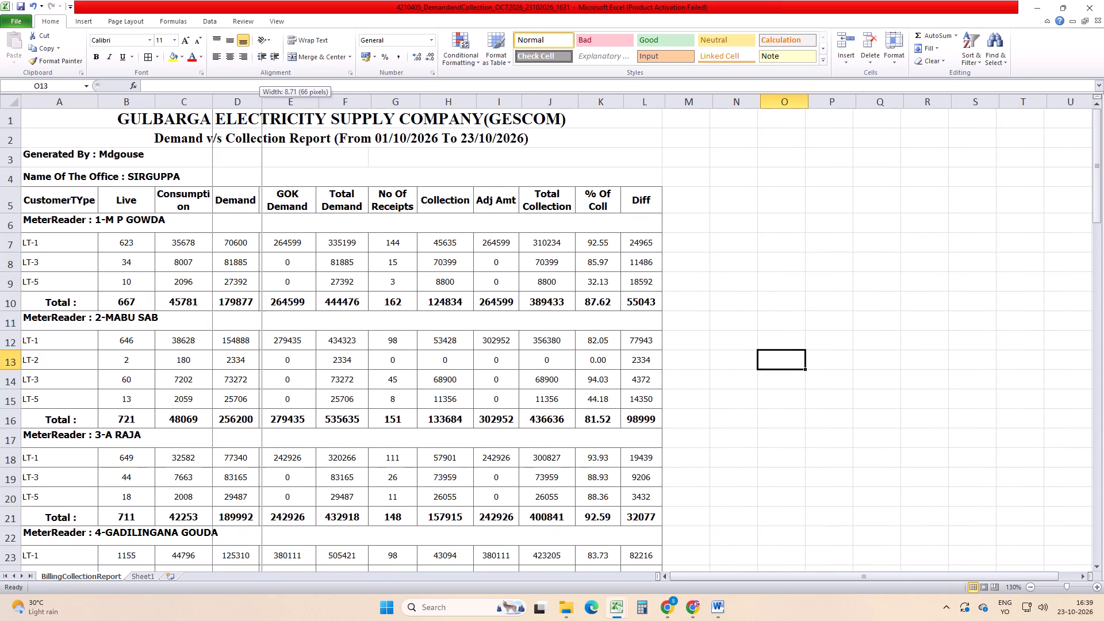
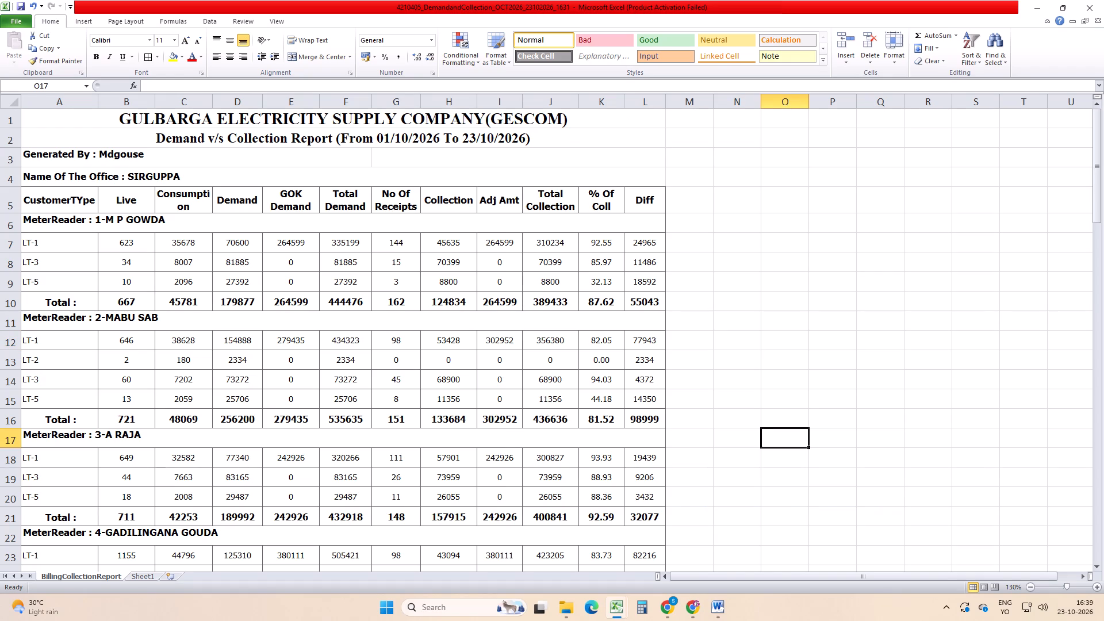
Narrow the CustomerType, Live and Consumption columns (A, B and C), letting the headings of A and C wrap onto two lines.
{"action": "left_click_drag", "start_coordinate": [101, 103], "coordinate": [79, 162]}
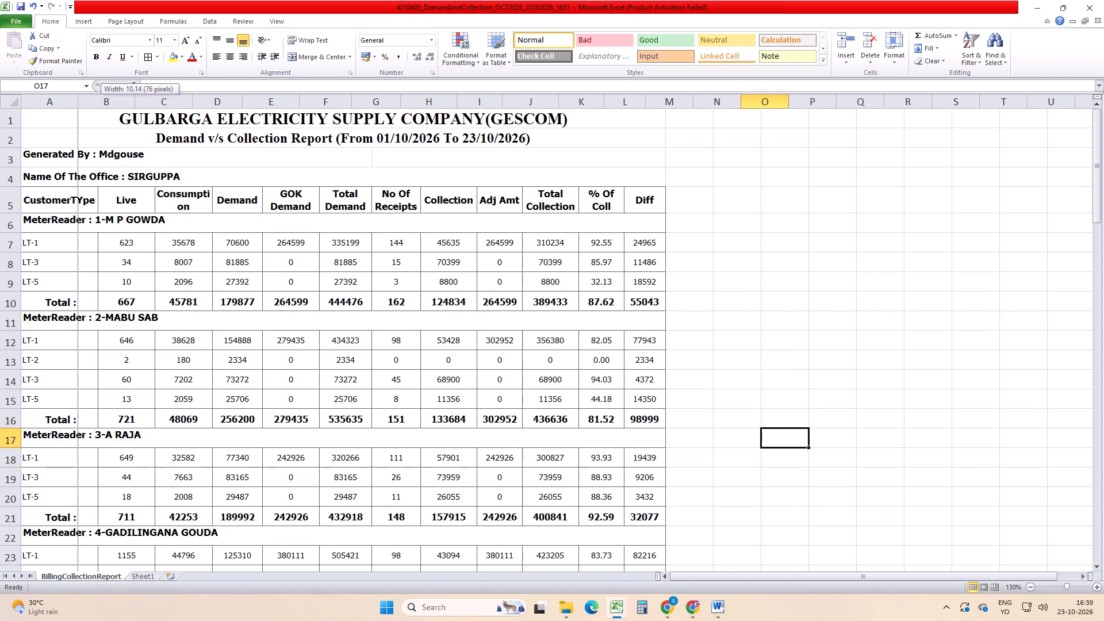
{"action": "left_click_drag", "start_coordinate": [79, 162], "coordinate": [74, 172]}
{"action": "left_click", "coordinate": [71, 102]}
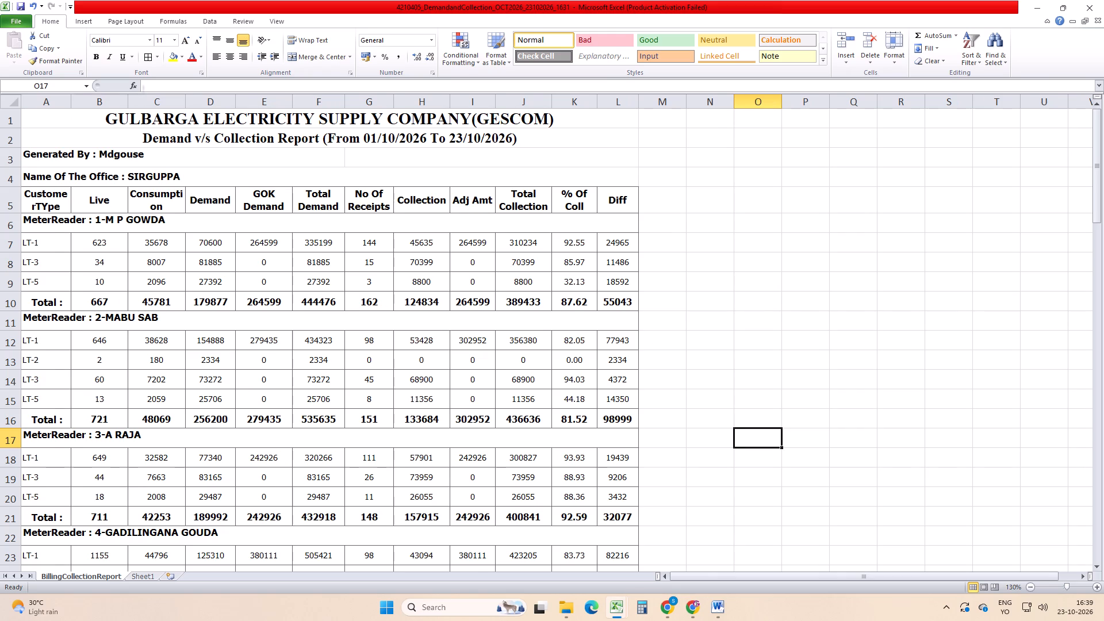
{"action": "left_click", "coordinate": [114, 317]}
{"action": "left_click_drag", "start_coordinate": [133, 101], "coordinate": [121, 137]}
{"action": "left_click", "coordinate": [236, 300]}
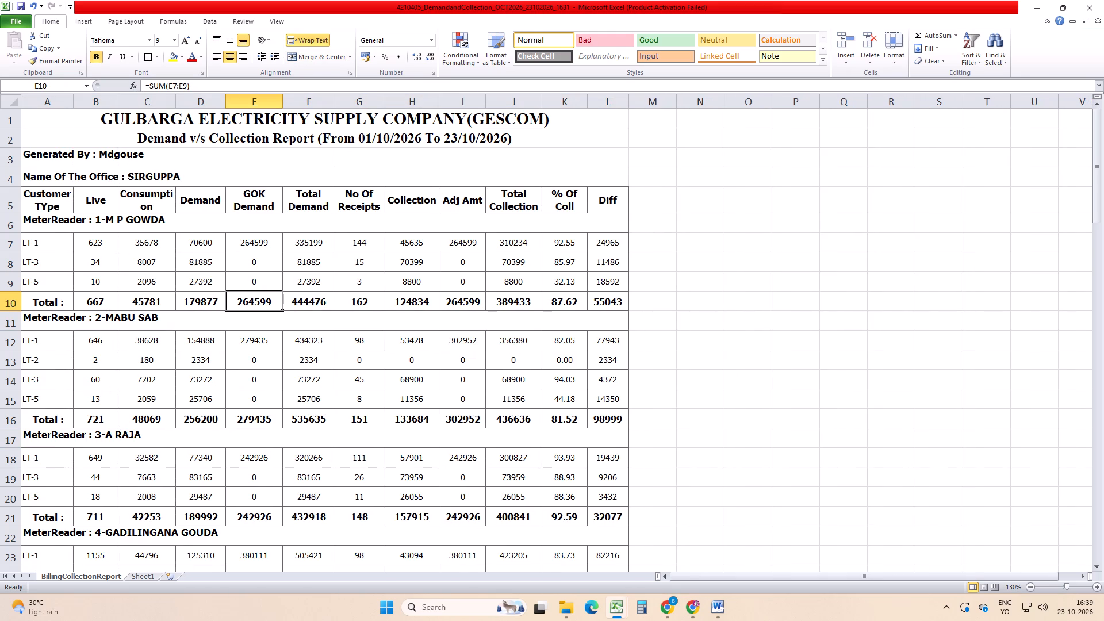
{"action": "left_click_drag", "start_coordinate": [176, 105], "coordinate": [166, 141]}
{"action": "left_click", "coordinate": [666, 388]}
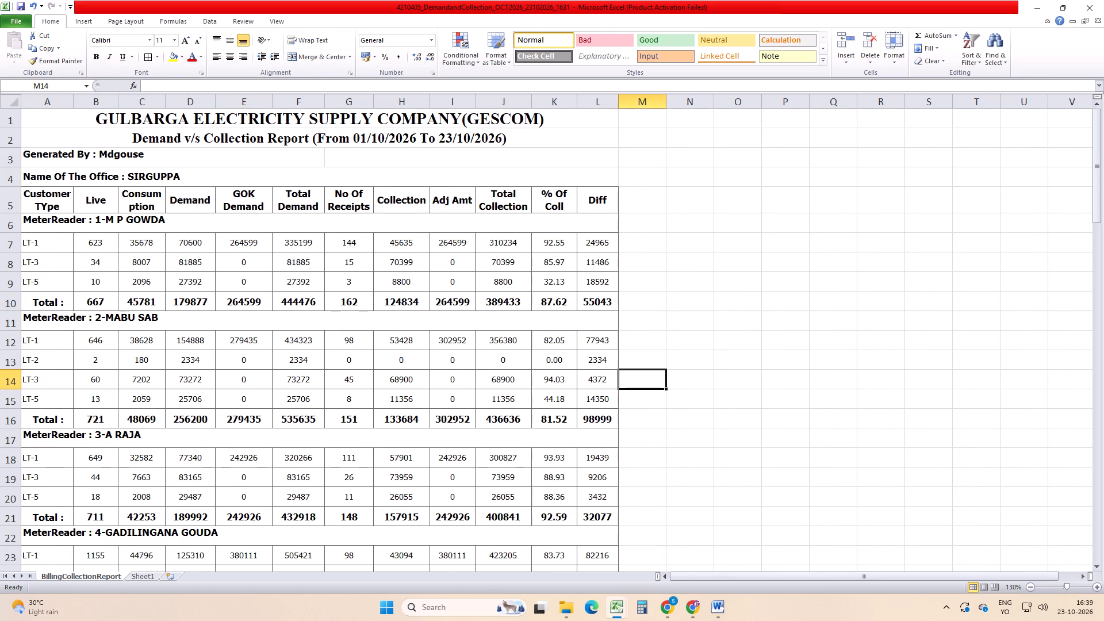
Delete the whole "Generated By" row, row 3, from above the office name.
{"action": "left_click", "coordinate": [155, 167]}
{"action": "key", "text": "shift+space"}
{"action": "key", "text": "ctrl+minus"}
{"action": "left_click", "coordinate": [690, 425]}
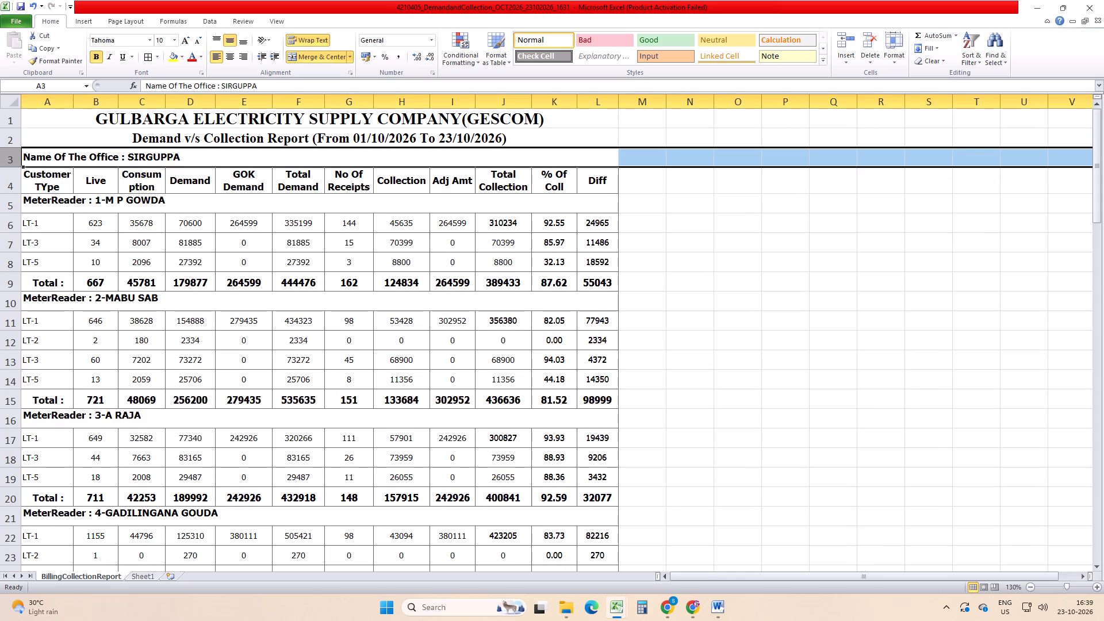
{"action": "left_click", "coordinate": [726, 408]}
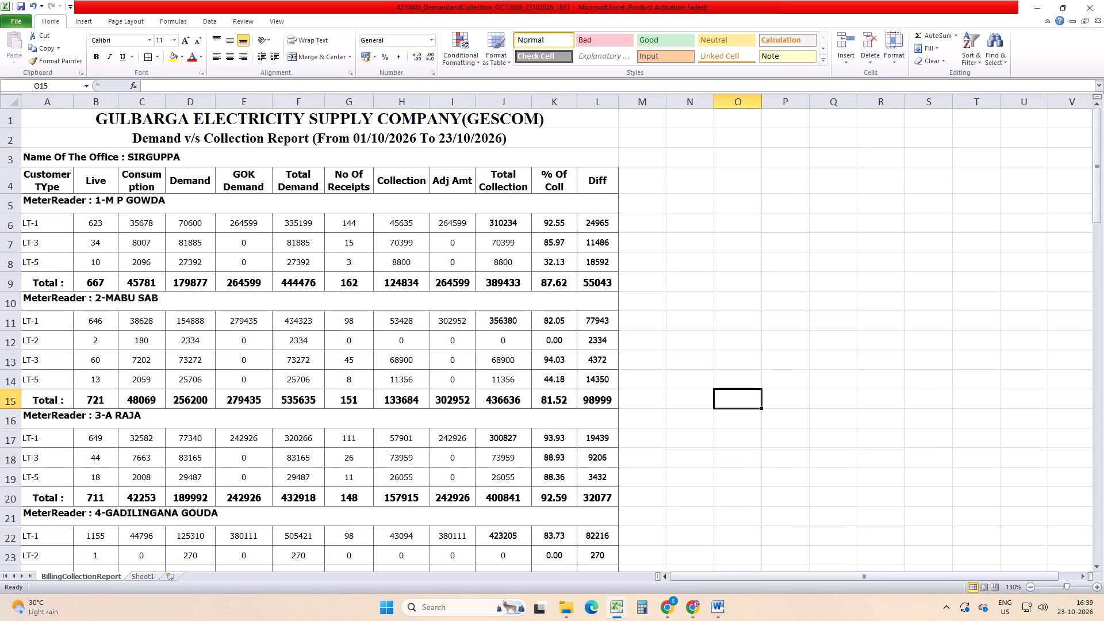
Narrow the GOK Demand column (E) so it fits closely around its figures.
{"action": "double_click", "coordinate": [271, 102]}
{"action": "left_click_drag", "start_coordinate": [275, 98], "coordinate": [268, 112]}
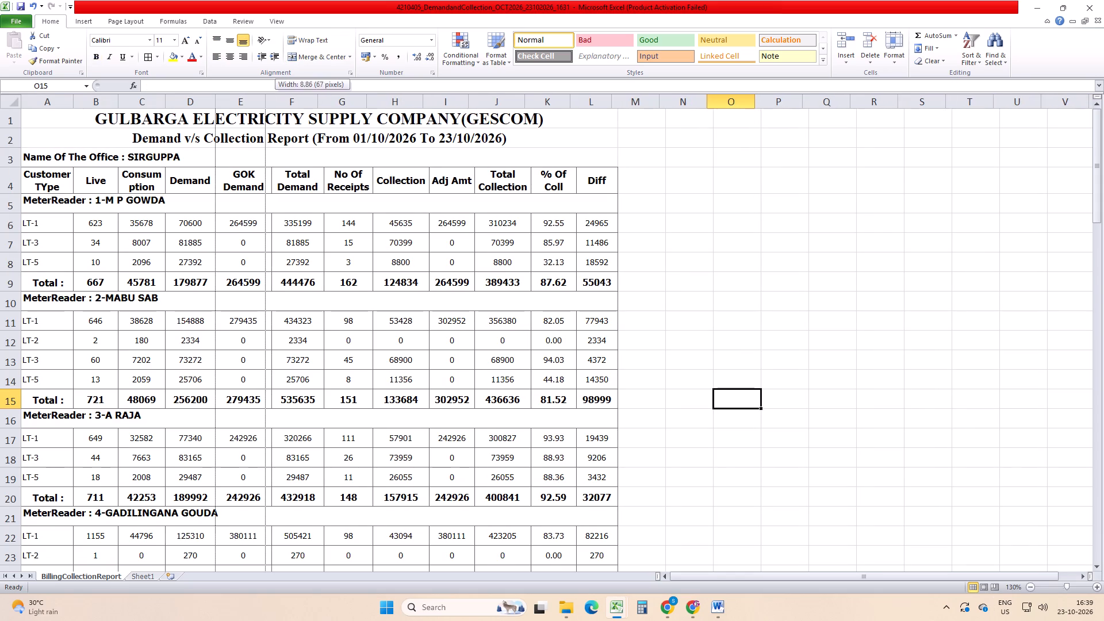
{"action": "left_click_drag", "start_coordinate": [268, 112], "coordinate": [267, 114]}
{"action": "left_click", "coordinate": [735, 259]}
Bring up the report's print settings and open the choice of paper sizes.
{"action": "key", "text": "ctrl+p"}
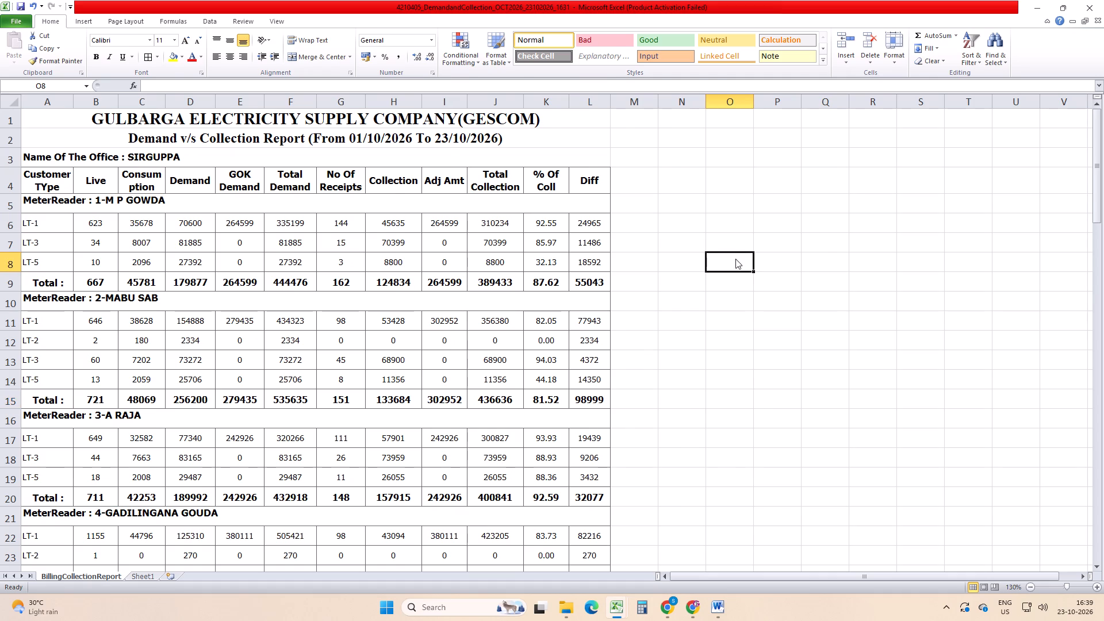
{"action": "left_click", "coordinate": [159, 289]}
{"action": "left_click", "coordinate": [161, 282]}
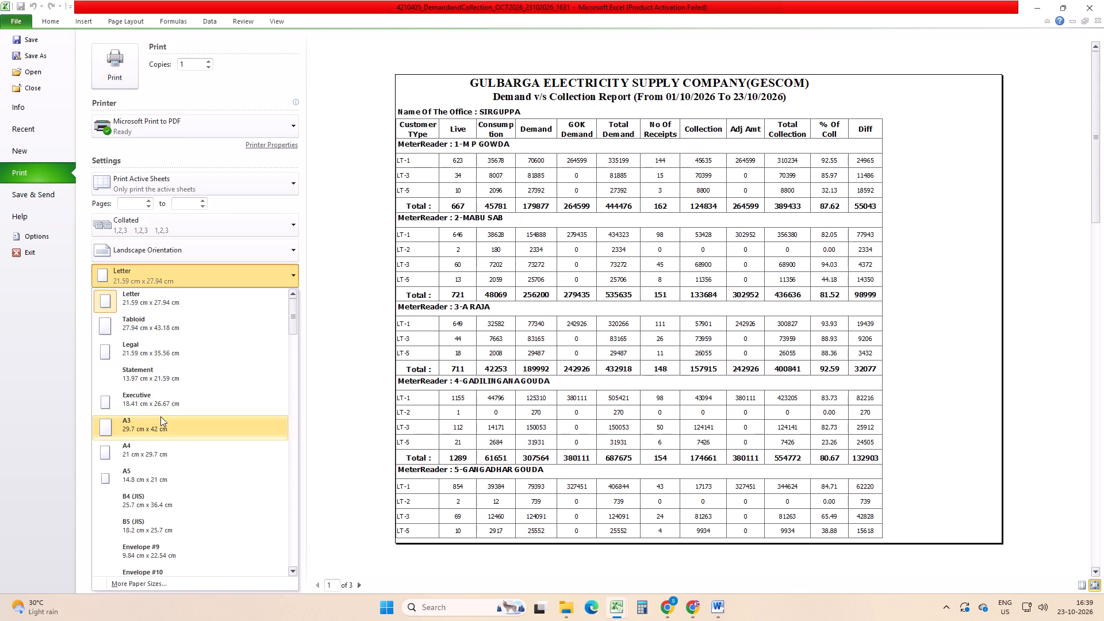
Set the report's print paper size to A4 and its orientation to portrait.
{"action": "left_click", "coordinate": [157, 458]}
{"action": "left_click", "coordinate": [162, 255]}
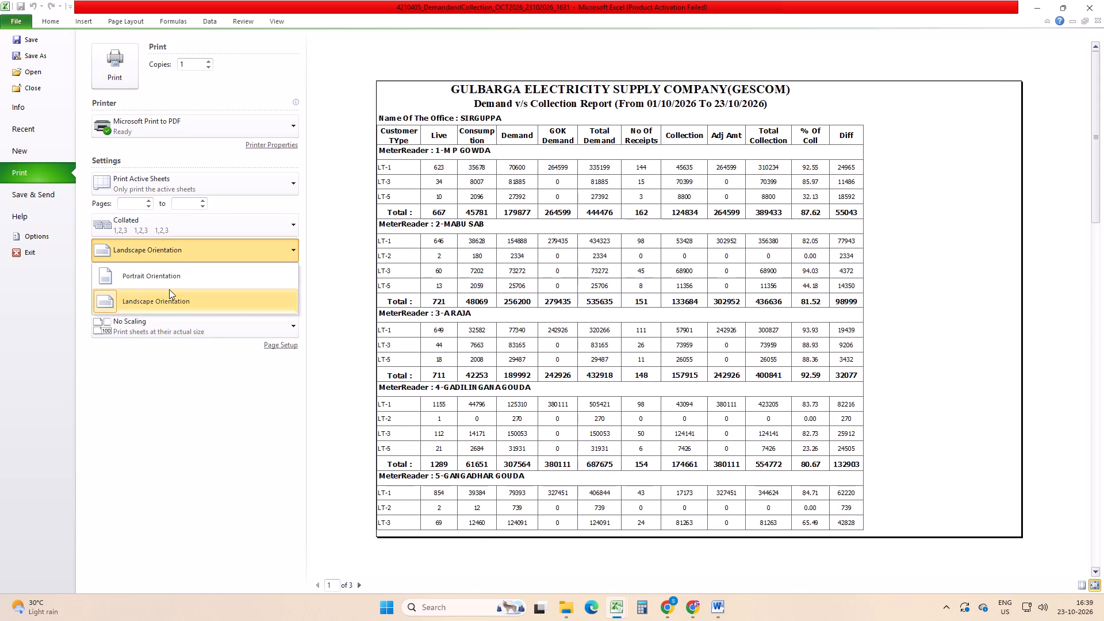
{"action": "left_click", "coordinate": [169, 289]}
{"action": "left_click", "coordinate": [174, 259]}
{"action": "left_click", "coordinate": [174, 275]}
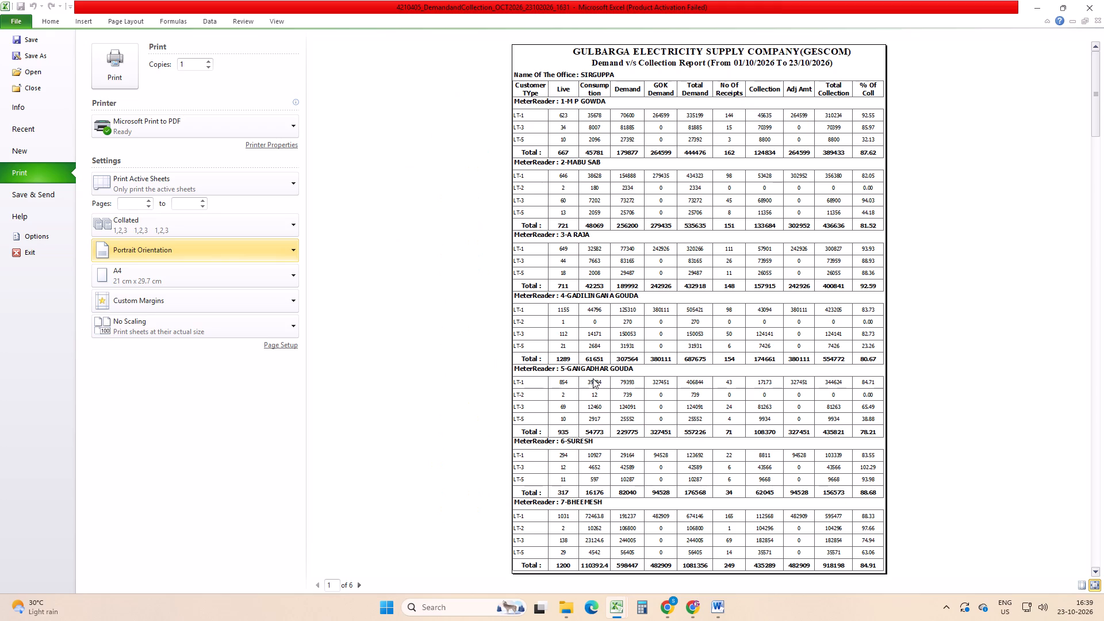
{"action": "key", "text": "Escape"}
In Page Break Preview, move the vertical page break past column L so the Diff column fits on the same page.
{"action": "left_click", "coordinate": [740, 375]}
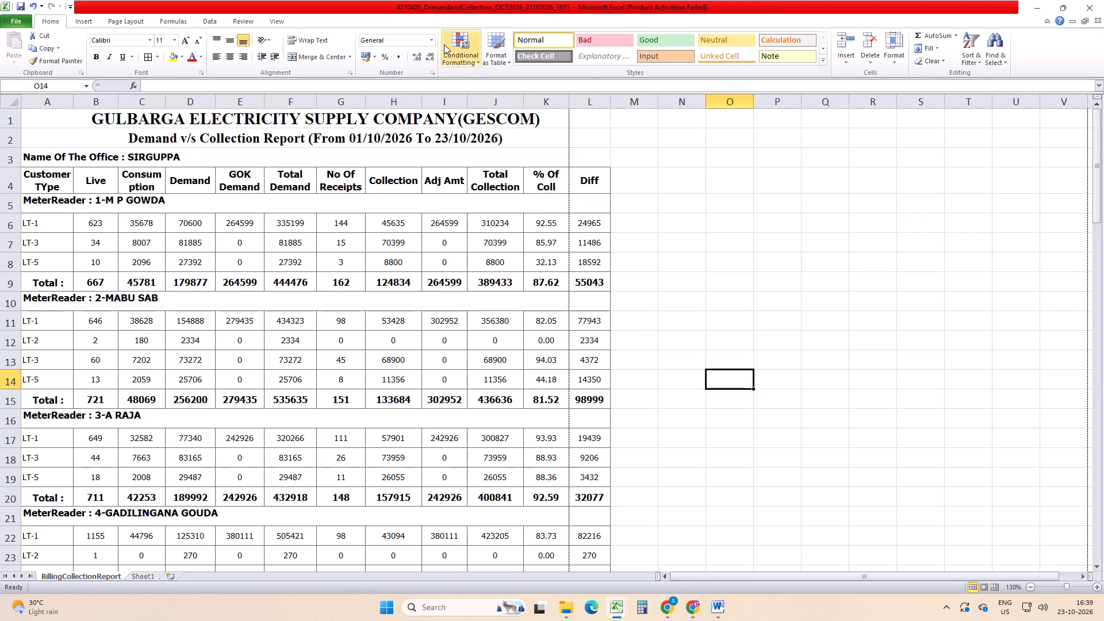
{"action": "left_click", "coordinate": [283, 22]}
{"action": "left_click", "coordinate": [64, 47]}
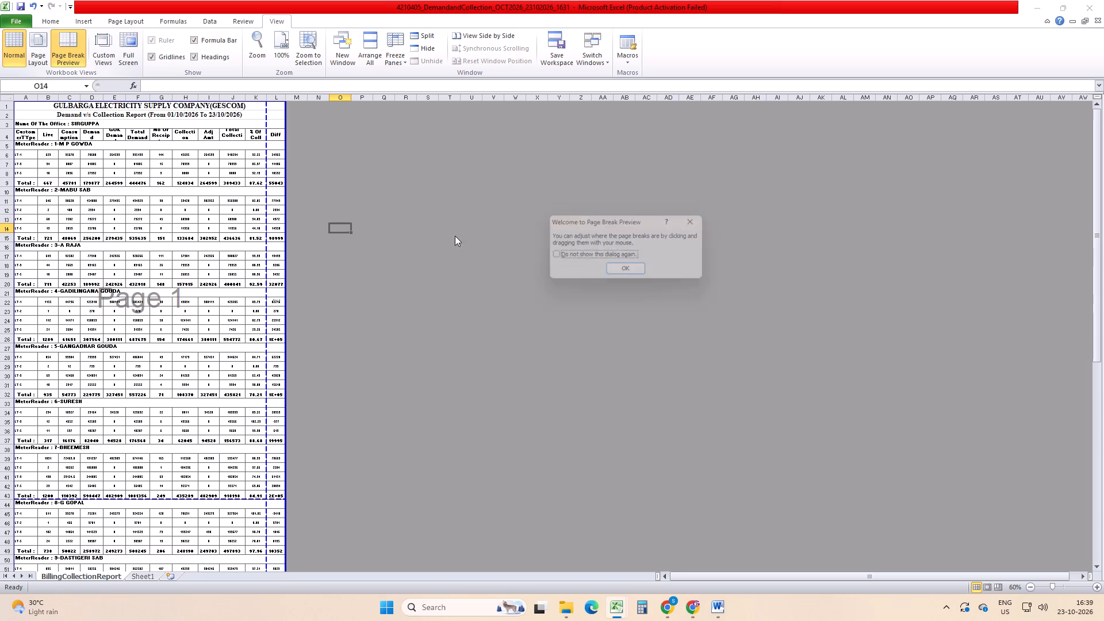
{"action": "left_click", "coordinate": [622, 270]}
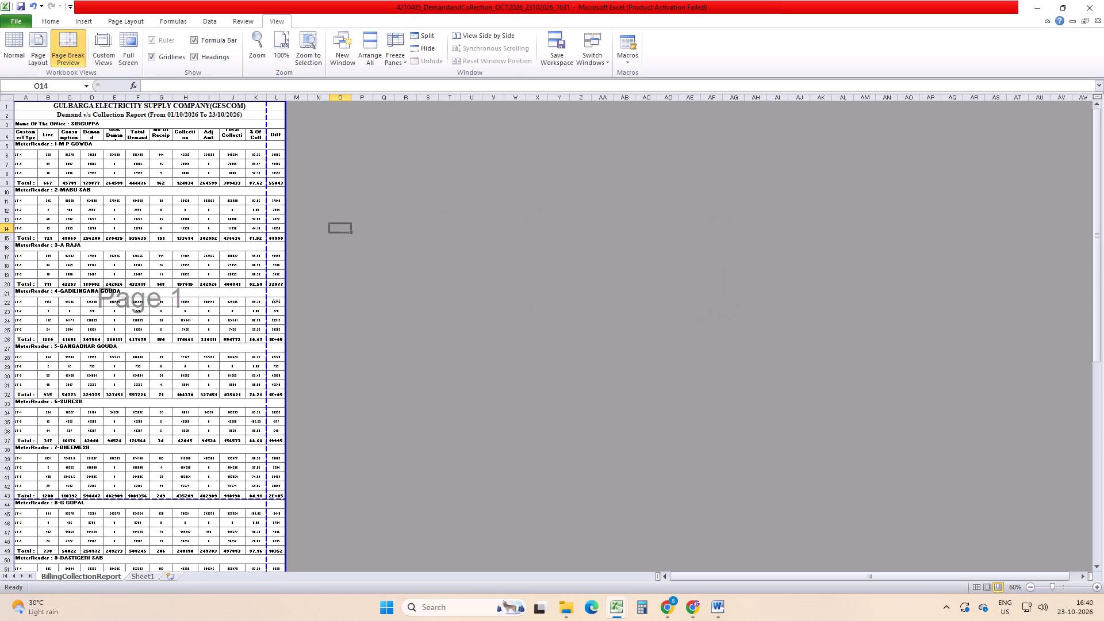
{"action": "left_click_drag", "start_coordinate": [264, 124], "coordinate": [302, 141]}
Move the horizontal page break down below meter reader 8's Total in row 49, and return to Normal view.
{"action": "scroll", "coordinate": [136, 412], "scroll_direction": "down", "scroll_amount": 4}
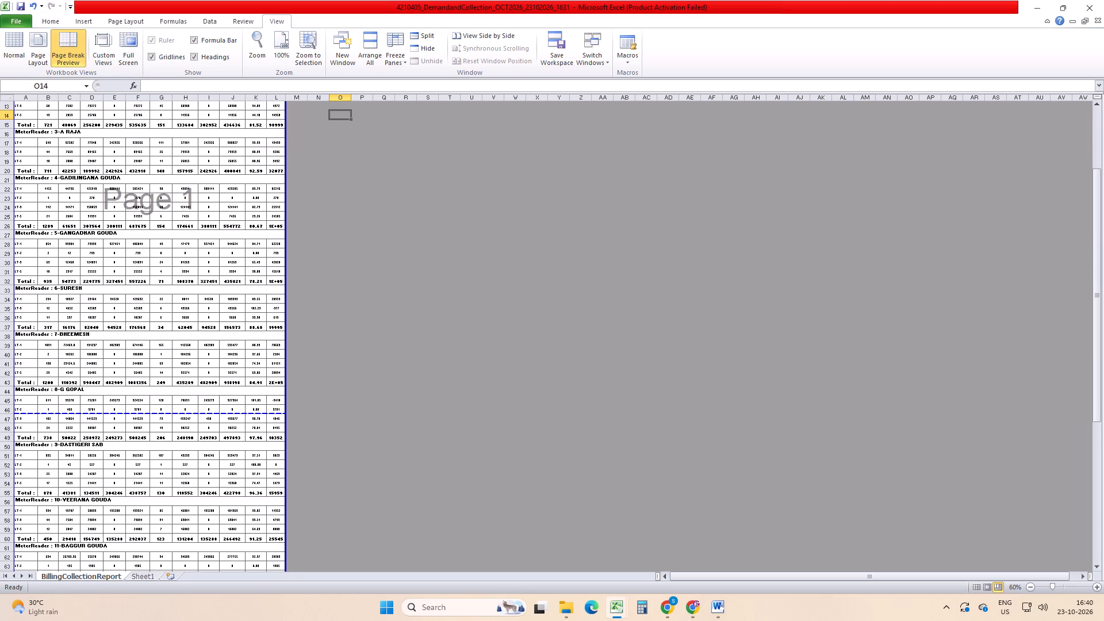
{"action": "left_click_drag", "start_coordinate": [132, 414], "coordinate": [139, 443]}
{"action": "left_click", "coordinate": [15, 61]}
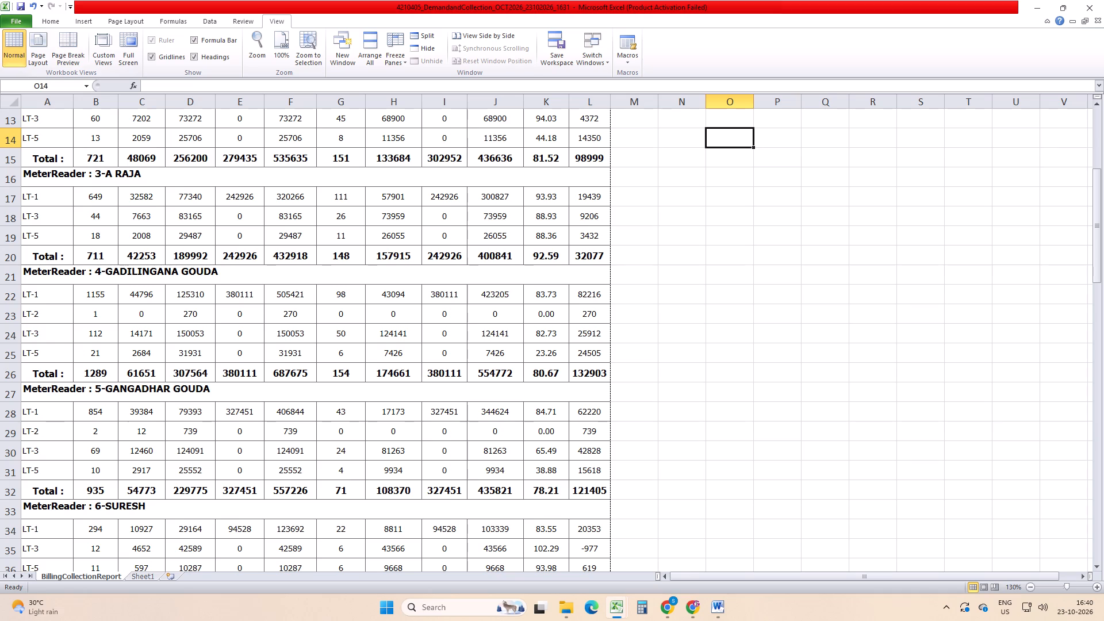
Show the margin guides in the print preview, set the left margin to about 0.56 cm, and check the second page.
{"action": "key", "text": "ctrl+p"}
{"action": "scroll", "coordinate": [670, 394], "scroll_direction": "down", "scroll_amount": 1}
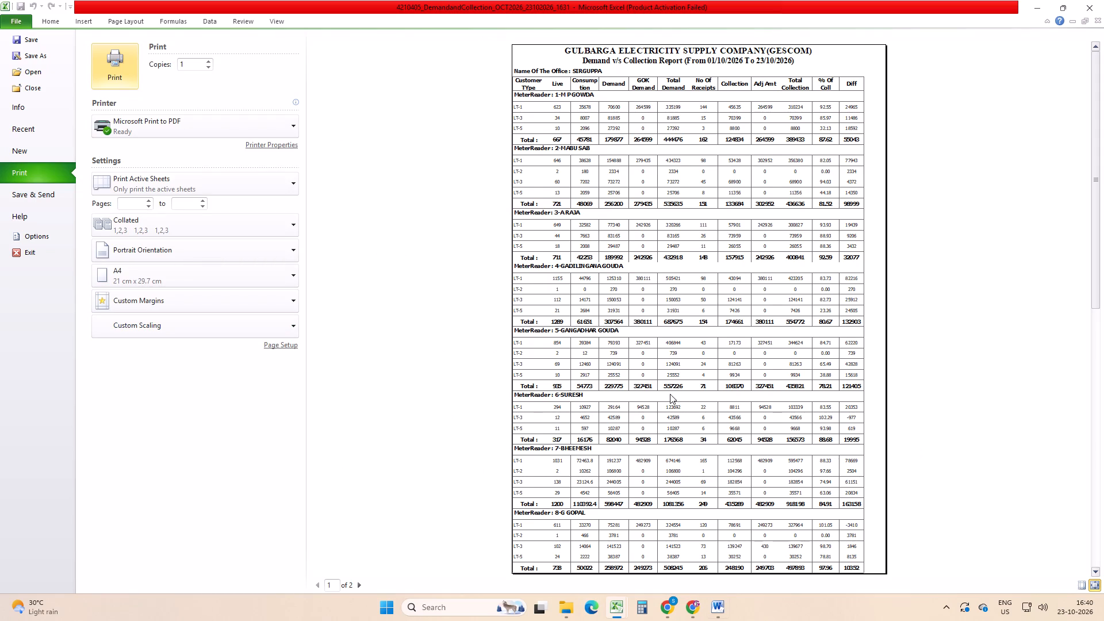
{"action": "scroll", "coordinate": [670, 394], "scroll_direction": "down", "scroll_amount": 6}
{"action": "scroll", "coordinate": [669, 411], "scroll_direction": "up", "scroll_amount": 6}
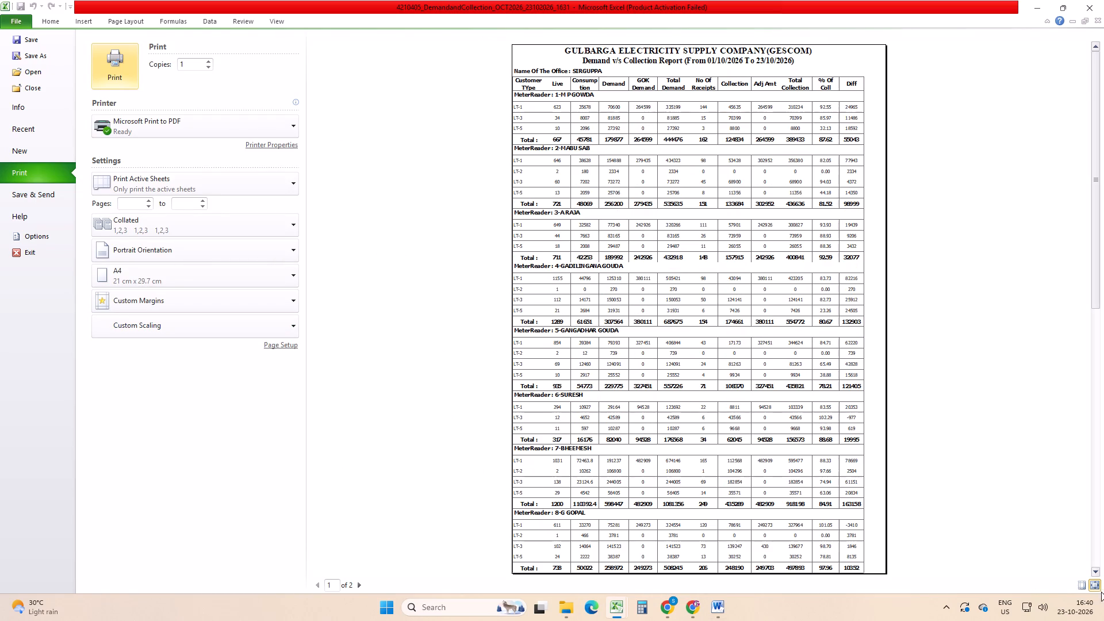
{"action": "left_click", "coordinate": [1078, 582]}
{"action": "left_click", "coordinate": [515, 332]}
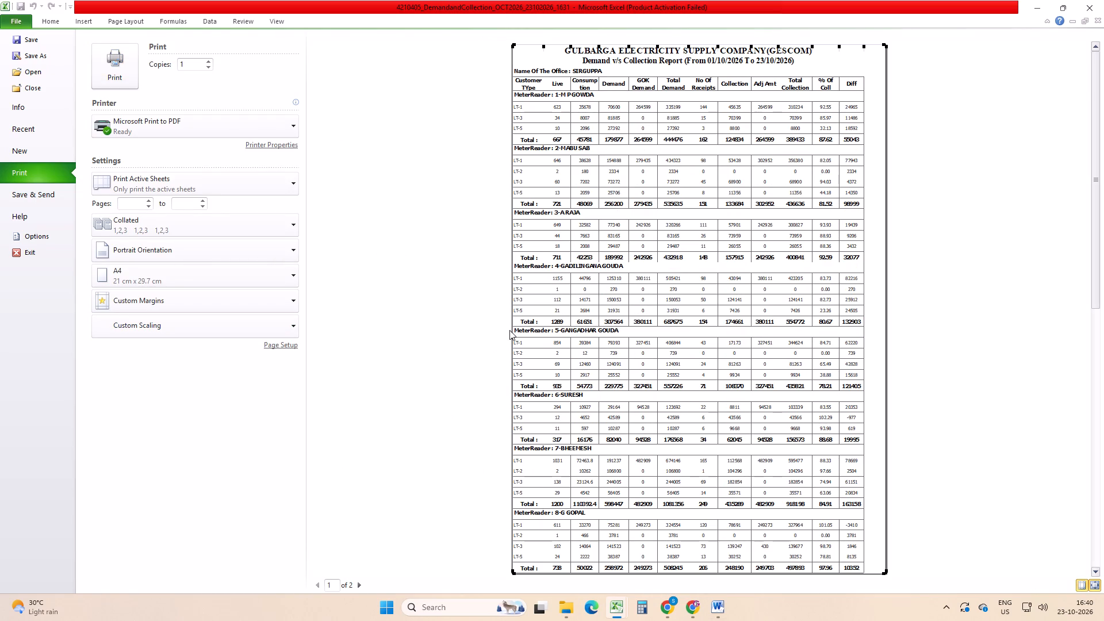
{"action": "left_click", "coordinate": [509, 330]}
{"action": "left_click_drag", "start_coordinate": [512, 331], "coordinate": [522, 335]}
{"action": "scroll", "coordinate": [652, 356], "scroll_direction": "down", "scroll_amount": 3}
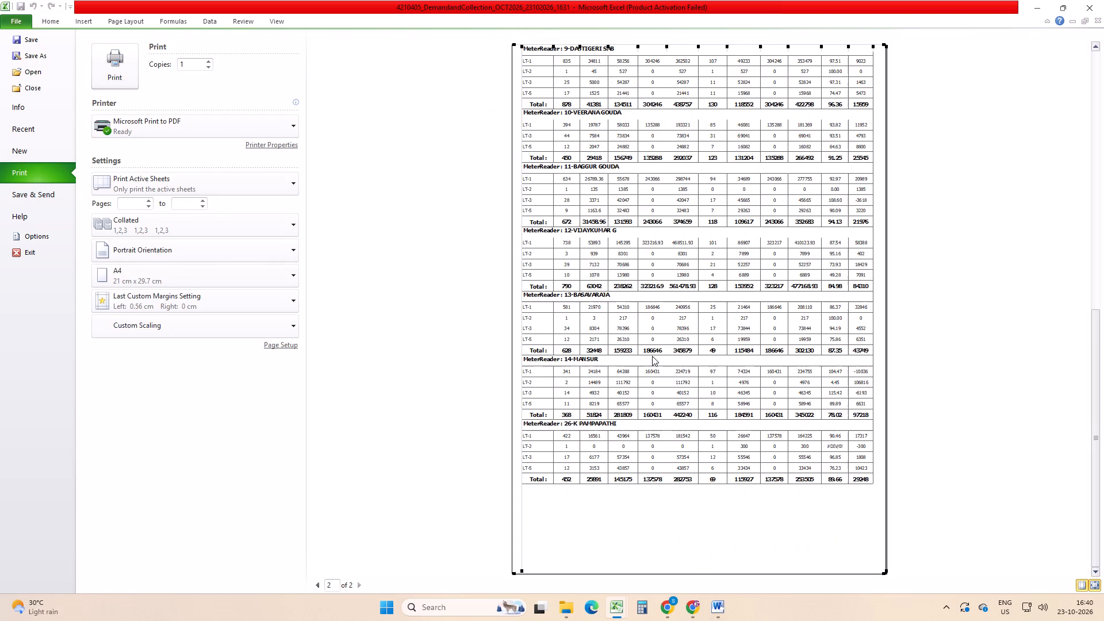
Print the report to PDF, saving it in the OCT-2026 folder on the Data (D:) drive as GVP DCB AS ON 23-10-2026.
{"action": "scroll", "coordinate": [652, 356], "scroll_direction": "down", "scroll_amount": 2}
{"action": "left_click", "coordinate": [109, 77]}
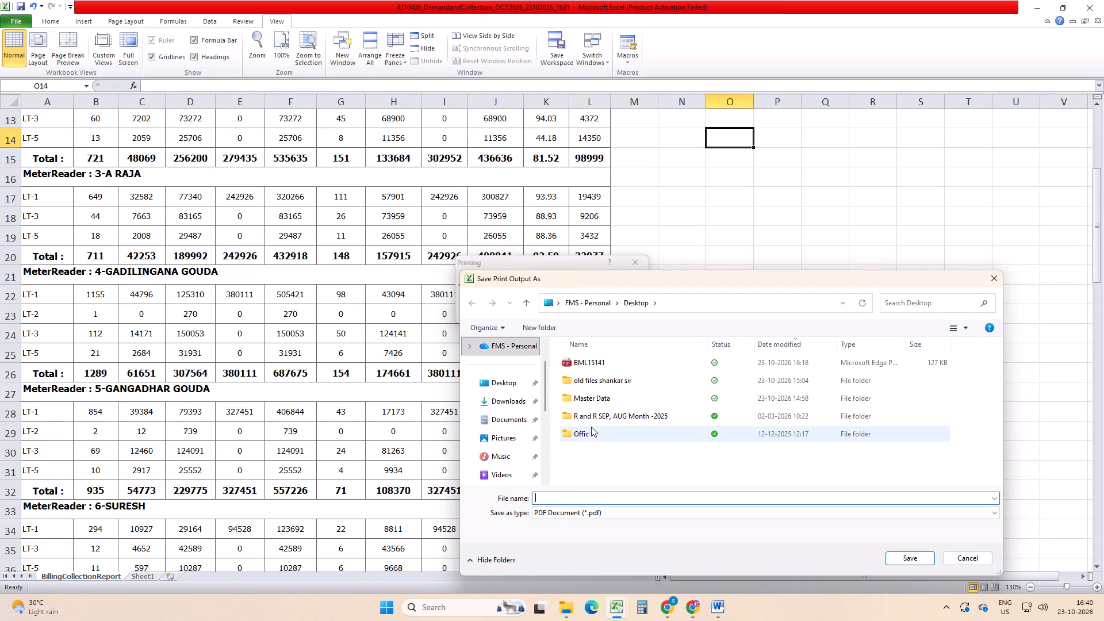
{"action": "scroll", "coordinate": [508, 467], "scroll_direction": "down", "scroll_amount": 3}
{"action": "left_click", "coordinate": [522, 436]}
{"action": "scroll", "coordinate": [522, 436], "scroll_direction": "down", "scroll_amount": 3}
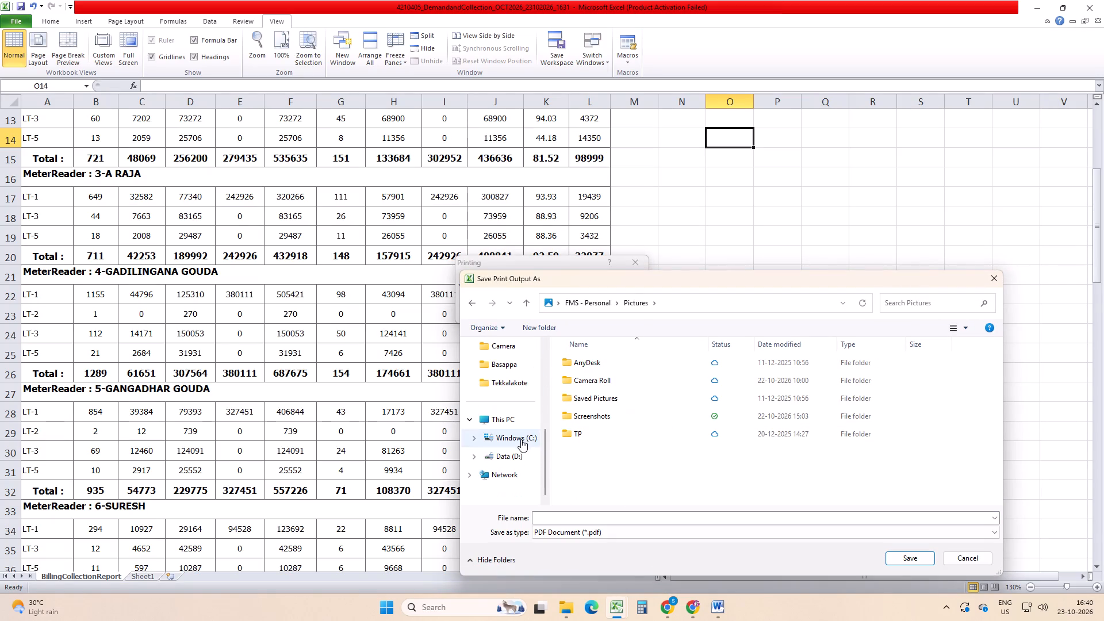
{"action": "left_click", "coordinate": [527, 458]}
{"action": "double_click", "coordinate": [590, 461]}
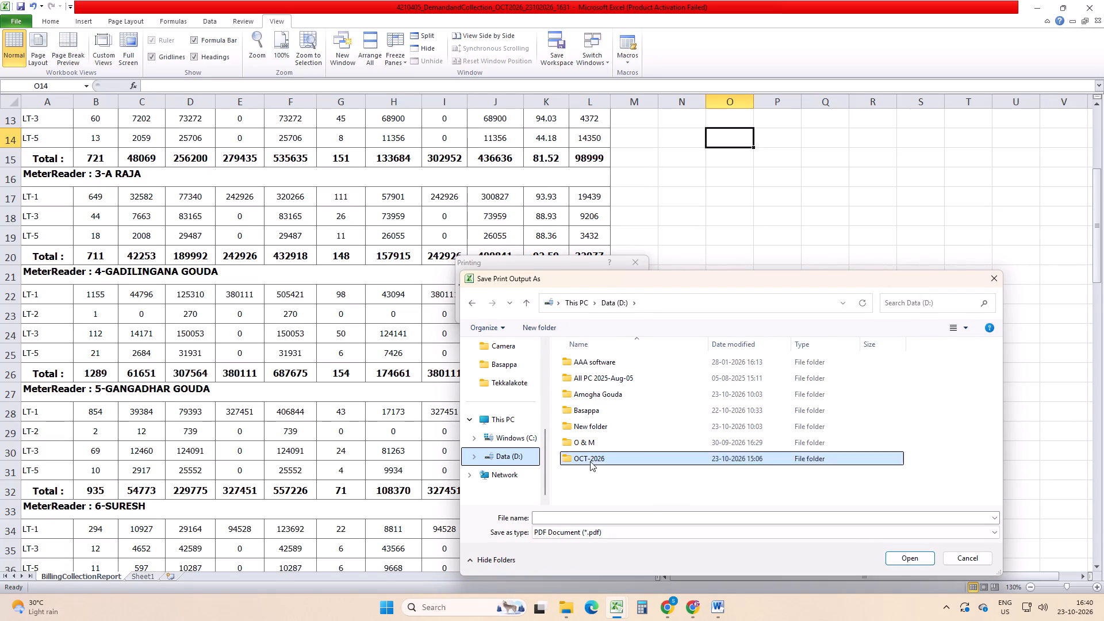
{"action": "left_click", "coordinate": [573, 516]}
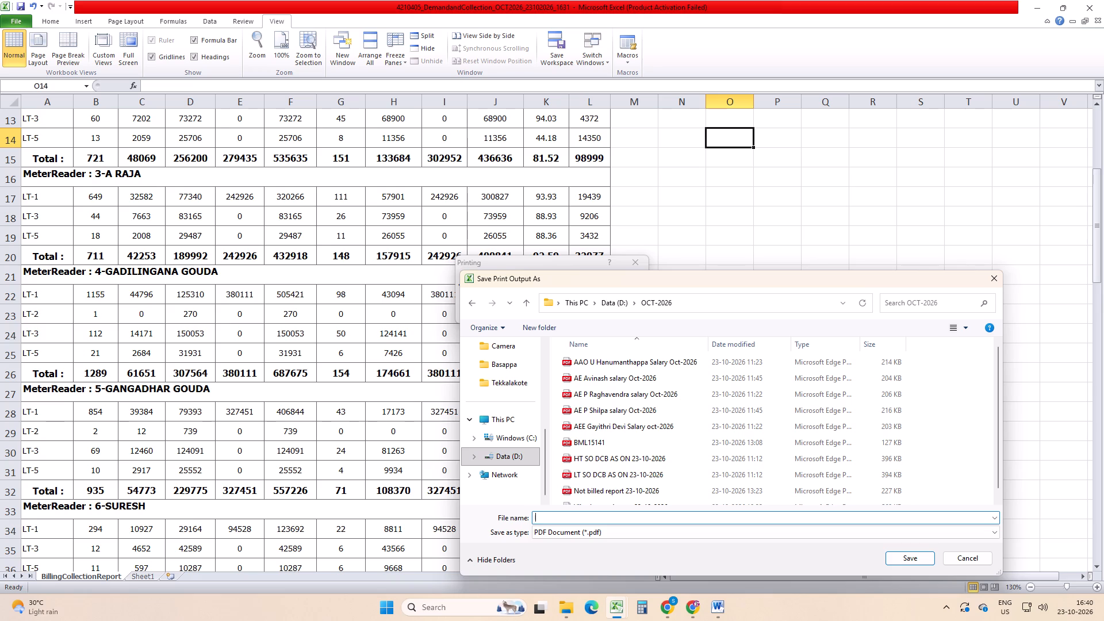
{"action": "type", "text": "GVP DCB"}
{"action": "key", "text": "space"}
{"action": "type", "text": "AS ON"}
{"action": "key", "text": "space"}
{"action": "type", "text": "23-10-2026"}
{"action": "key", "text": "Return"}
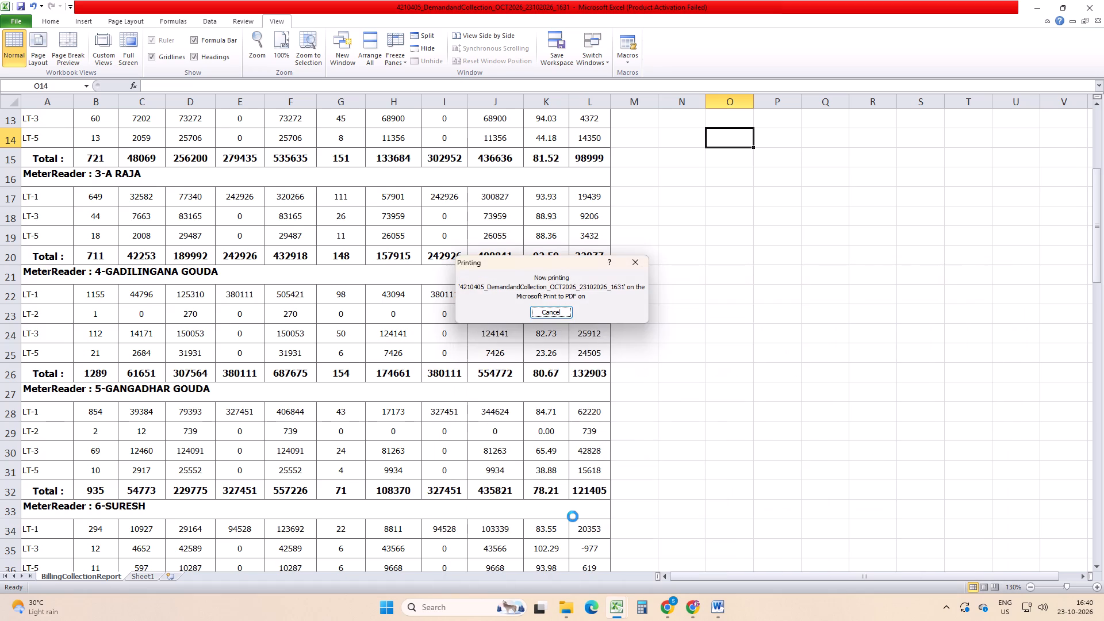
{"action": "left_click", "coordinate": [672, 456]}
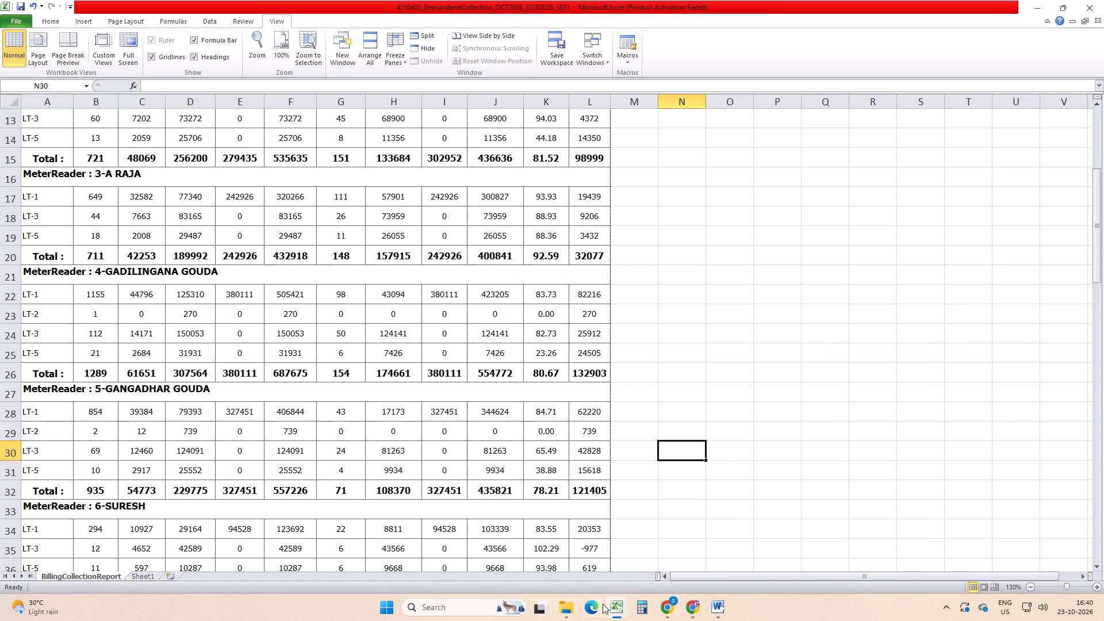
Switch to the Chrome window with the TRM Customer History page.
{"action": "left_click", "coordinate": [686, 604]}
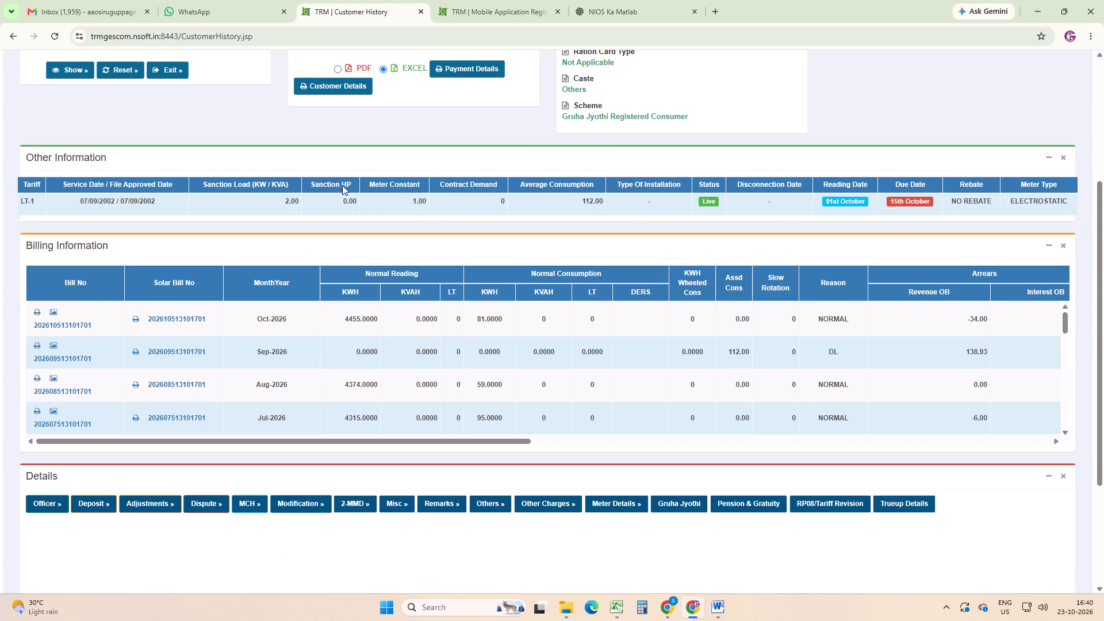
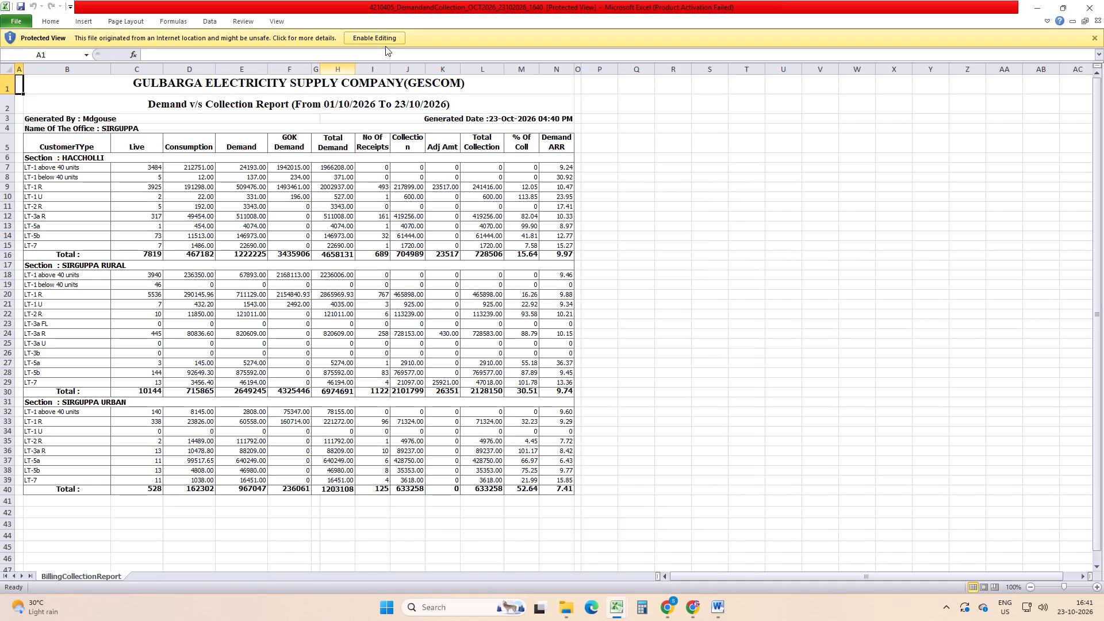
Enable editing in the 4210405 Sirguppa Demand and Collection report.
{"action": "left_click", "coordinate": [385, 44]}
{"action": "left_click", "coordinate": [385, 37]}
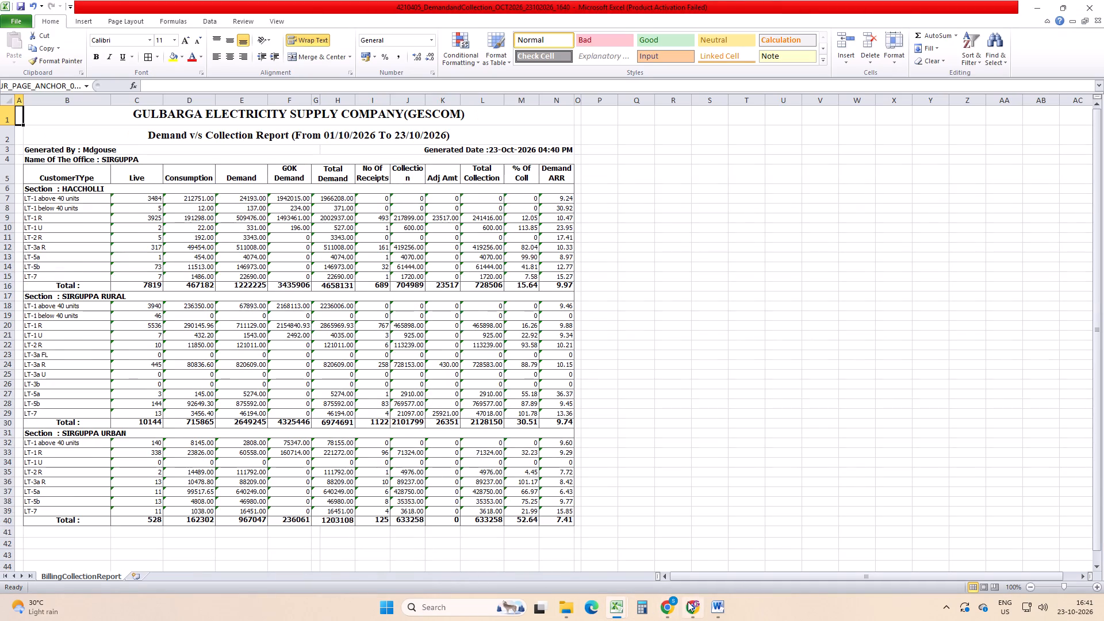
Switch to Chrome, open the downloaded 4210406 DemandandCollection file for Tekkalkota, and enable editing in it.
{"action": "left_click", "coordinate": [673, 603]}
{"action": "left_click", "coordinate": [1052, 36]}
{"action": "left_click", "coordinate": [927, 97]}
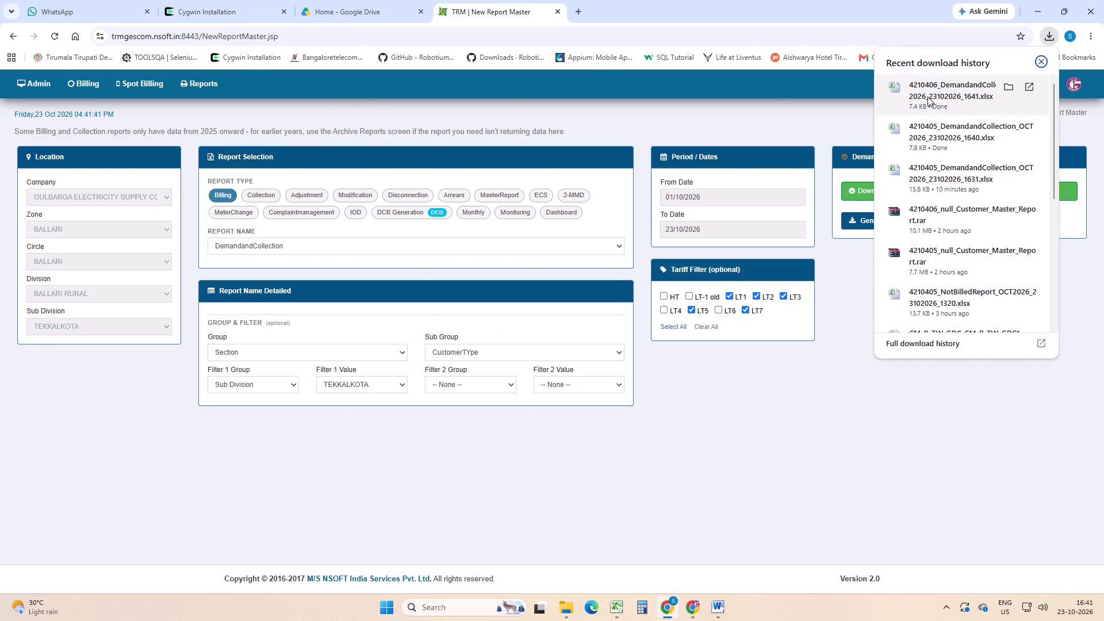
{"action": "left_click", "coordinate": [391, 40]}
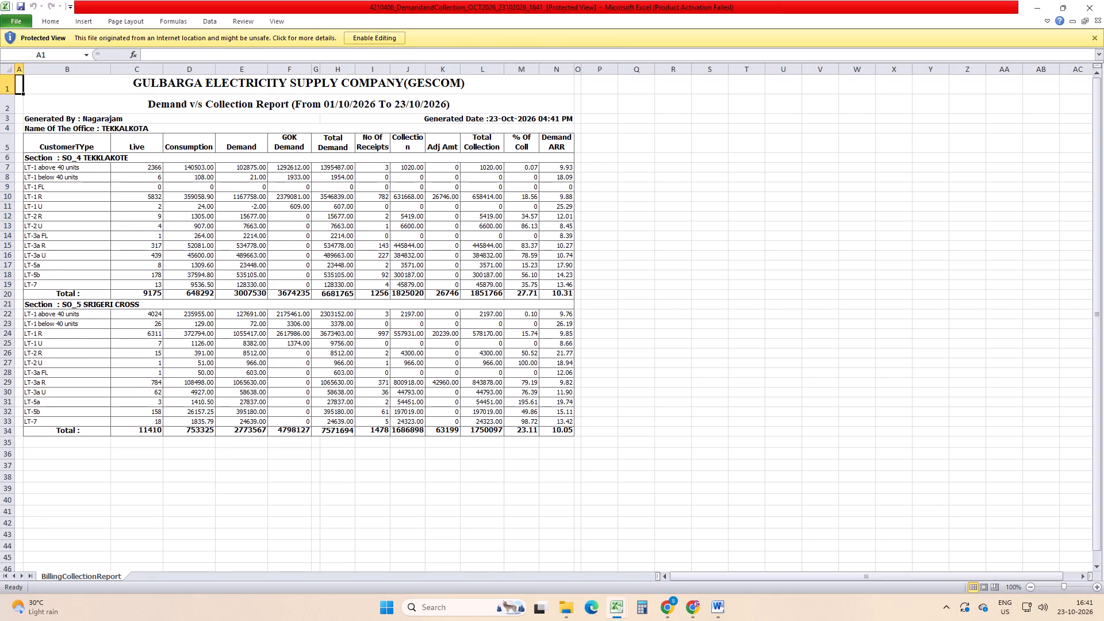
{"action": "left_click", "coordinate": [381, 35]}
Copy both Tekkalkota sections, rows 6 to 34, and paste them at B41 below the last Total in the Sirguppa report.
{"action": "left_click_drag", "start_coordinate": [308, 185], "coordinate": [319, 466]}
{"action": "key", "text": "ctrl+c"}
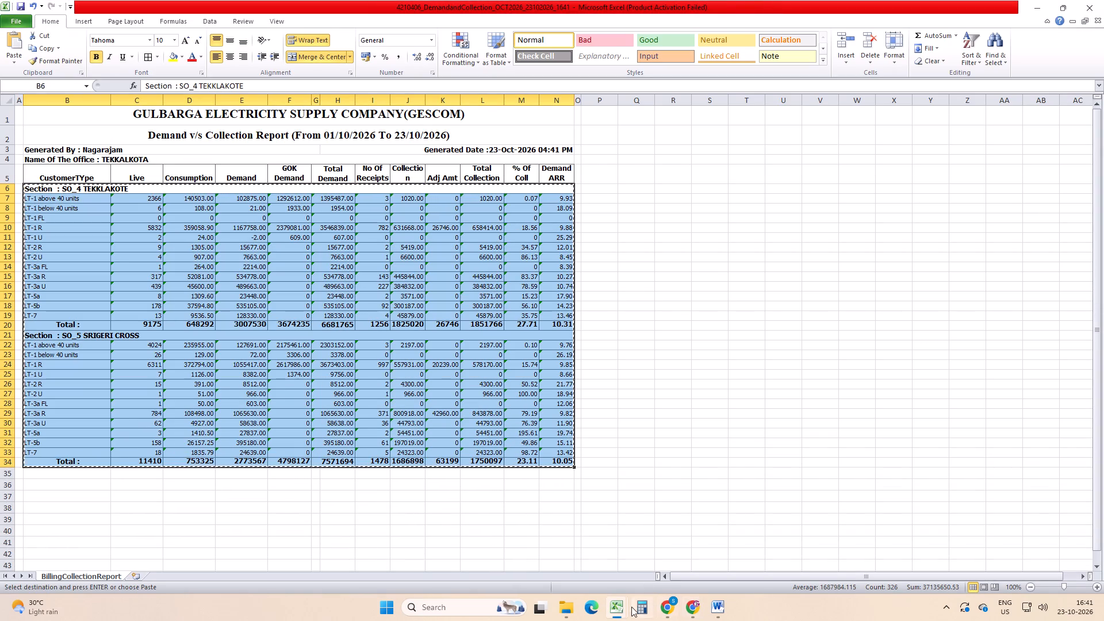
{"action": "left_click", "coordinate": [601, 546]}
{"action": "scroll", "coordinate": [260, 502], "scroll_direction": "down", "scroll_amount": 2}
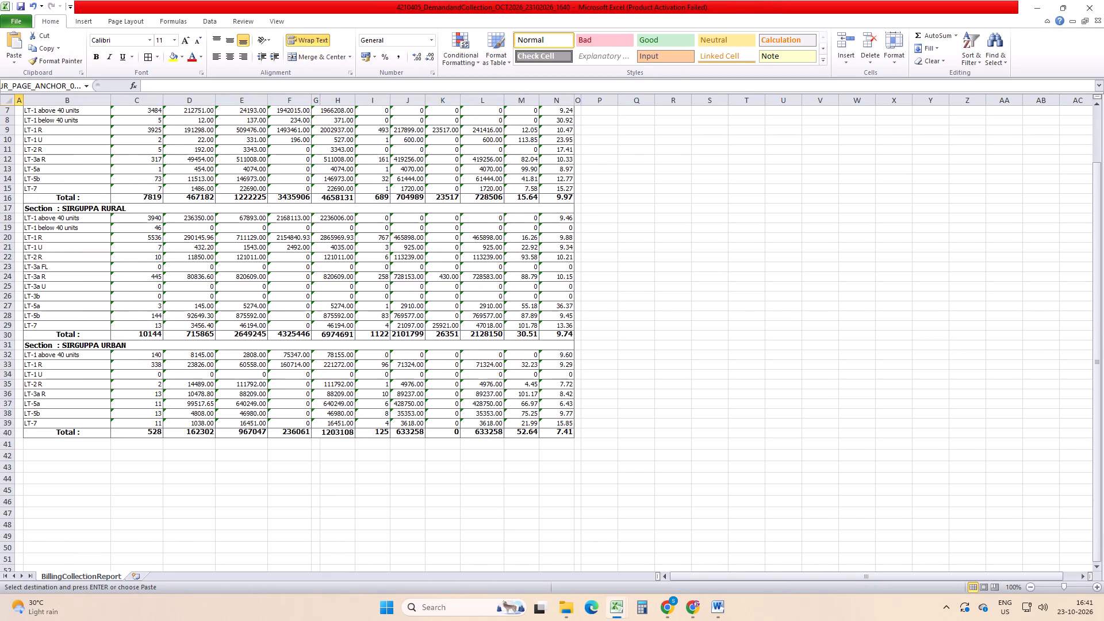
{"action": "left_click", "coordinate": [69, 443]}
{"action": "key", "text": "ctrl+v"}
Close the 4210406 Tekkalkota workbook.
{"action": "key", "text": "alt+Tab"}
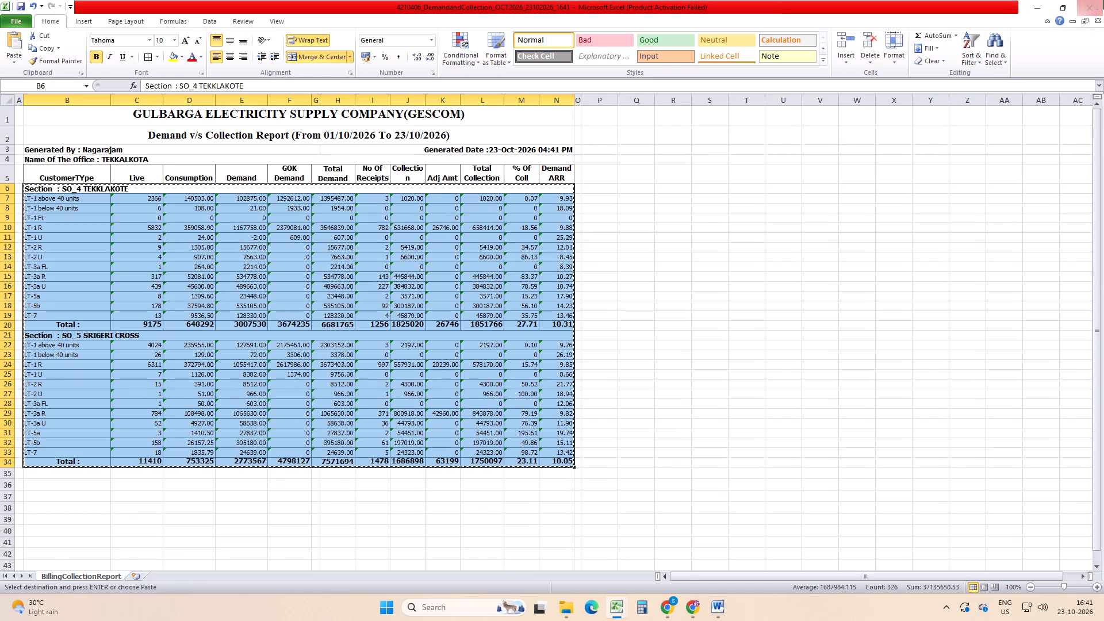
{"action": "left_click", "coordinate": [1086, 6]}
{"action": "left_click", "coordinate": [554, 336]}
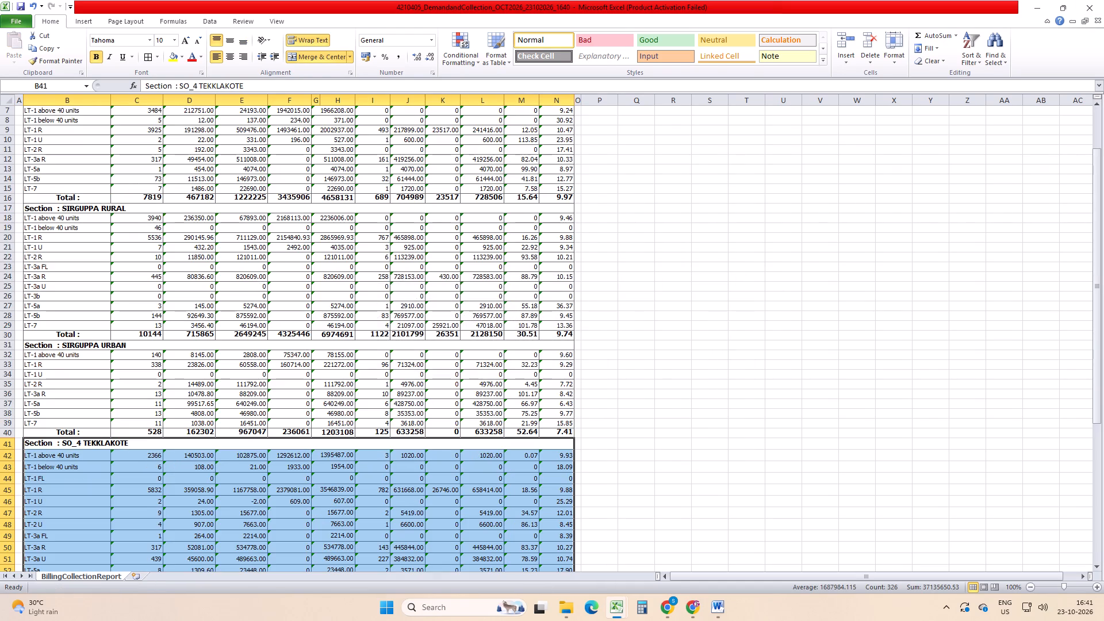
Delete the empty column A from the combined report.
{"action": "scroll", "coordinate": [28, 301], "scroll_direction": "up", "scroll_amount": 8}
{"action": "left_click", "coordinate": [21, 110]}
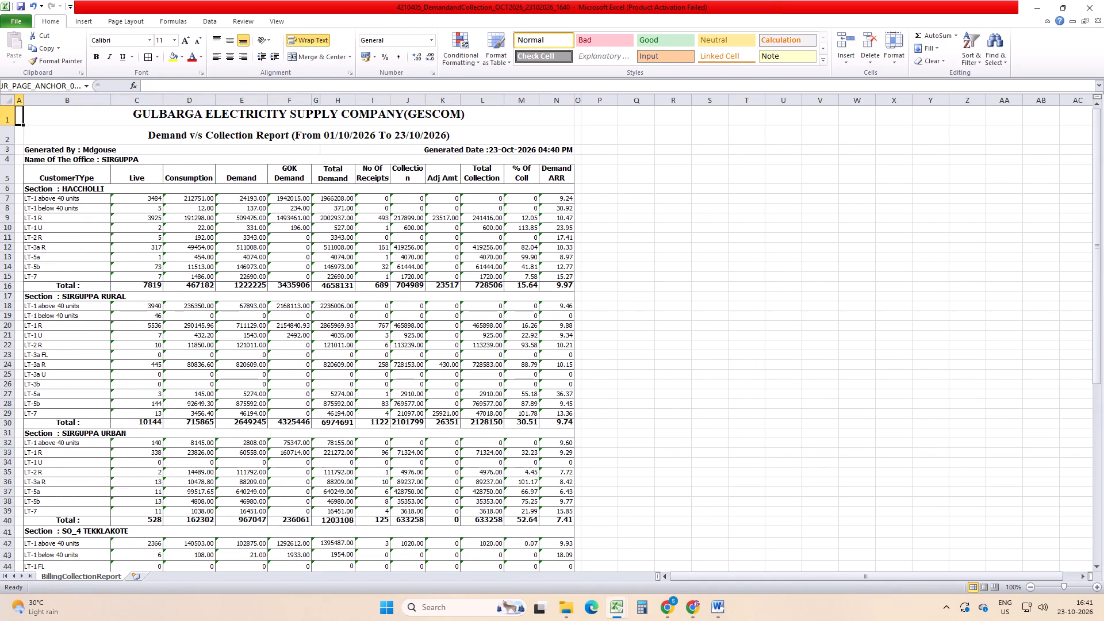
{"action": "key", "text": "ctrl+space"}
{"action": "key", "text": "ctrl+minus"}
Delete column G, the wider of the two columns merged under Total Demand.
{"action": "key", "text": "Right"}
{"action": "key", "text": "Right"}
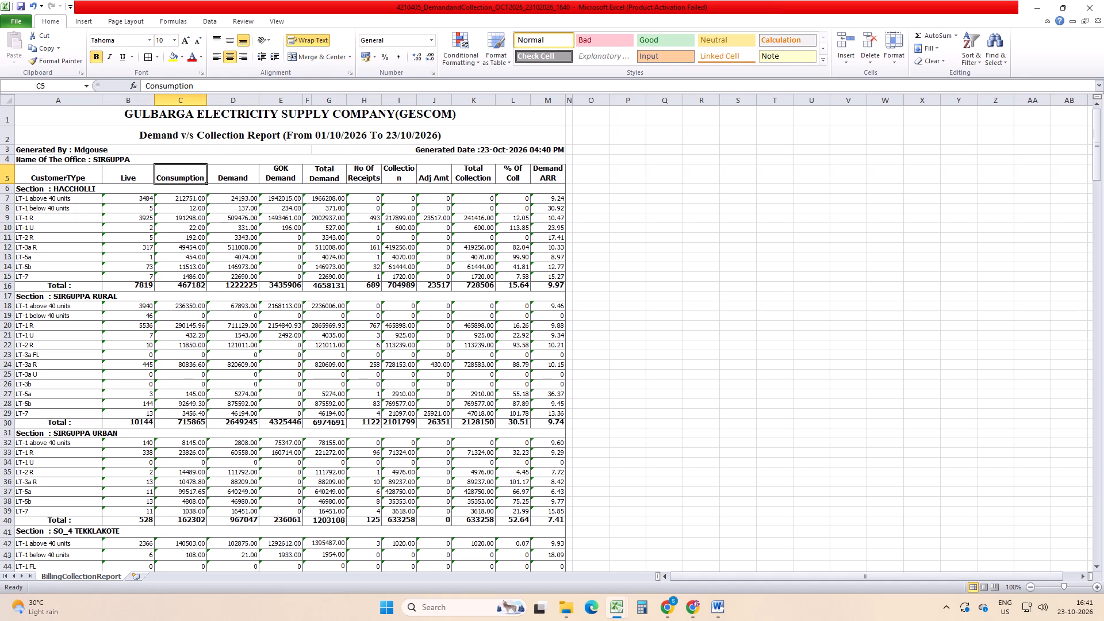
{"action": "key", "text": "Right"}
{"action": "key", "text": "Right"}
{"action": "key", "text": "Right"}
{"action": "key", "text": "ctrl+space"}
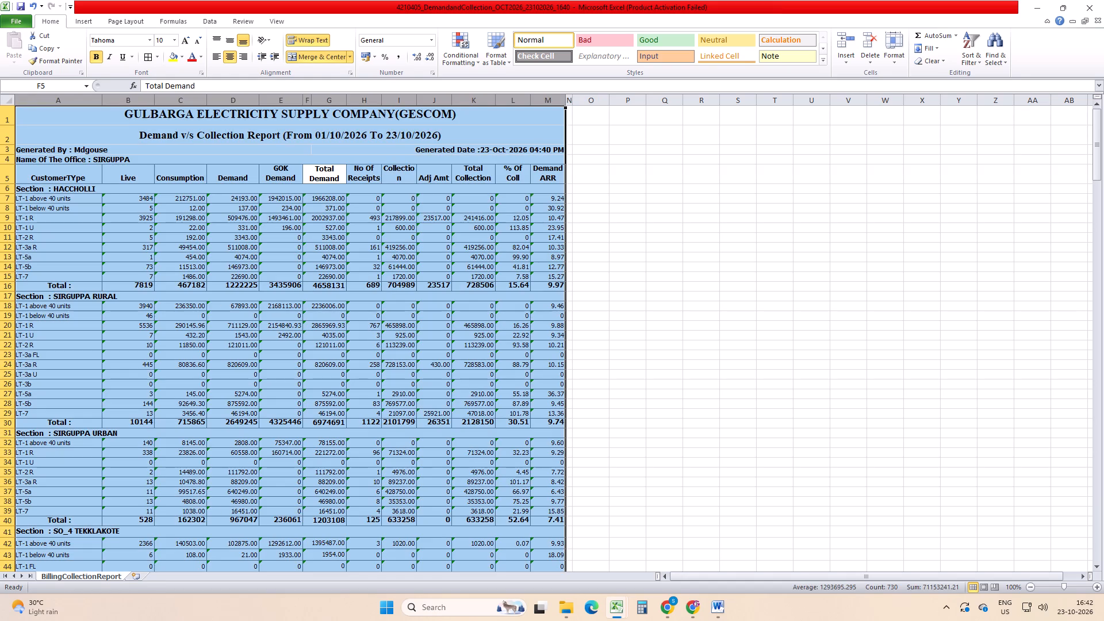
{"action": "left_click", "coordinate": [324, 106]}
{"action": "left_click", "coordinate": [329, 100]}
{"action": "key", "text": "ctrl+minus"}
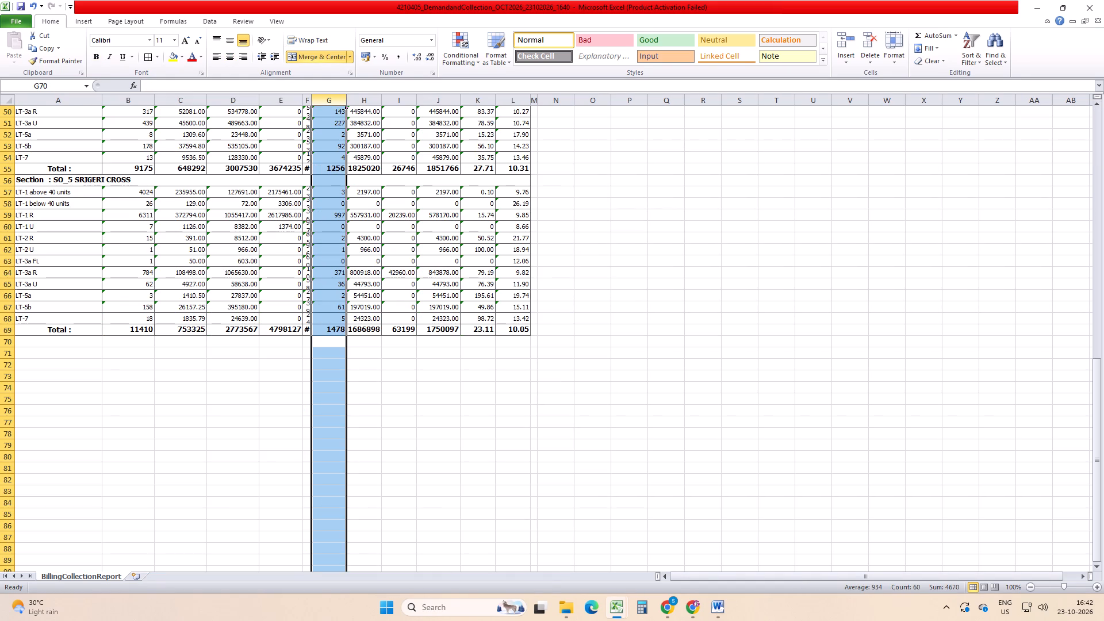
Autofit the narrow Total Demand column F and the CustomerType column A to their contents.
{"action": "double_click", "coordinate": [311, 99]}
{"action": "scroll", "coordinate": [415, 369], "scroll_direction": "up", "scroll_amount": 17}
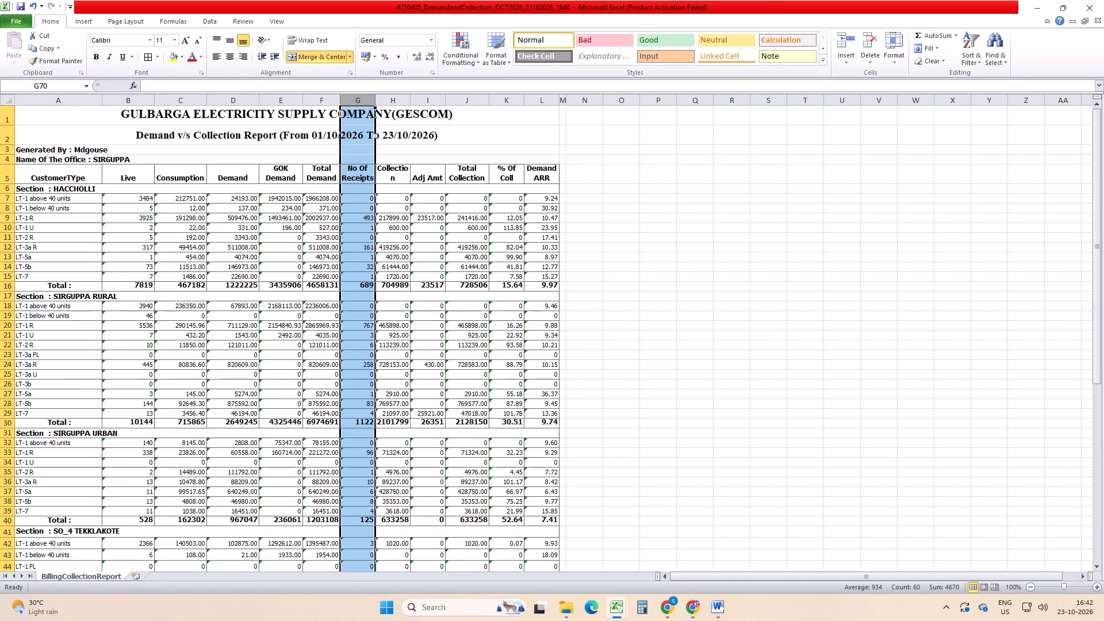
{"action": "scroll", "coordinate": [415, 368], "scroll_direction": "up", "scroll_amount": 6}
{"action": "left_click", "coordinate": [643, 274]}
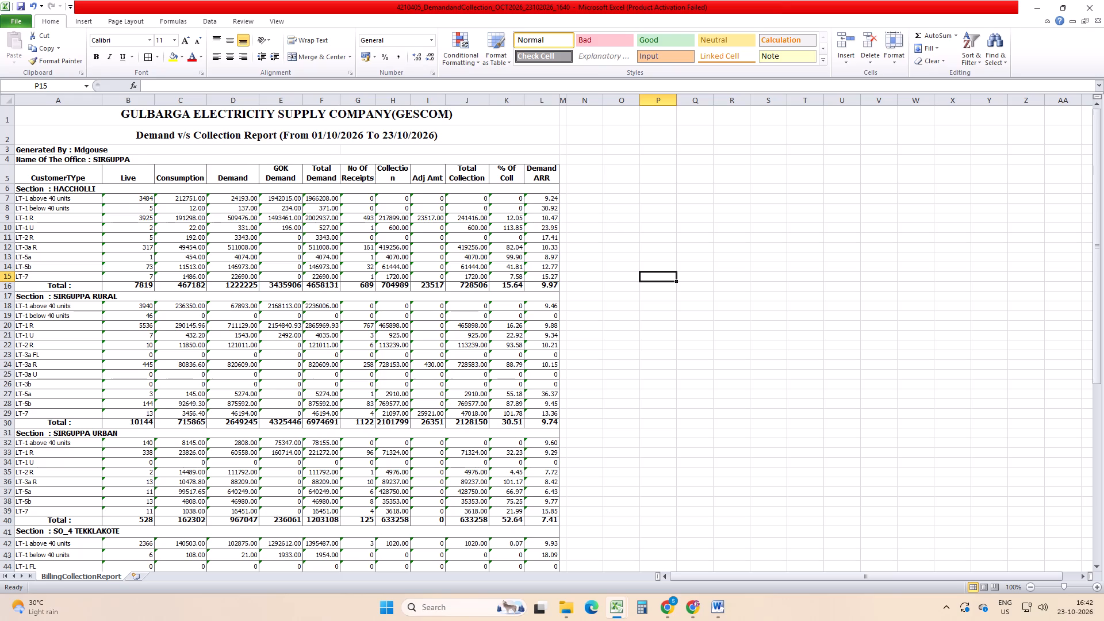
{"action": "double_click", "coordinate": [105, 101]}
Convert the numbers stored as text to real numbers, from B7 to the end of the report.
{"action": "left_click", "coordinate": [117, 204]}
{"action": "key", "text": "Up"}
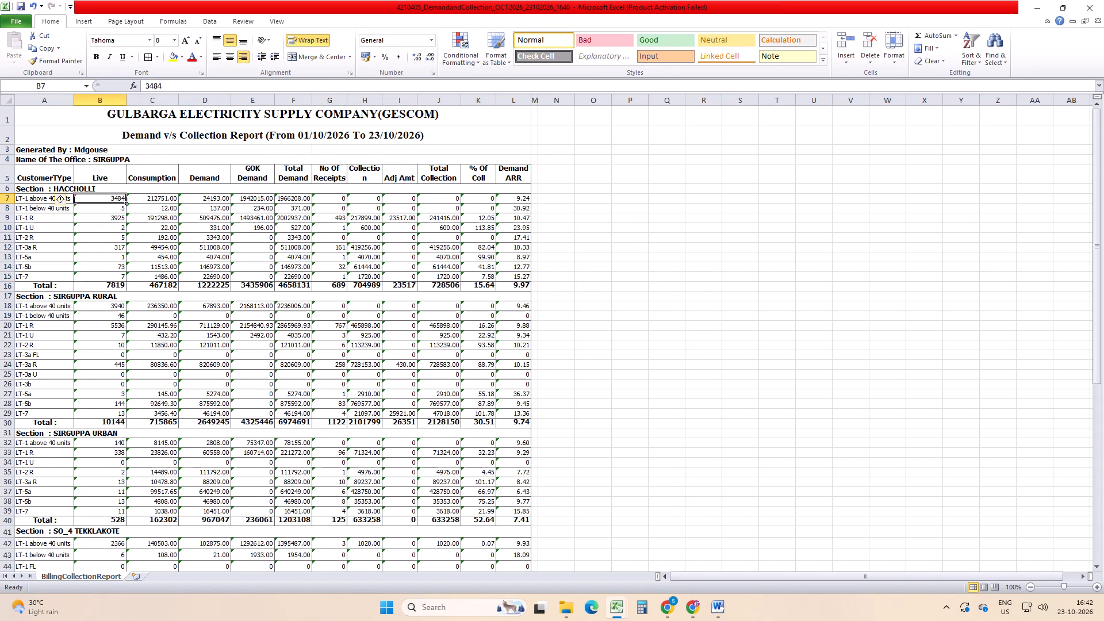
{"action": "key", "text": "shift+End"}
{"action": "key", "text": "ctrl+shift+End"}
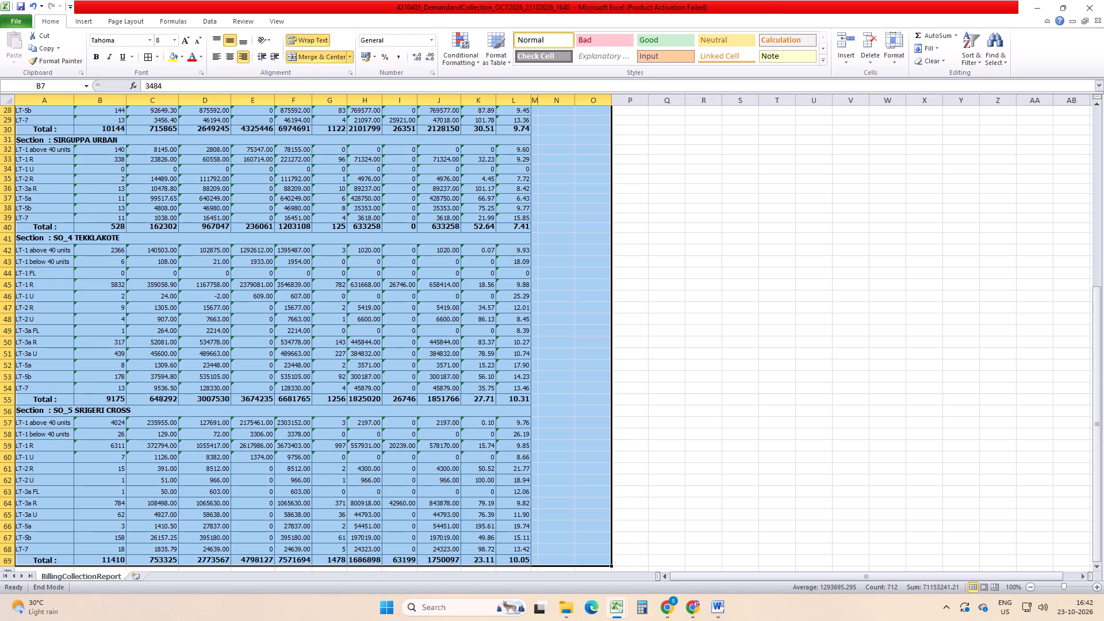
{"action": "scroll", "coordinate": [459, 341], "scroll_direction": "up", "scroll_amount": 15}
{"action": "left_click", "coordinate": [618, 200]}
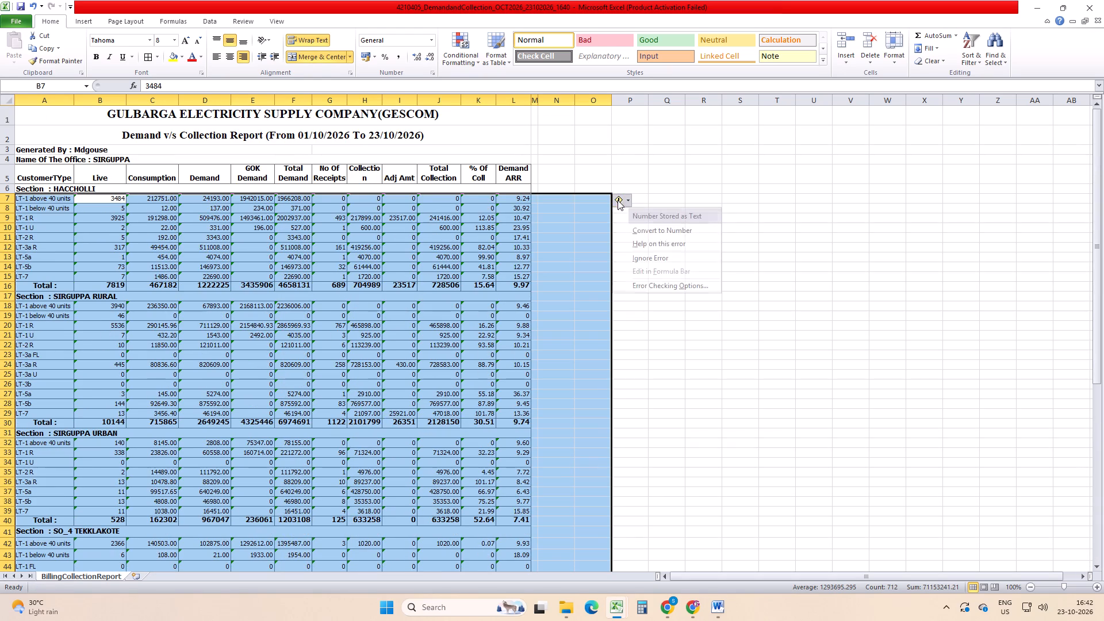
{"action": "left_click", "coordinate": [637, 229]}
{"action": "left_click", "coordinate": [592, 344]}
Centre the column headings in row 5 horizontally and middle-align them vertically.
{"action": "left_click", "coordinate": [448, 174]}
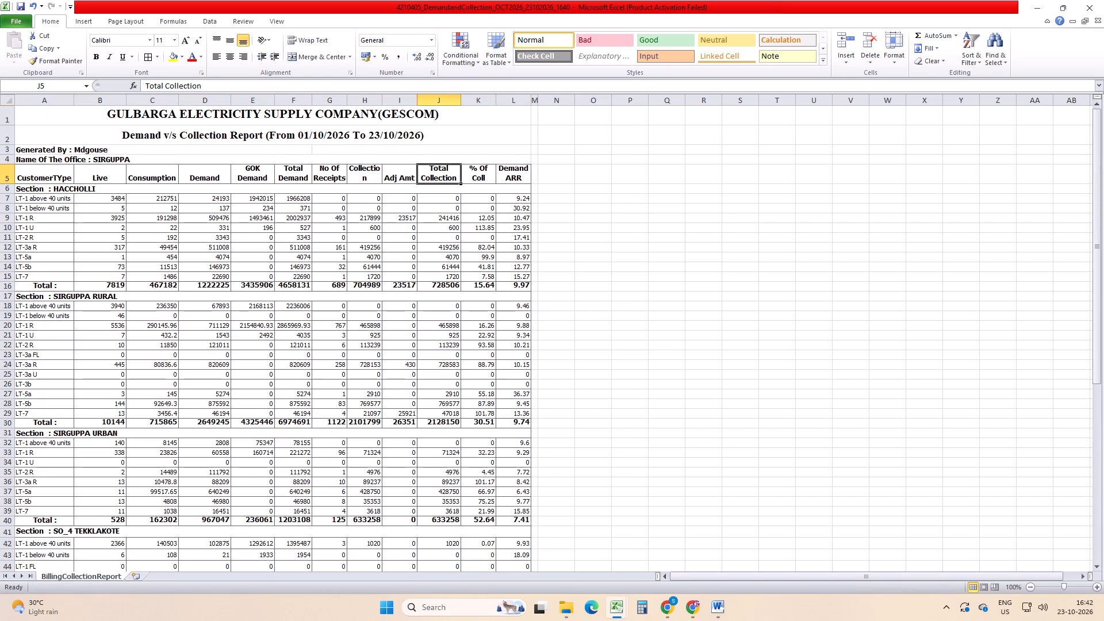
{"action": "key", "text": "shift+space"}
{"action": "double_click", "coordinate": [233, 58]}
{"action": "left_click", "coordinate": [233, 34]}
{"action": "left_click", "coordinate": [228, 305]}
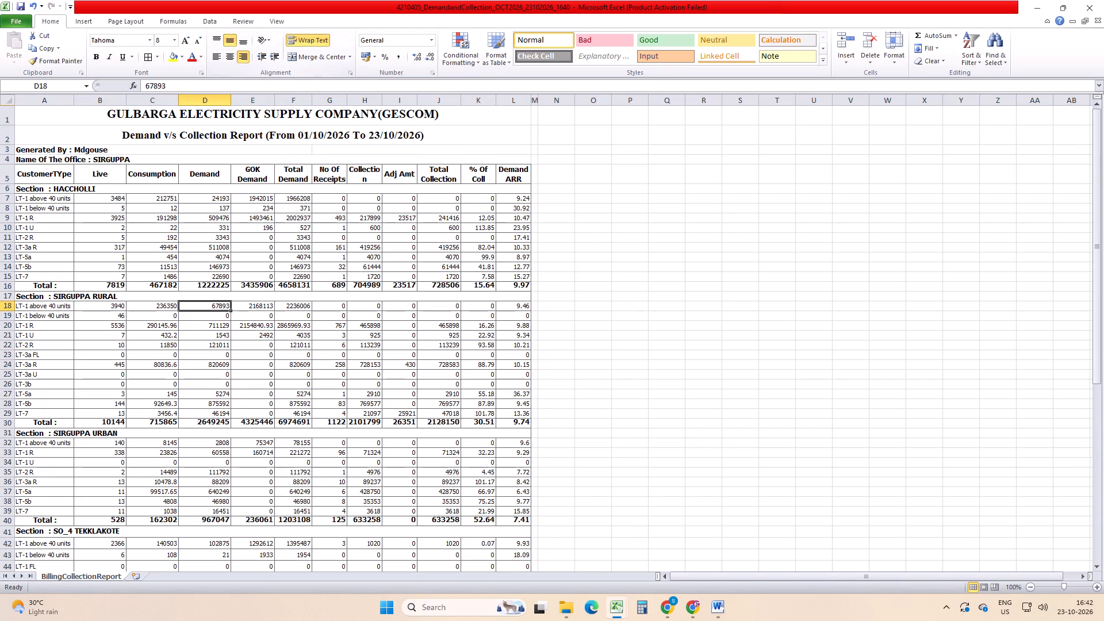
Centre the contents of columns B to L horizontally.
{"action": "left_click_drag", "start_coordinate": [105, 101], "coordinate": [505, 234]}
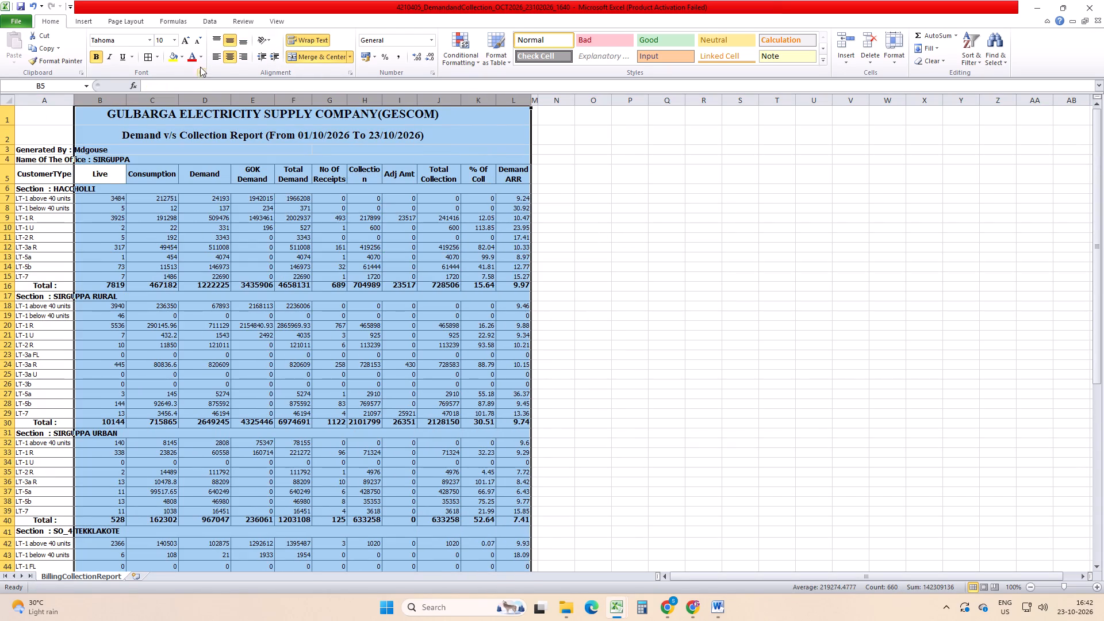
{"action": "double_click", "coordinate": [228, 55]}
{"action": "left_click", "coordinate": [333, 279]}
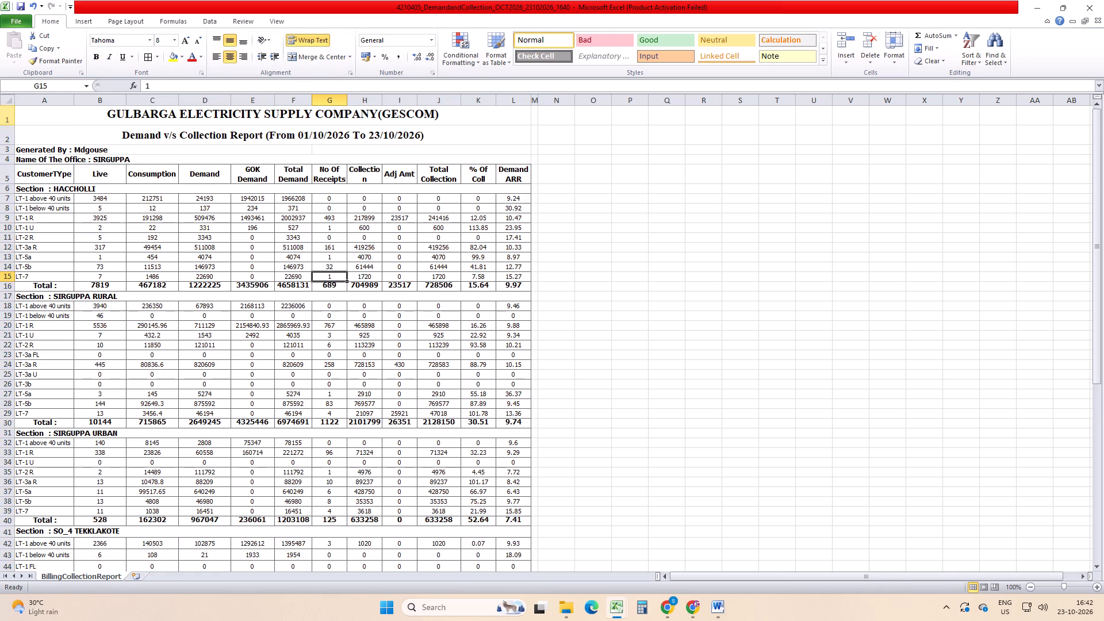
Set the row height of the entire sheet to 20.
{"action": "left_click", "coordinate": [11, 102]}
{"action": "right_click", "coordinate": [174, 247]}
{"action": "left_click", "coordinate": [205, 382]}
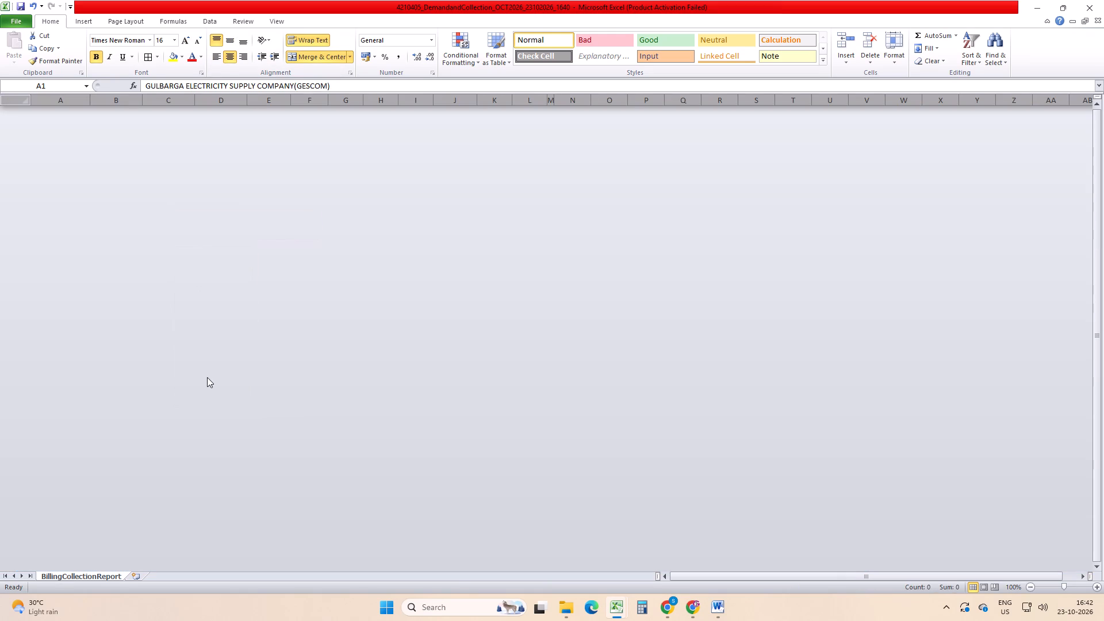
{"action": "key", "text": "ctrl+z"}
{"action": "right_click", "coordinate": [250, 301]}
{"action": "left_click", "coordinate": [274, 431]}
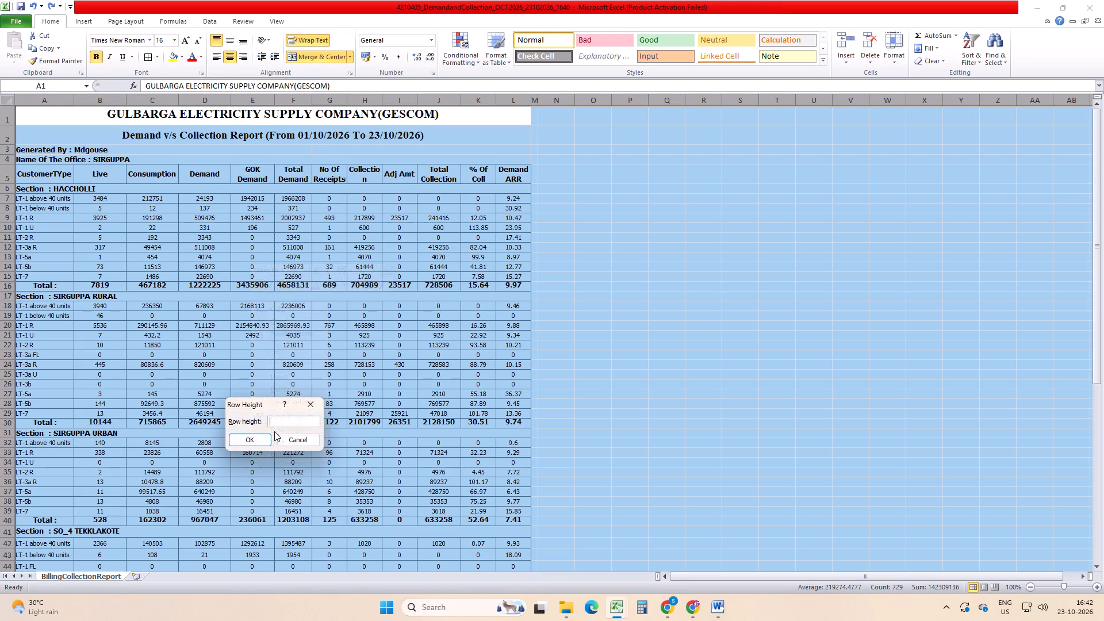
{"action": "type", "text": "20"}
{"action": "key", "text": "Return"}
{"action": "left_click", "coordinate": [327, 382]}
Make header row 5 slightly taller and autofit column G so the No Of Receipts heading fits.
{"action": "scroll", "coordinate": [216, 416], "scroll_direction": "up", "scroll_amount": 2, "text": "ctrl"}
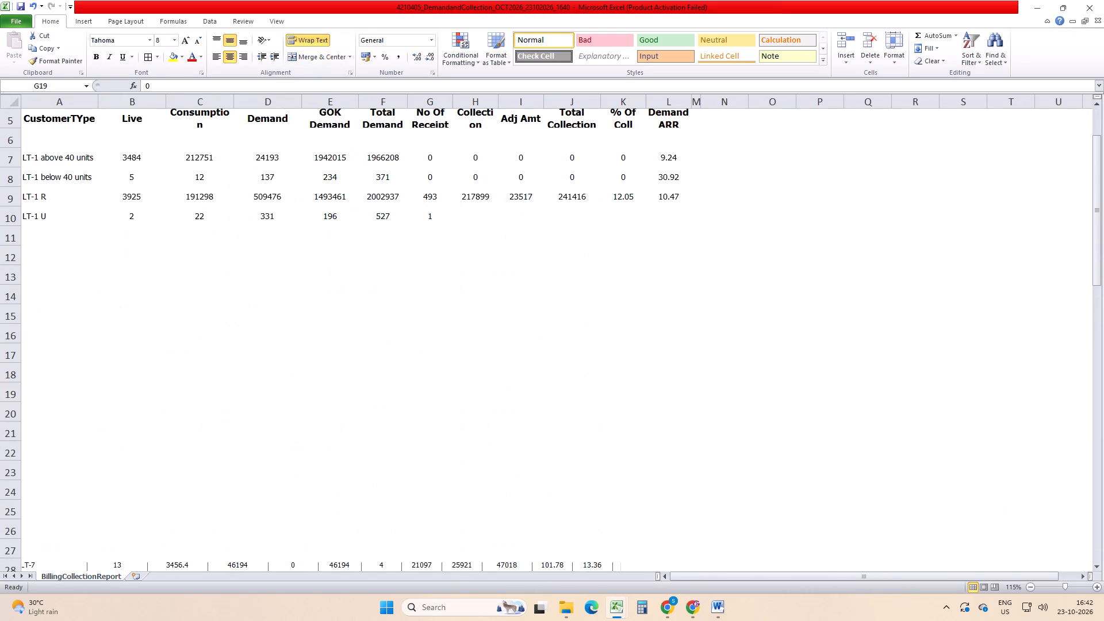
{"action": "left_click_drag", "start_coordinate": [707, 580], "coordinate": [698, 579]}
{"action": "scroll", "coordinate": [355, 538], "scroll_direction": "up", "scroll_amount": 5}
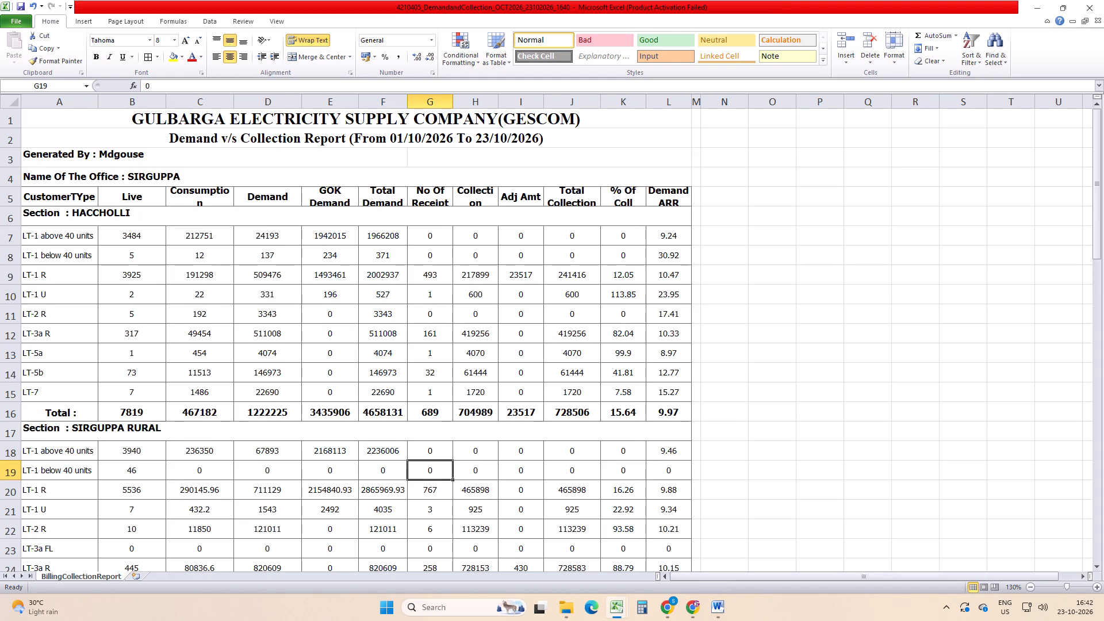
{"action": "left_click_drag", "start_coordinate": [19, 205], "coordinate": [18, 212]}
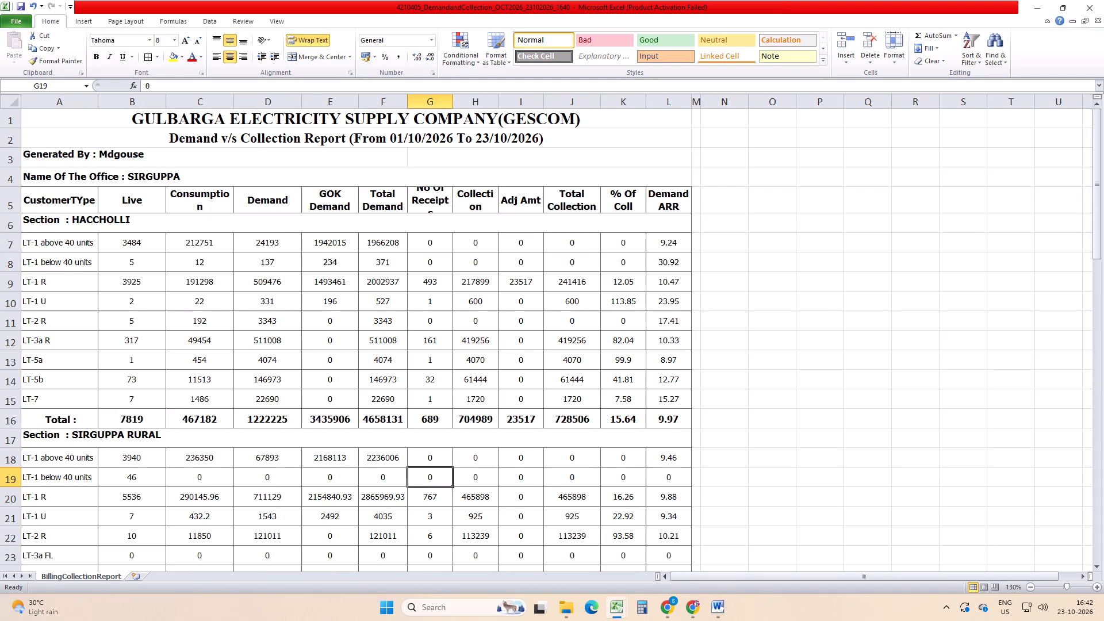
{"action": "double_click", "coordinate": [454, 100]}
{"action": "left_click", "coordinate": [470, 359]}
Delete the narrow empty column M beside the table and save the workbook.
{"action": "left_click", "coordinate": [671, 194]}
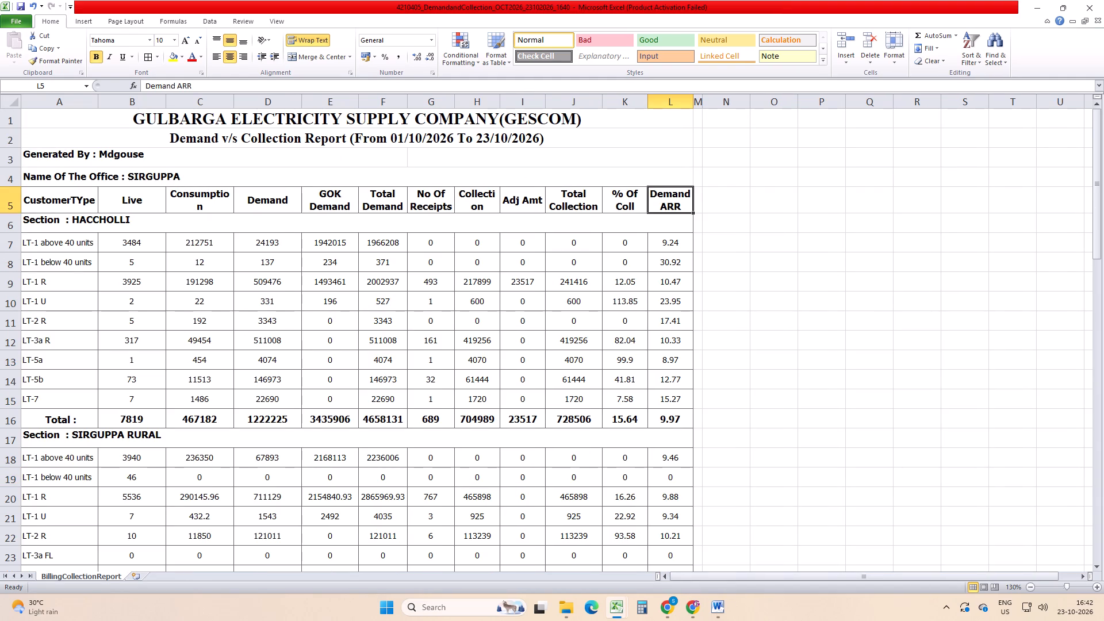
{"action": "left_click", "coordinate": [699, 105]}
{"action": "key", "text": "ctrl+minus"}
{"action": "key", "text": "ctrl+minus"}
{"action": "key", "text": "ctrl+s"}
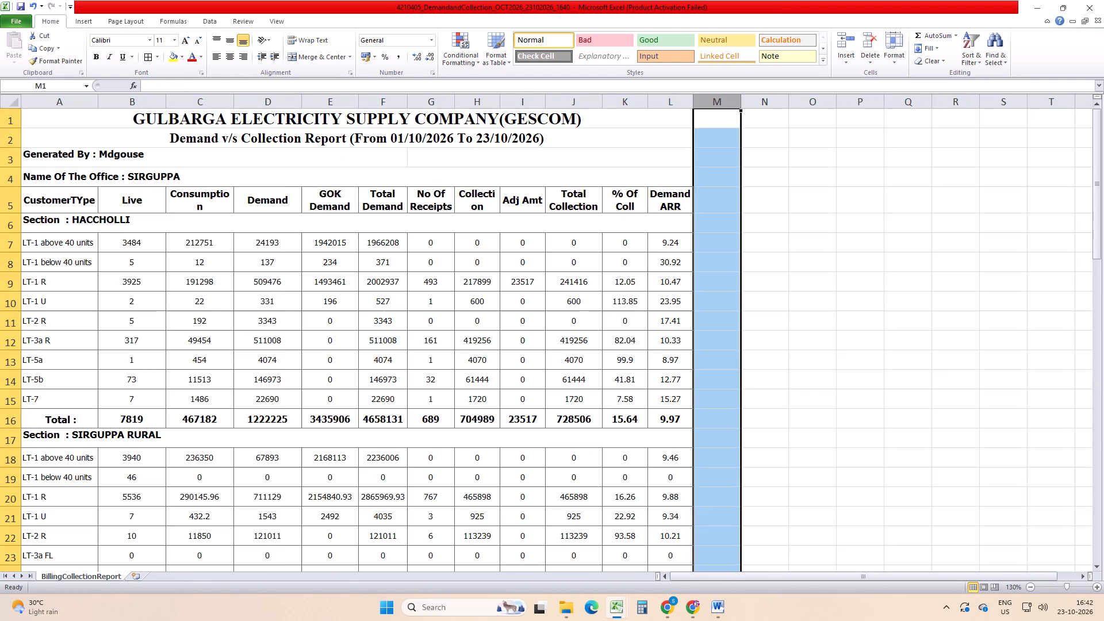
{"action": "left_click", "coordinate": [752, 382]}
Slightly narrow the Live column B and the Demand column D.
{"action": "left_click_drag", "start_coordinate": [166, 102], "coordinate": [154, 153]}
{"action": "left_click", "coordinate": [240, 324]}
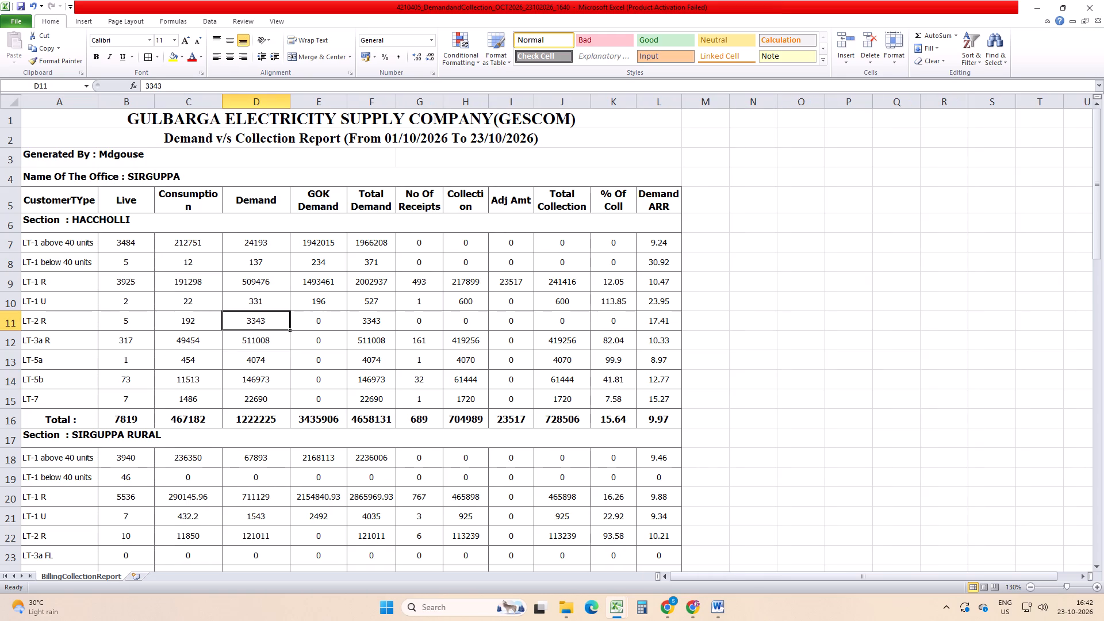
{"action": "left_click_drag", "start_coordinate": [291, 103], "coordinate": [284, 142]}
{"action": "left_click", "coordinate": [374, 361]}
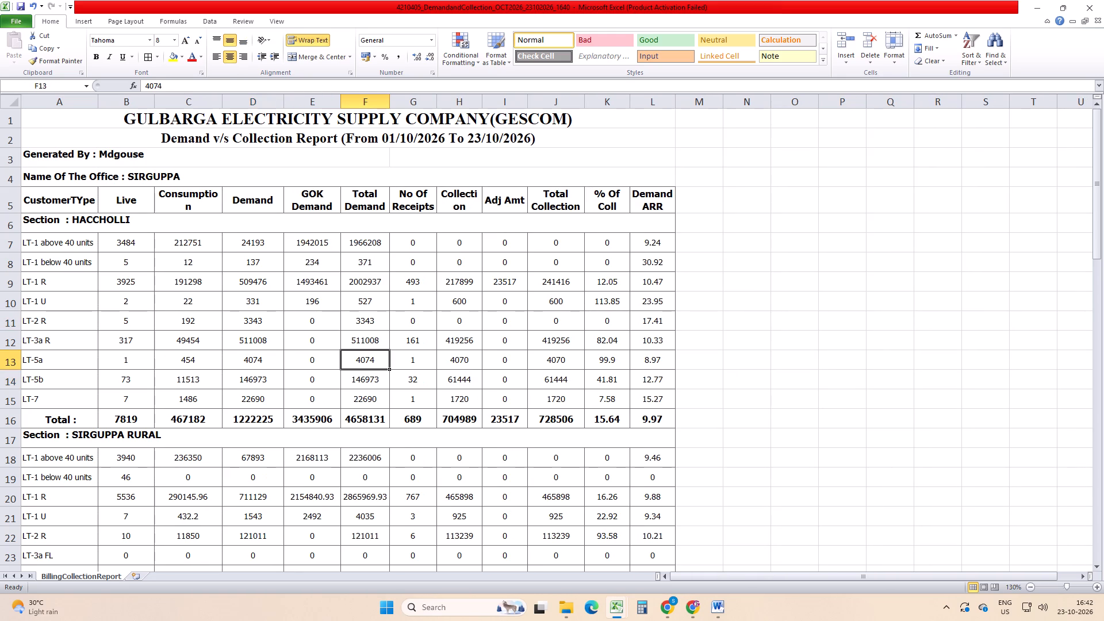
Replace the Demand ARR heading in L5 with DIFF and save the workbook.
{"action": "left_click", "coordinate": [666, 195]}
{"action": "type", "text": "DIFF"}
{"action": "key", "text": "Return"}
{"action": "key", "text": "ctrl+s"}
{"action": "left_click", "coordinate": [720, 313]}
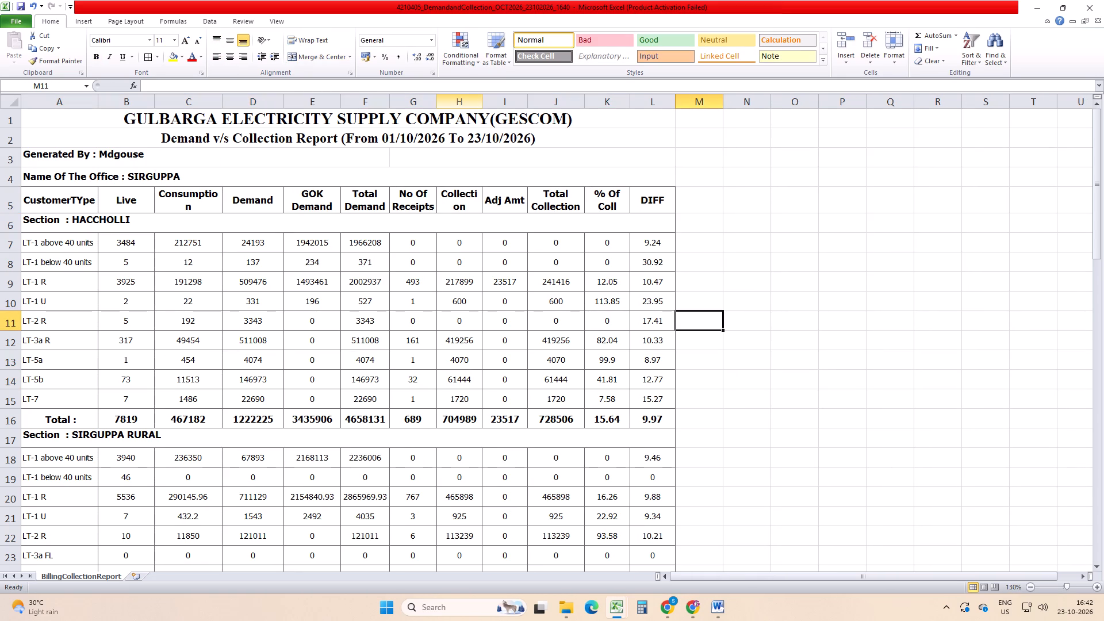
Widen column H so the Collection heading fits on one line, and save the workbook.
{"action": "double_click", "coordinate": [477, 100]}
{"action": "left_click_drag", "start_coordinate": [482, 101], "coordinate": [490, 103]}
{"action": "left_click", "coordinate": [684, 231]}
{"action": "left_click", "coordinate": [801, 326]}
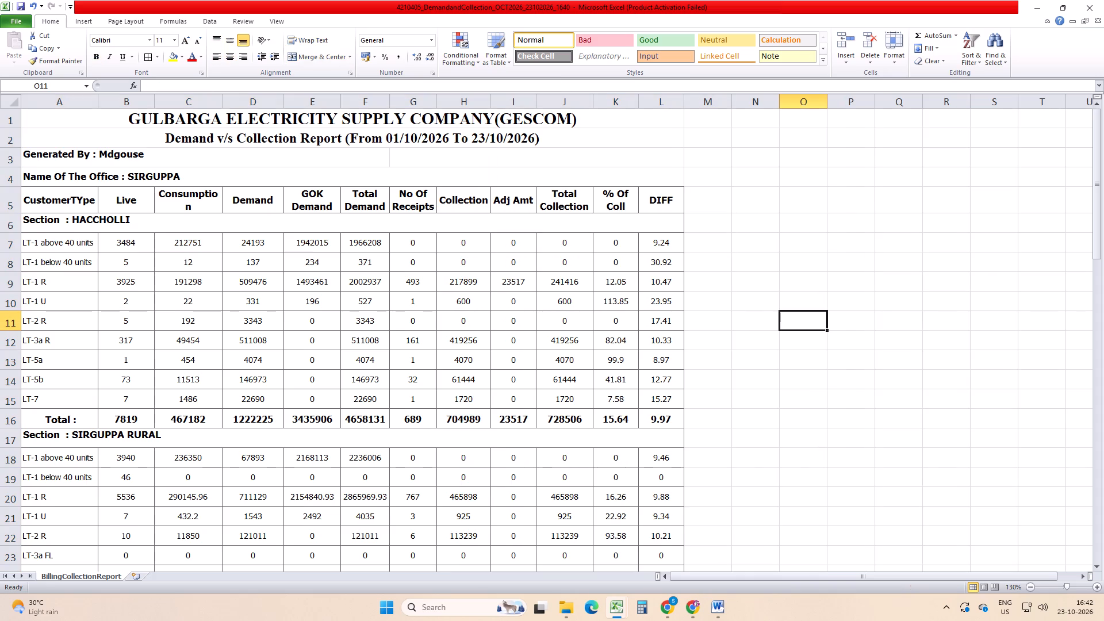
{"action": "key", "text": "ctrl+s"}
{"action": "key", "text": "ctrl+s"}
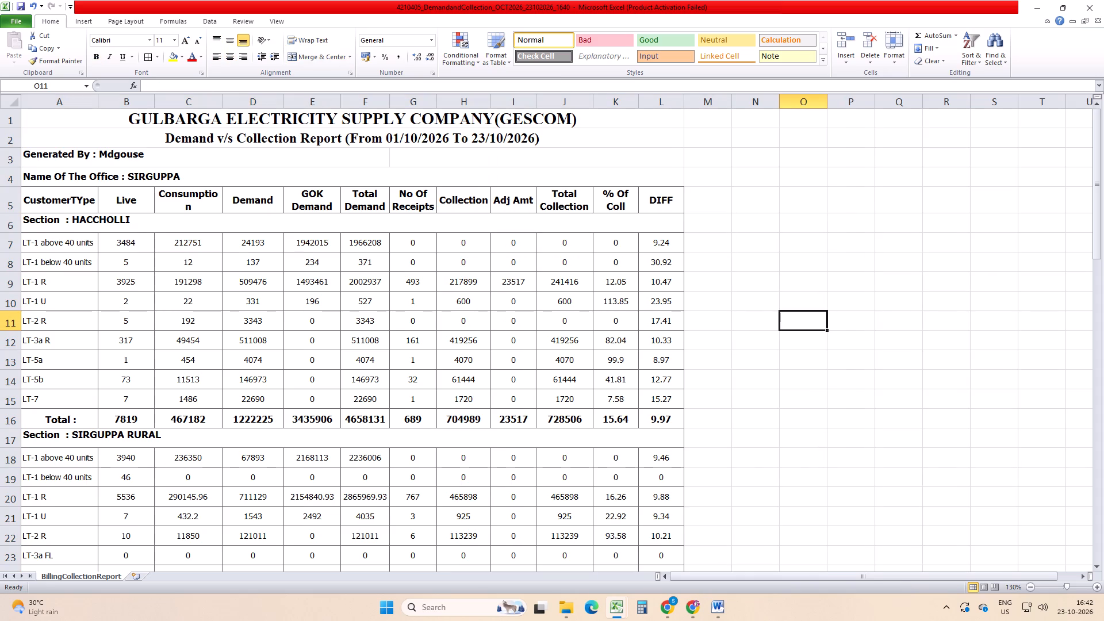
Copy the whole BillingCollectionReport sheet into a new sheet, return to the original sheet, and save.
{"action": "left_click", "coordinate": [12, 103]}
{"action": "key", "text": "ctrl+c"}
{"action": "left_click", "coordinate": [138, 574]}
{"action": "key", "text": "ctrl+v"}
{"action": "left_click", "coordinate": [96, 585]}
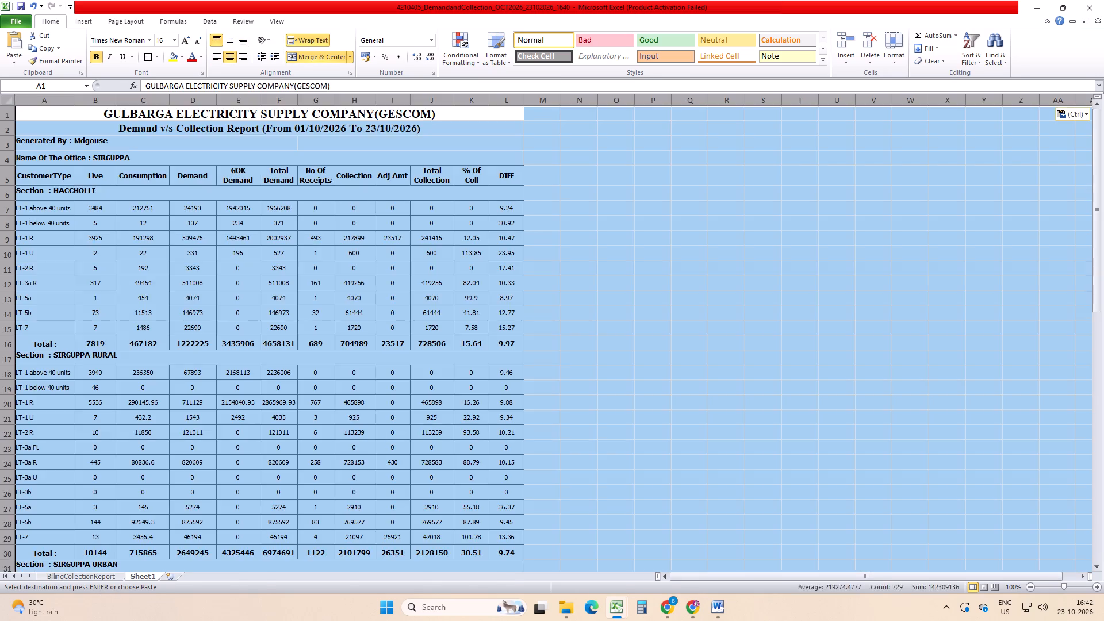
{"action": "left_click", "coordinate": [116, 540]}
{"action": "left_click", "coordinate": [98, 578]}
{"action": "left_click", "coordinate": [195, 431]}
{"action": "key", "text": "ctrl+s"}
Delete the LT-1 above 40 units and LT-1 below 40 units rows from the HACCHOLLI section.
{"action": "left_click", "coordinate": [178, 252]}
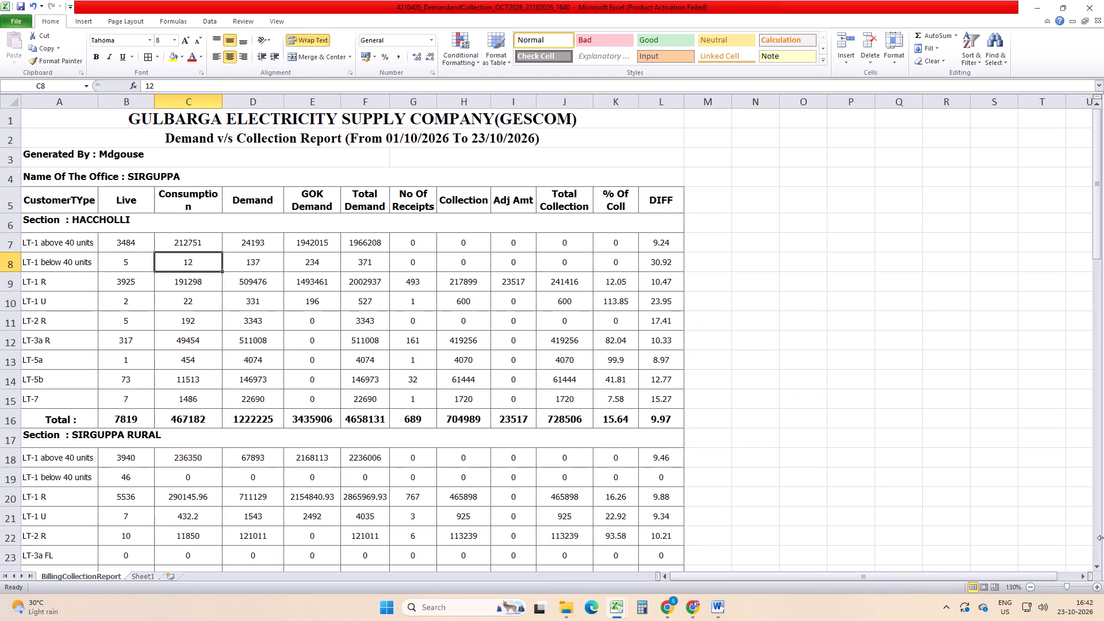
{"action": "key", "text": "Up"}
{"action": "key", "text": "Left"}
{"action": "key", "text": "Left"}
{"action": "key", "text": "Left"}
{"action": "key", "text": "Left"}
{"action": "key", "text": "Left"}
{"action": "key", "text": "shift+space"}
{"action": "key", "text": "shift+Down"}
{"action": "key", "text": "ctrl+minus"}
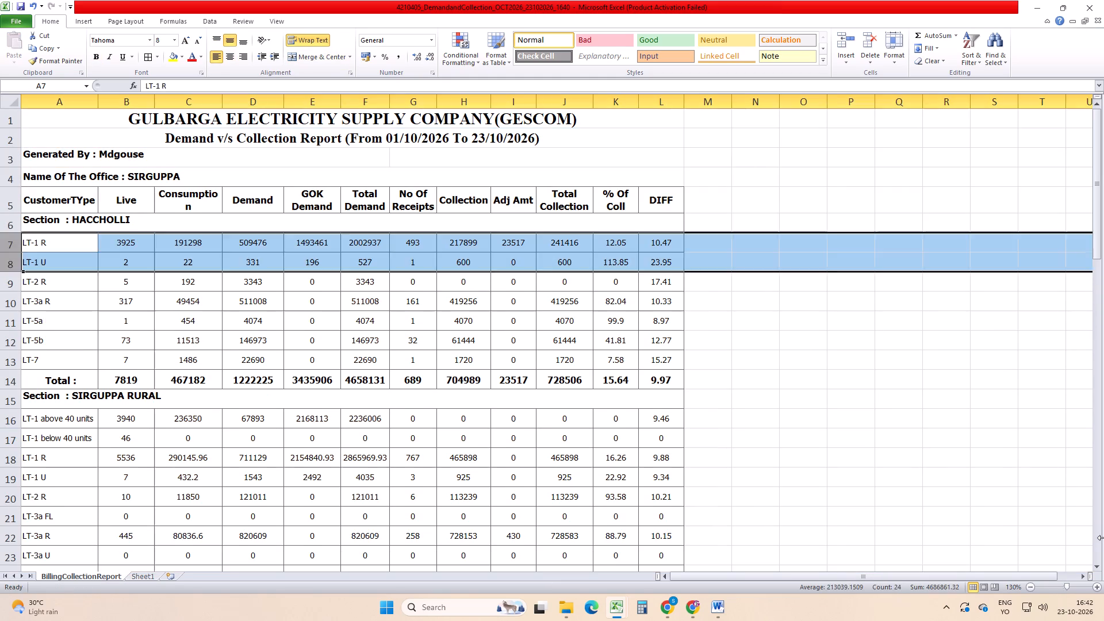
Insert a row below LT-1 U in the HACCHOLLI section and fill the LT-1 U label down into it.
{"action": "key", "text": "Down"}
{"action": "key", "text": "Down"}
{"action": "key", "text": "shift+space"}
{"action": "key", "text": "ctrl+plus"}
{"action": "key", "text": "Up"}
{"action": "key", "text": "ctrl+Down"}
{"action": "key", "text": "ctrl+d"}
{"action": "key", "text": "Right"}
{"action": "key", "text": "ctrl+z"}
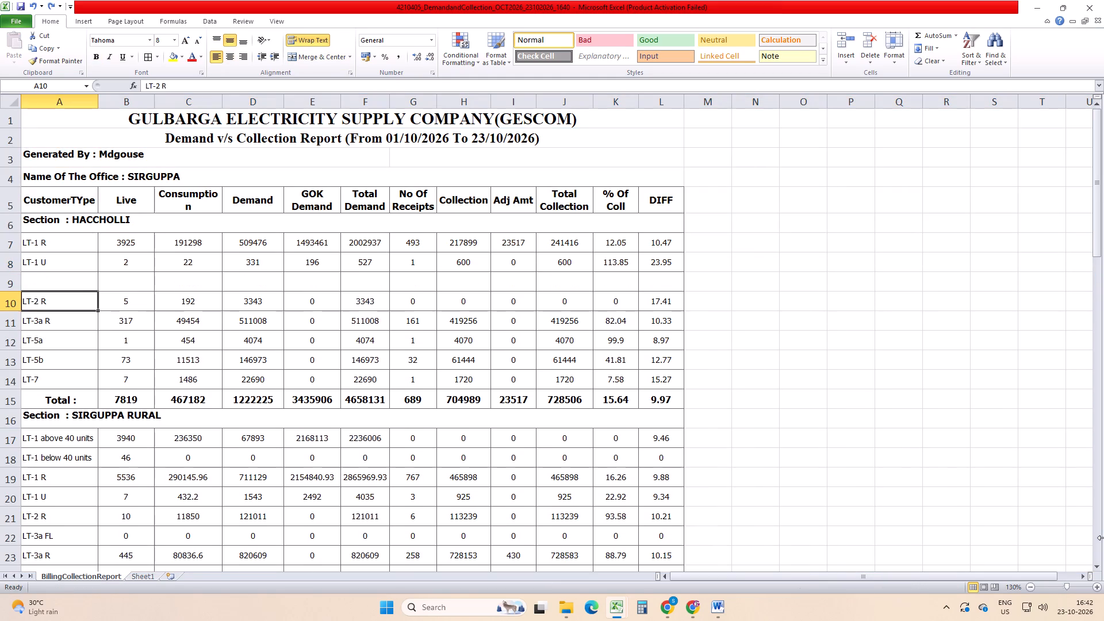
{"action": "key", "text": "Up"}
{"action": "key", "text": "ctrl+d"}
Sum the HACCHOLLI LT-1 R and LT-1 U rows in B9 with =B7+B8 and copy the formula across to J9.
{"action": "key", "text": "Right"}
{"action": "key", "text": "equal"}
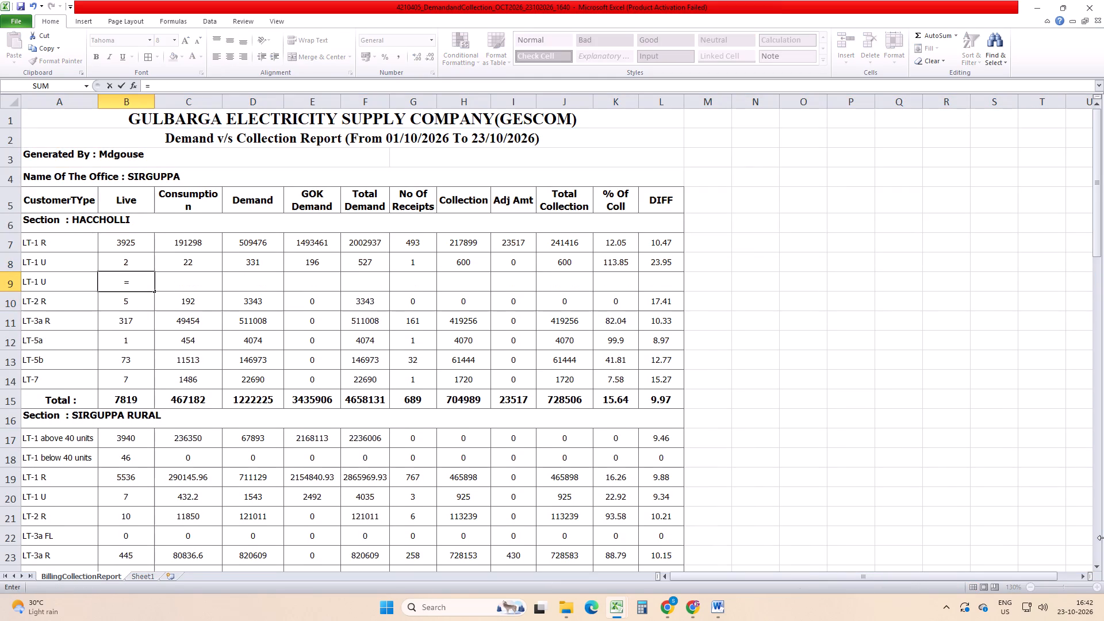
{"action": "key", "text": "Up"}
{"action": "key", "text": "Up"}
{"action": "key", "text": "plus"}
{"action": "key", "text": "Up"}
{"action": "key", "text": "Return"}
{"action": "key", "text": "Up"}
{"action": "key", "text": "ctrl+c"}
{"action": "key", "text": "shift+Right"}
{"action": "key", "text": "shift+Right"}
{"action": "key", "text": "shift+Right"}
{"action": "key", "text": "shift+Right"}
{"action": "key", "text": "shift+Right"}
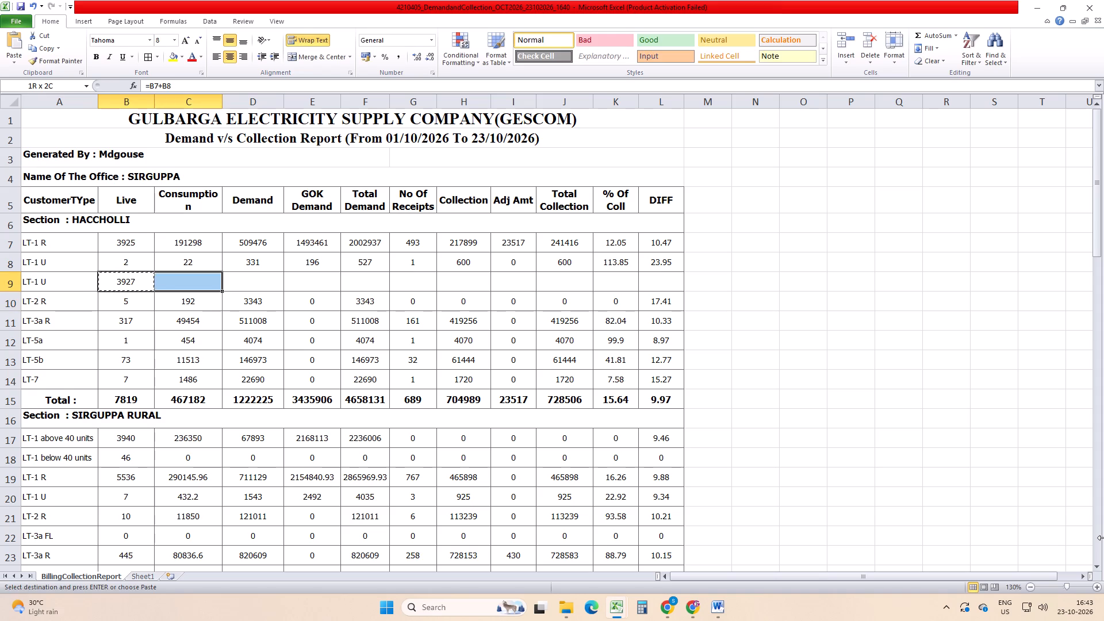
{"action": "key", "text": "shift+Right"}
{"action": "key", "text": "shift+Right"}
{"action": "key", "text": "shift+Right"}
{"action": "key", "text": "ctrl+v"}
Convert the combined LT-1 U formulas in B9:J9 to fixed values.
{"action": "key", "text": "ctrl+c"}
{"action": "key", "text": "Menu"}
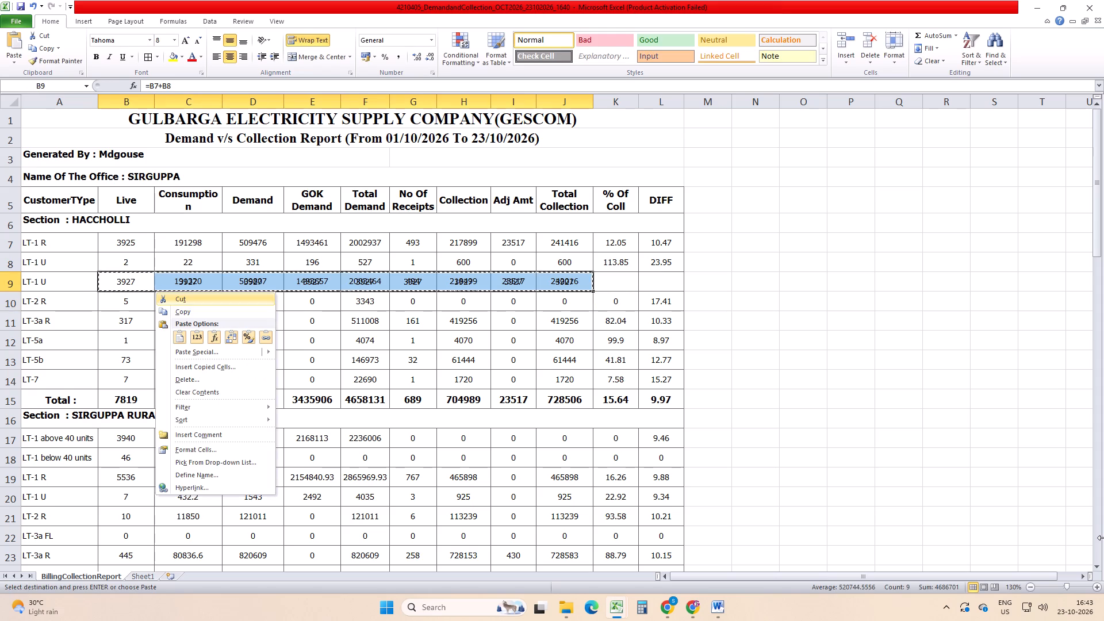
{"action": "key", "text": "Down"}
{"action": "key", "text": "Down"}
{"action": "key", "text": "Right"}
{"action": "key", "text": "Return"}
Delete the original LT-1 R and LT-1 U rows of the HACCHOLLI section, keeping the combined LT-1 U row.
{"action": "key", "text": "Up"}
{"action": "key", "text": "Up"}
{"action": "key", "text": "shift+Down"}
{"action": "key", "text": "space"}
{"action": "type", "text": "-"}
{"action": "key", "text": "Escape"}
{"action": "key", "text": "ctrl+minus"}
Insert a row below LT-5b in the HACCHOLLI section and fill the LT-5b label down into it.
{"action": "key", "text": "Down"}
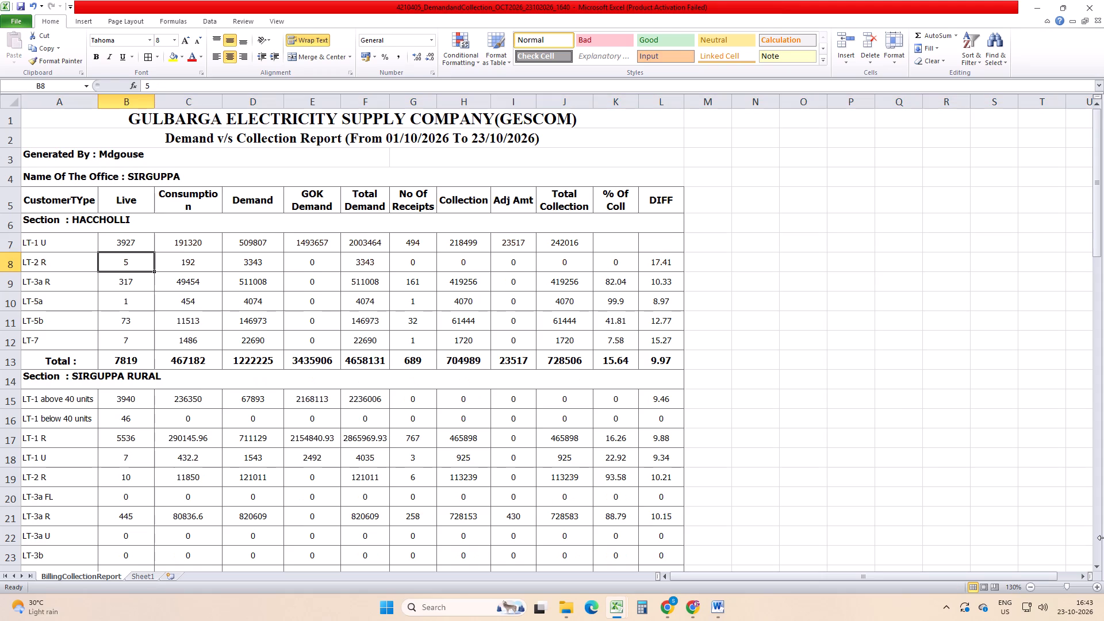
{"action": "key", "text": "Down"}
{"action": "key", "text": "Down"}
{"action": "key", "text": "Left"}
{"action": "key", "text": "Down"}
{"action": "key", "text": "Down"}
{"action": "key", "text": "shift+space"}
{"action": "key", "text": "ctrl+plus"}
{"action": "key", "text": "Up"}
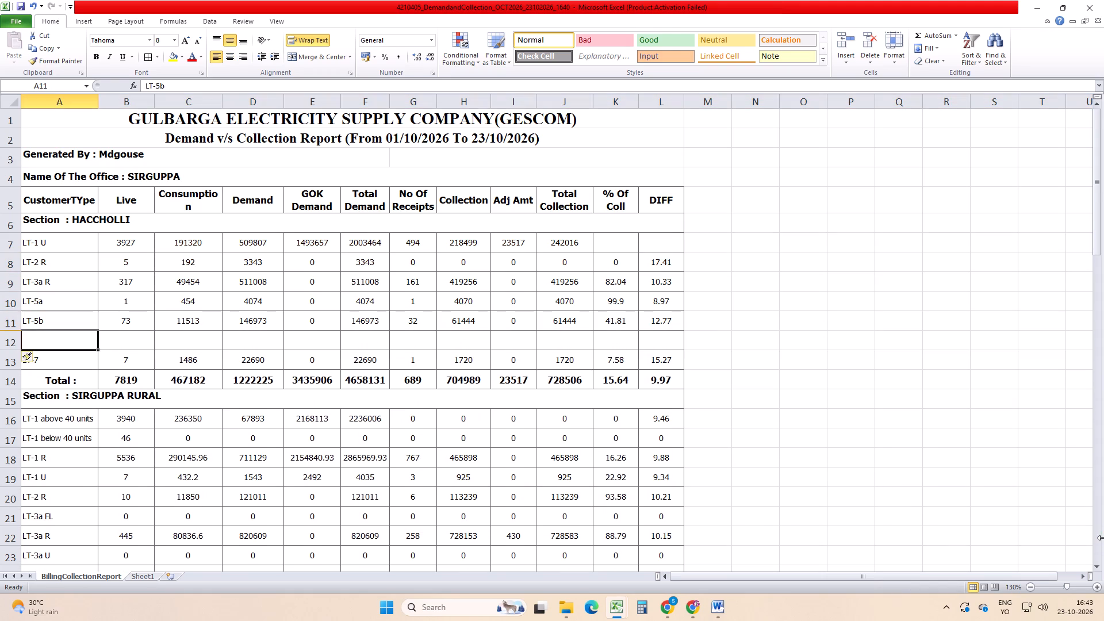
{"action": "key", "text": "Down"}
{"action": "key", "text": "ctrl+d"}
Sum the HACCHOLLI LT-5a and LT-5b rows in B12 with =B10+B11 and copy the formula across to J12.
{"action": "key", "text": "Right"}
{"action": "key", "text": "equal"}
{"action": "key", "text": "Up"}
{"action": "key", "text": "Up"}
{"action": "key", "text": "plus"}
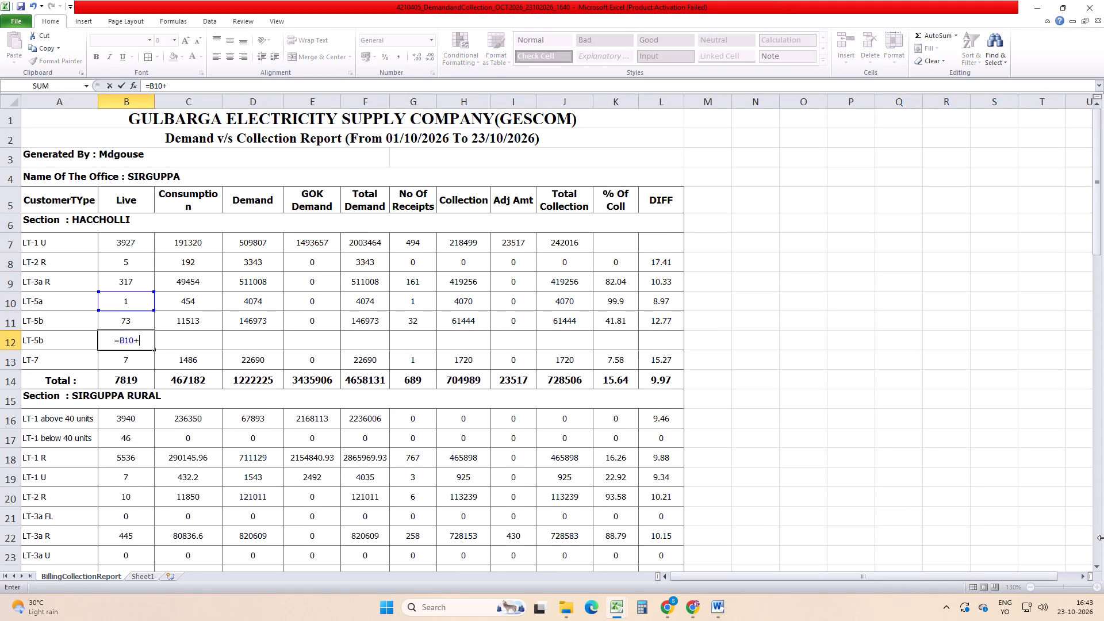
{"action": "key", "text": "Up"}
{"action": "key", "text": "Return"}
{"action": "key", "text": "Up"}
{"action": "key", "text": "ctrl+c"}
{"action": "key", "text": "shift+Right"}
{"action": "key", "text": "shift+Right"}
{"action": "key", "text": "shift+Right"}
{"action": "key", "text": "shift+Right"}
{"action": "key", "text": "shift+Right"}
{"action": "key", "text": "shift+Right"}
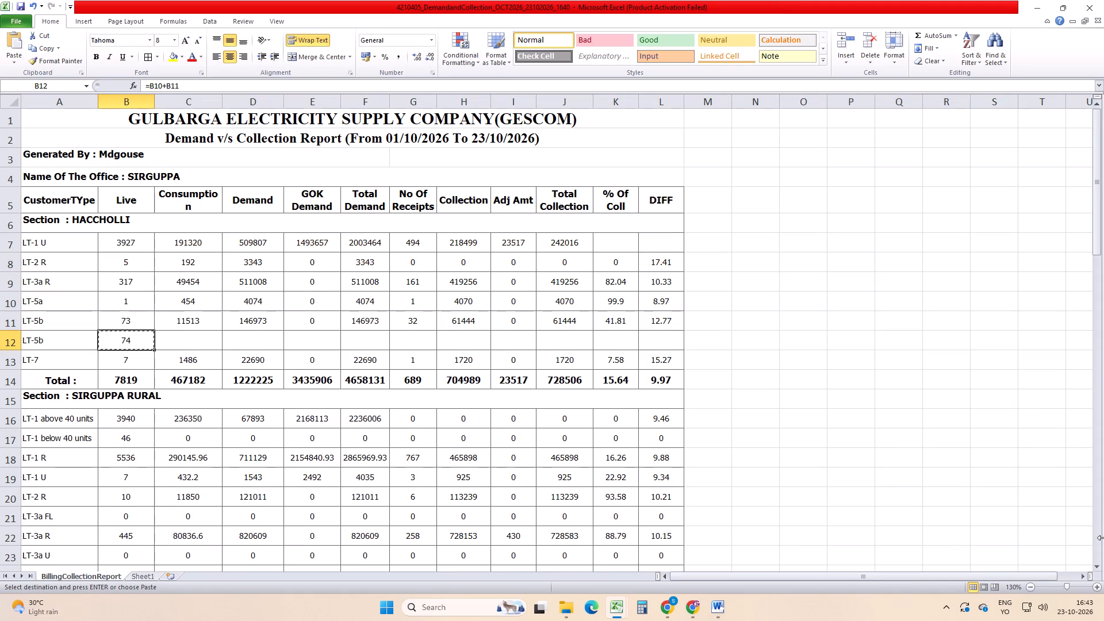
{"action": "key", "text": "shift+Right"}
{"action": "key", "text": "shift+Right"}
{"action": "key", "text": "ctrl+v"}
Convert the combined LT-5b formulas in B12:J12 to fixed values.
{"action": "key", "text": "ctrl+c"}
{"action": "key", "text": "Menu"}
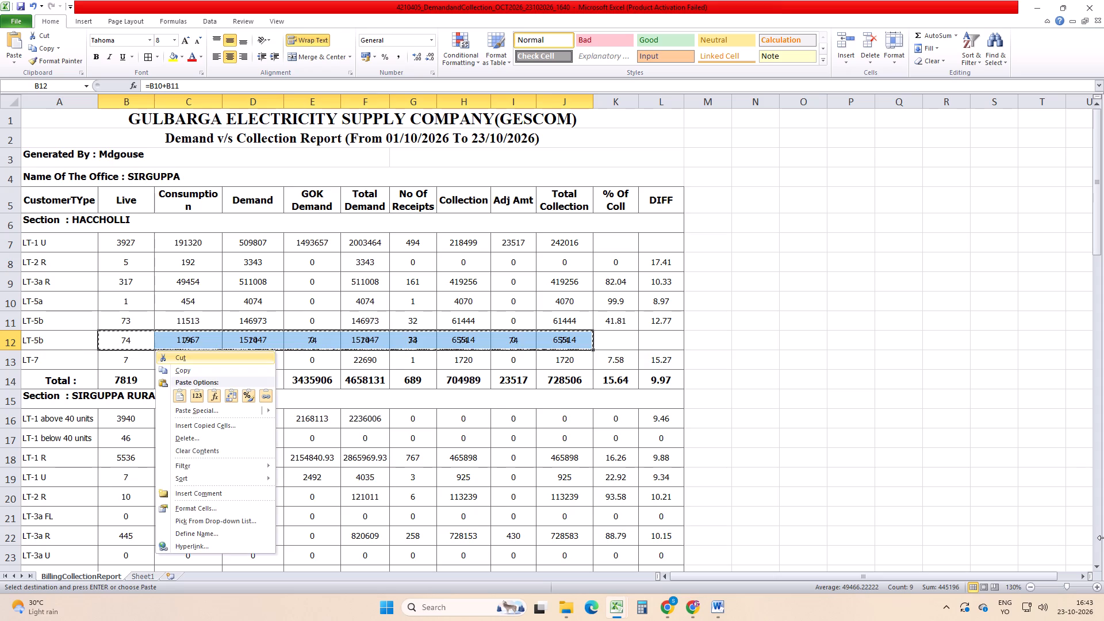
{"action": "key", "text": "Down"}
{"action": "key", "text": "Down"}
{"action": "key", "text": "Right"}
{"action": "key", "text": "Return"}
Delete the original LT-5a and LT-5b rows of the HACCHOLLI section, keeping the combined LT-5b row.
{"action": "key", "text": "Up"}
{"action": "key", "text": "Up"}
{"action": "key", "text": "shift+Down"}
{"action": "key", "text": "shift+space"}
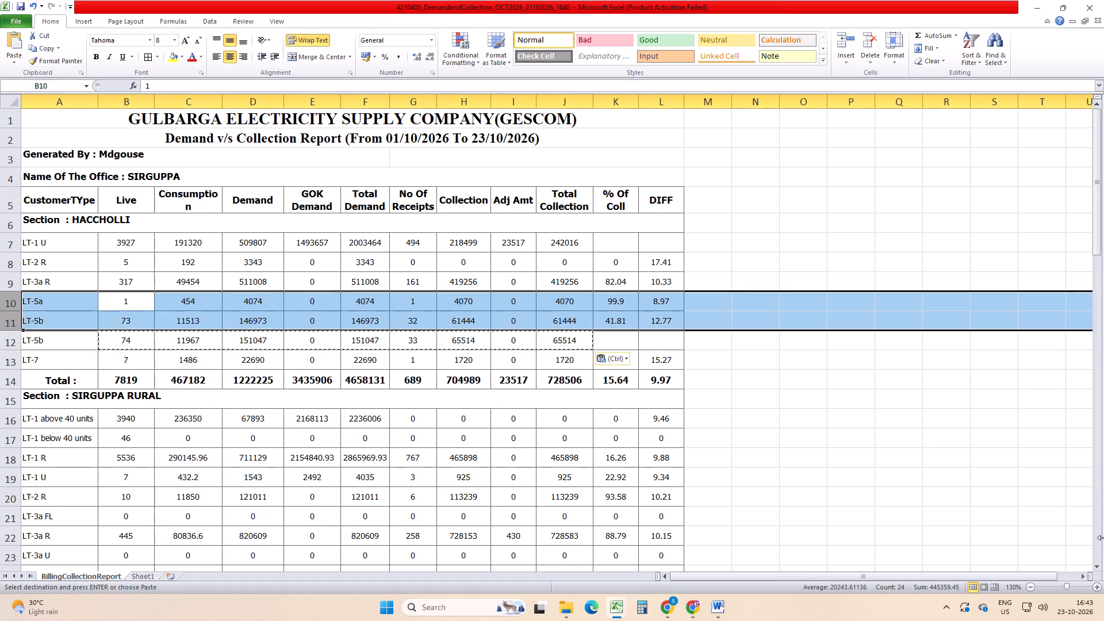
{"action": "key", "text": "ctrl+minus"}
Recalculate the HACCHOLLI Total row with =SUM(B7:B11) in B12, copy it across to J12, and save the workbook.
{"action": "key", "text": "Down"}
{"action": "key", "text": "Down"}
{"action": "key", "text": "alt+equal"}
{"action": "key", "text": "Return"}
{"action": "key", "text": "Up"}
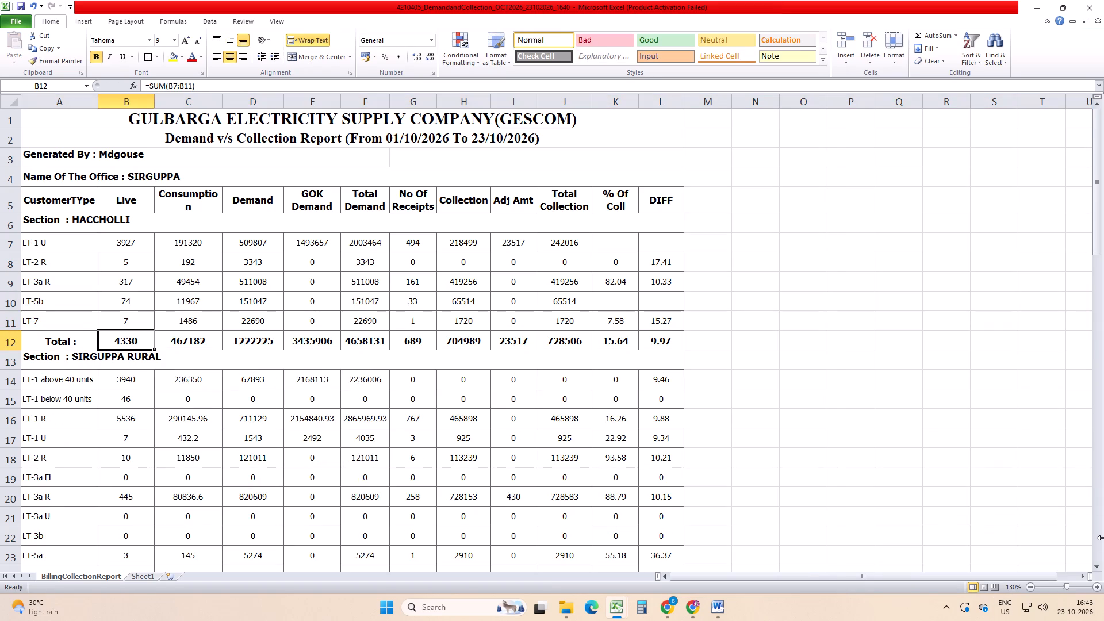
{"action": "key", "text": "ctrl+c"}
{"action": "key", "text": "shift+Right"}
{"action": "key", "text": "shift+Right"}
{"action": "key", "text": "shift+Right"}
{"action": "key", "text": "shift+Right"}
{"action": "key", "text": "shift+Right"}
{"action": "key", "text": "shift+Right"}
{"action": "key", "text": "shift+Right"}
{"action": "key", "text": "shift+Right"}
{"action": "key", "text": "ctrl+v"}
{"action": "key", "text": "ctrl+s"}
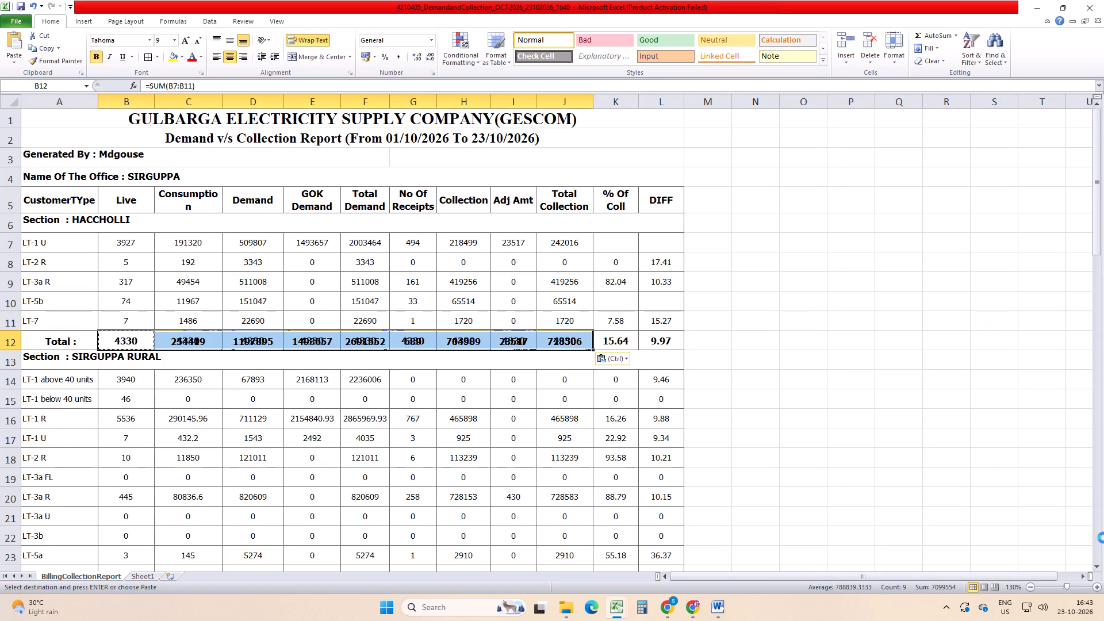
Delete the LT-1 above 40 units and LT-1 below 40 units rows from the SIRGUPPA RURAL section.
{"action": "key", "text": "Down"}
{"action": "key", "text": "Down"}
{"action": "key", "text": "shift+space"}
{"action": "key", "text": "shift+Down"}
{"action": "key", "text": "ctrl+minus"}
Insert a row below LT-1 U in the SIRGUPPA RURAL section and fill the LT-1 U label down into it.
{"action": "key", "text": "Down"}
{"action": "key", "text": "Left"}
{"action": "key", "text": "Down"}
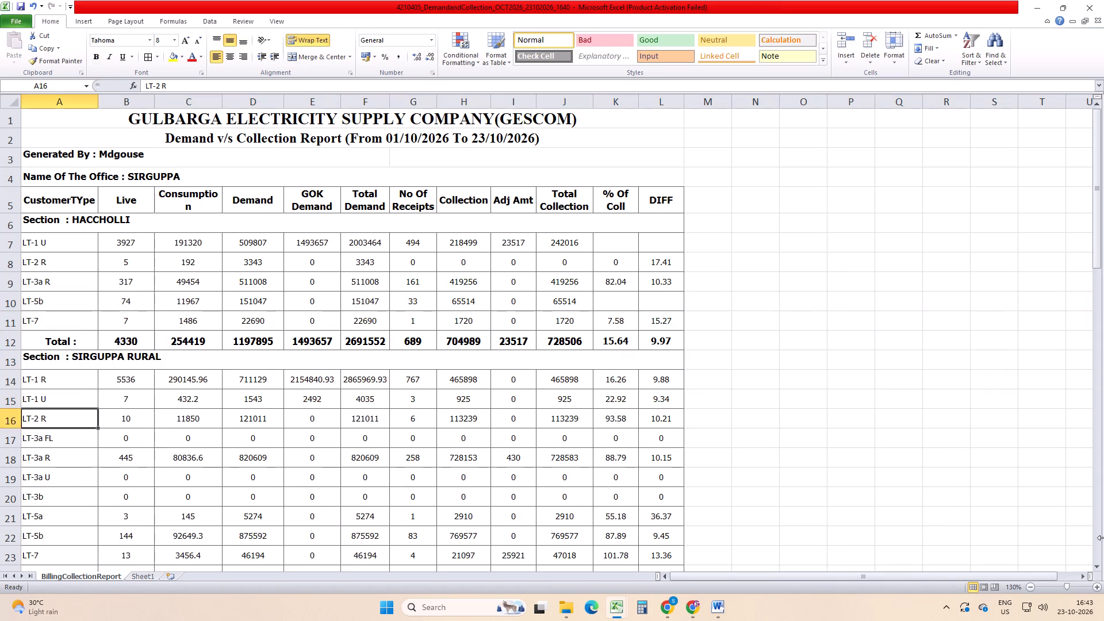
{"action": "key", "text": "shift+space"}
{"action": "key", "text": "ctrl+plus"}
{"action": "key", "text": "Up"}
{"action": "key", "text": "Down"}
{"action": "key", "text": "ctrl+d"}
Sum the SIRGUPPA RURAL LT-1 R and LT-1 U rows in B16 with =B14+B15 and copy the formula across to J16.
{"action": "key", "text": "Right"}
{"action": "key", "text": "equal"}
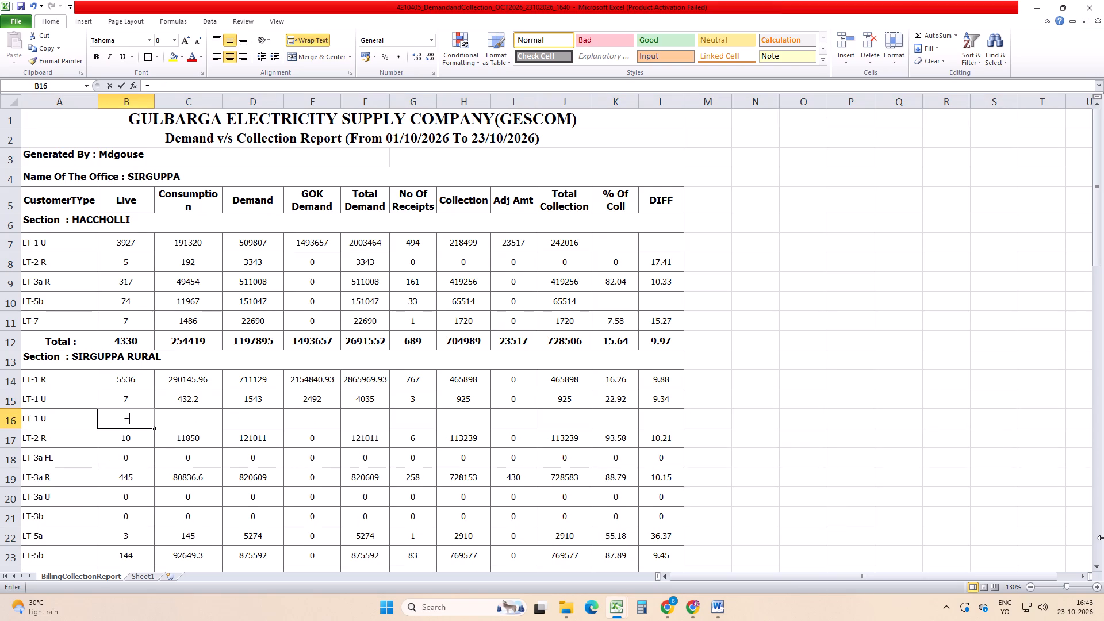
{"action": "key", "text": "Up"}
{"action": "key", "text": "Up"}
{"action": "key", "text": "plus"}
{"action": "key", "text": "Up"}
{"action": "key", "text": "Return"}
{"action": "key", "text": "Up"}
{"action": "key", "text": "ctrl+c"}
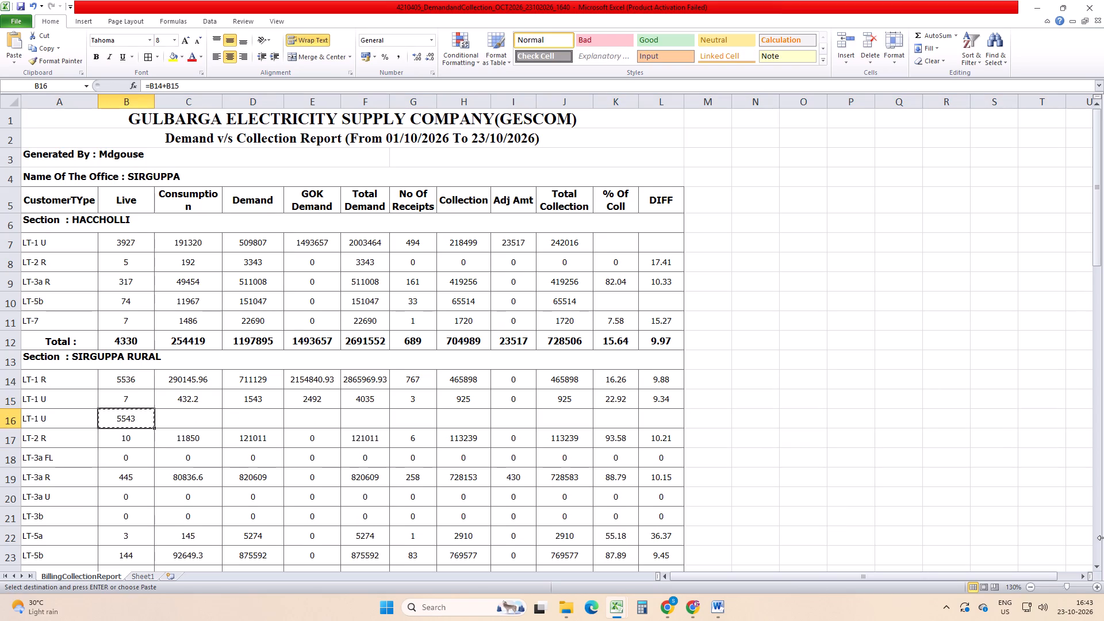
{"action": "key", "text": "shift+Right"}
{"action": "key", "text": "shift+Right"}
{"action": "key", "text": "shift+Right"}
{"action": "key", "text": "shift+Right"}
{"action": "key", "text": "shift+Right"}
{"action": "key", "text": "shift+Right"}
{"action": "key", "text": "shift+Right"}
{"action": "key", "text": "shift+Right"}
{"action": "key", "text": "ctrl+v"}
Convert the combined LT-1 U formulas in B16:J16 to fixed values.
{"action": "key", "text": "ctrl+c"}
{"action": "key", "text": "Menu"}
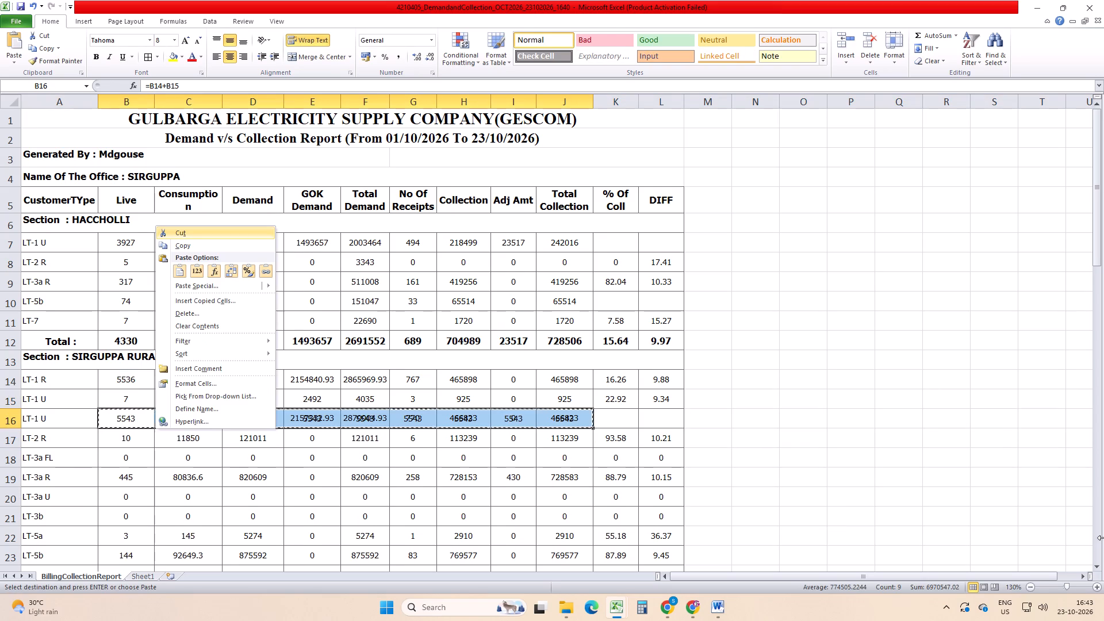
{"action": "key", "text": "Down"}
{"action": "key", "text": "Down"}
{"action": "key", "text": "Right"}
{"action": "key", "text": "Return"}
Delete the original LT-1 R and LT-1 U rows of the SIRGUPPA RURAL section, keeping the combined LT-1 U row.
{"action": "key", "text": "Up"}
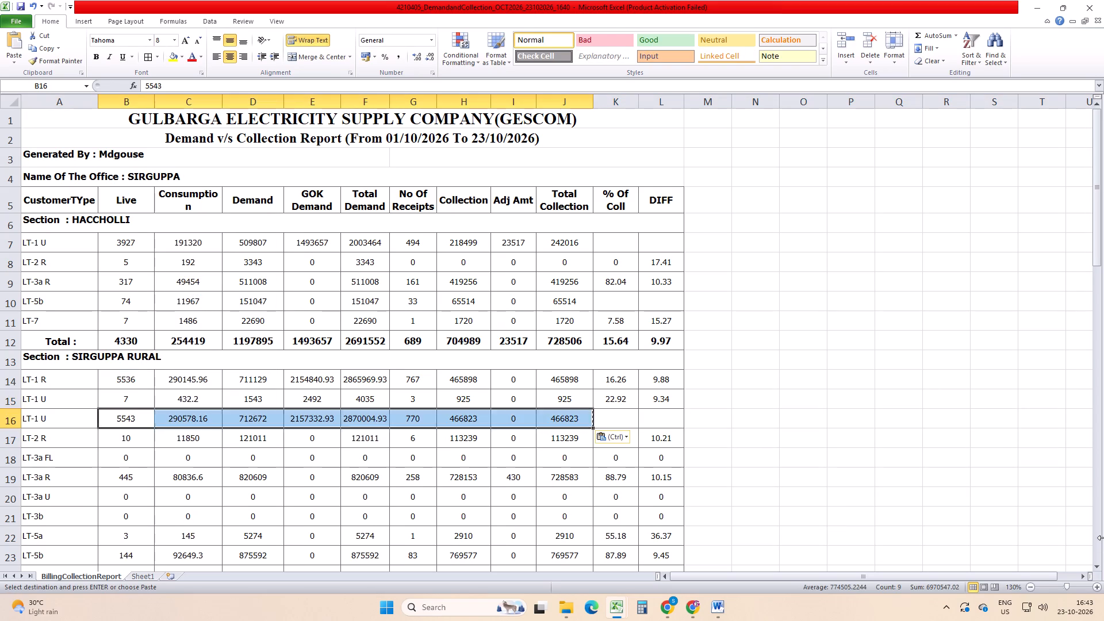
{"action": "key", "text": "Up"}
{"action": "key", "text": "shift+Down"}
{"action": "key", "text": "shift+space"}
{"action": "key", "text": "ctrl+minus"}
Delete the all-zero LT-3a FL, LT-3a U and LT-3b rows from the SIRGUPPA RURAL section.
{"action": "key", "text": "Down"}
{"action": "key", "text": "Down"}
{"action": "key", "text": "shift+space"}
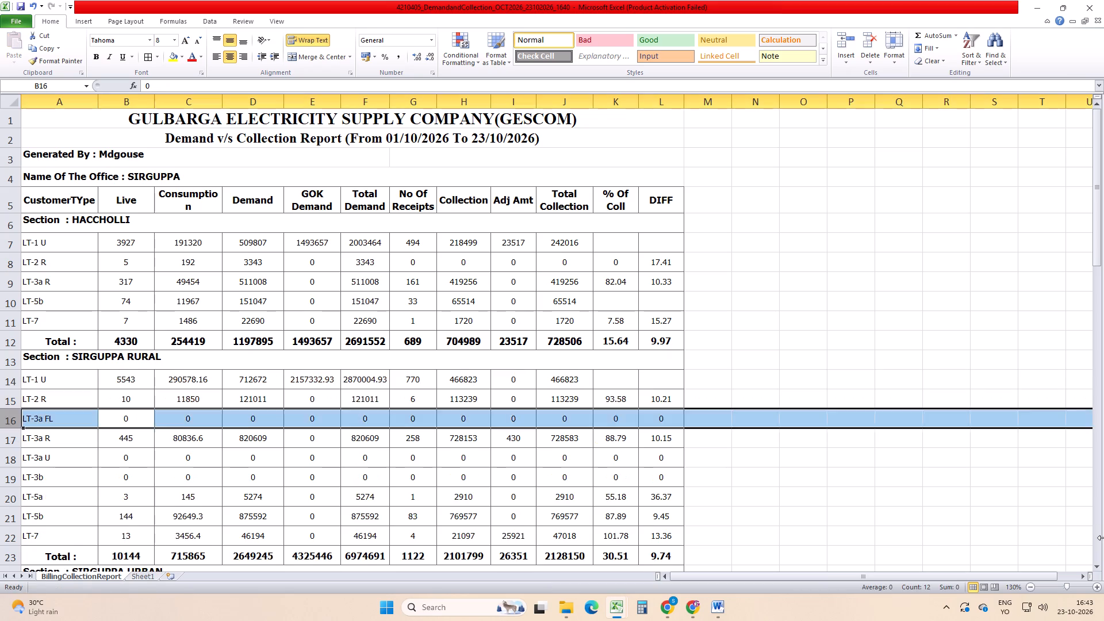
{"action": "key", "text": "ctrl+minus"}
{"action": "key", "text": "Down"}
{"action": "key", "text": "shift+space"}
{"action": "key", "text": "shift+Down"}
{"action": "key", "text": "ctrl+minus"}
Insert a row below LT-5b in the SIRGUPPA RURAL section and fill the LT-5b label down into it.
{"action": "key", "text": "Down"}
{"action": "key", "text": "Down"}
{"action": "key", "text": "shift+space"}
{"action": "key", "text": "ctrl+plus"}
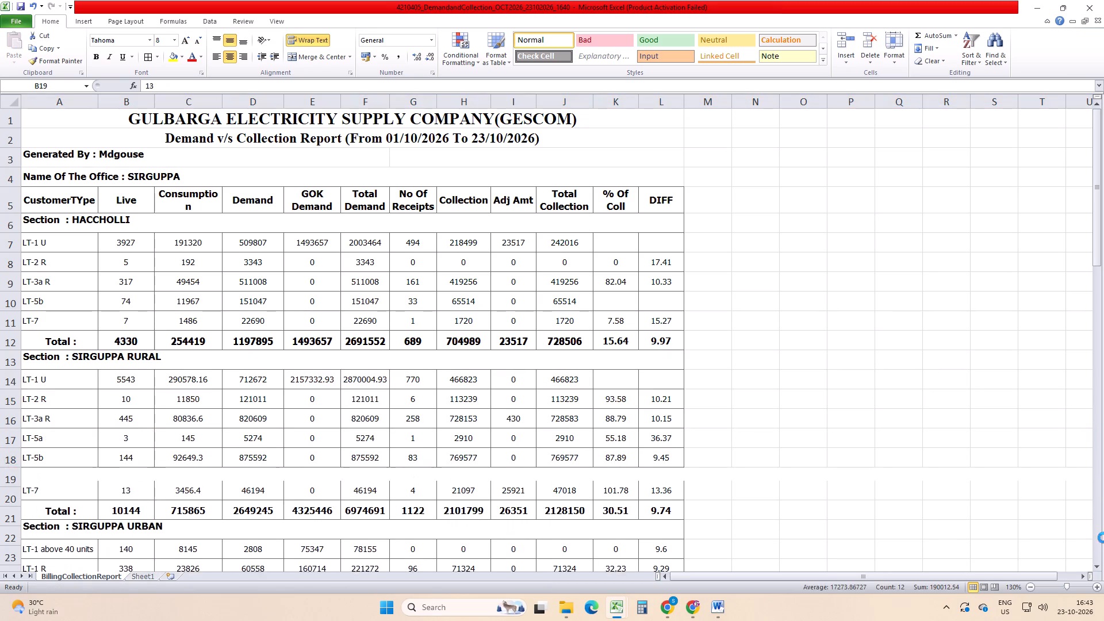
{"action": "key", "text": "Up"}
{"action": "key", "text": "Down"}
{"action": "key", "text": "Left"}
{"action": "key", "text": "ctrl+d"}
{"action": "key", "text": "ctrl+Right"}
{"action": "key", "text": "ctrl+Down"}
{"action": "key", "text": "ctrl+Left"}
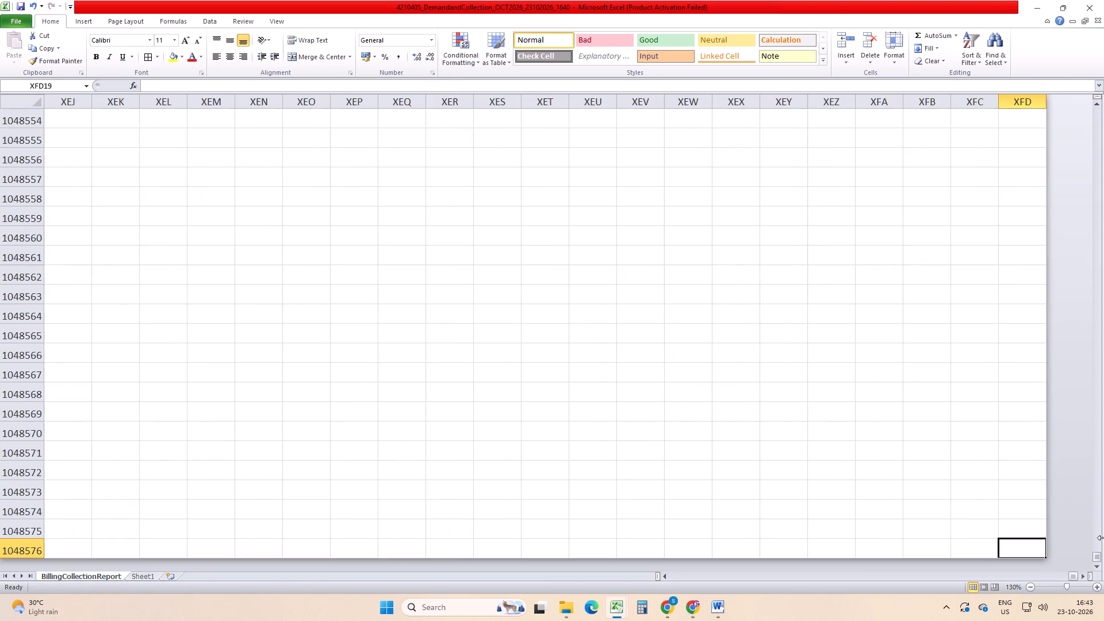
Enter the formula =B17+B18 in B19 to combine SIRGUPPA RURAL's LT-5a and LT-5b, and copy it across to J19.
{"action": "key", "text": "ctrl+Left"}
{"action": "key", "text": "ctrl+Up"}
{"action": "key", "text": "ctrl+Up"}
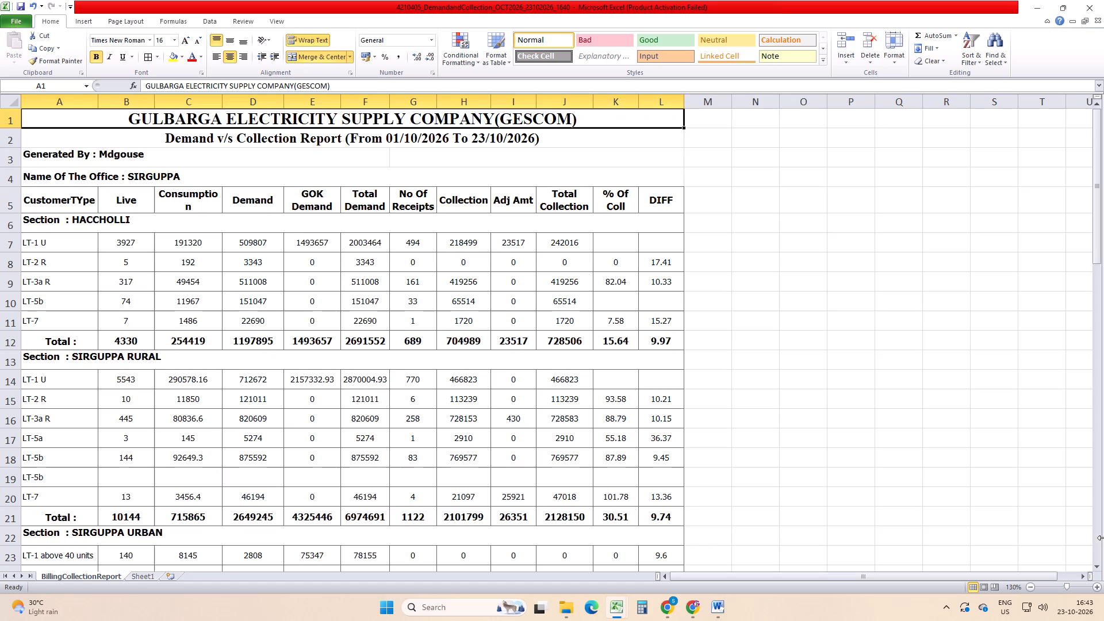
{"action": "left_click", "coordinate": [120, 482]}
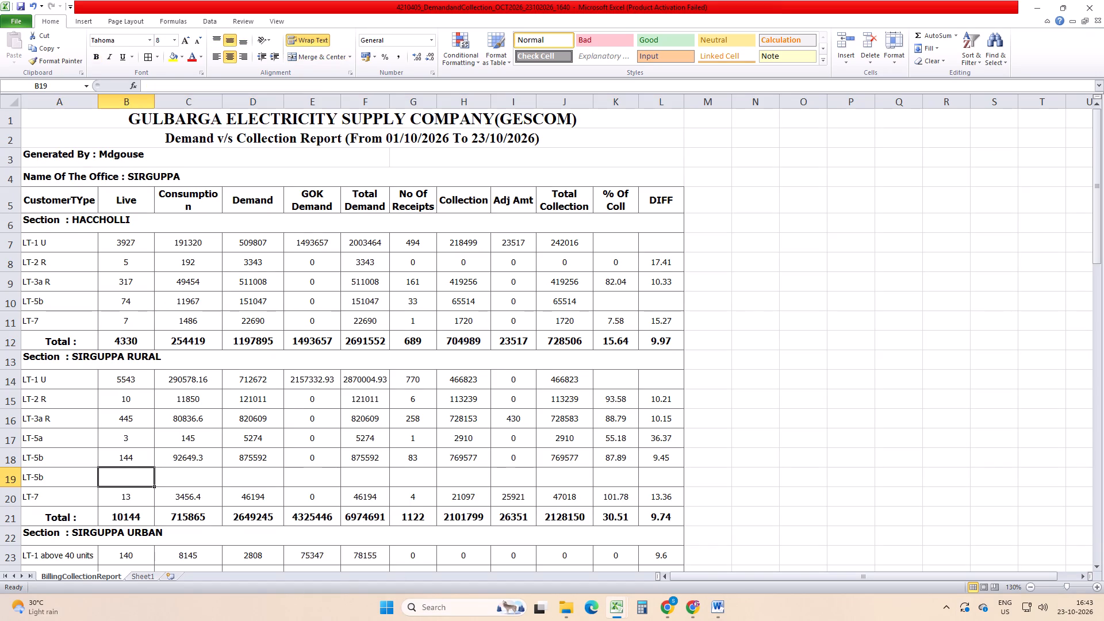
{"action": "key", "text": "equal"}
{"action": "key", "text": "Up"}
{"action": "key", "text": "Up"}
{"action": "key", "text": "plus"}
{"action": "key", "text": "Up"}
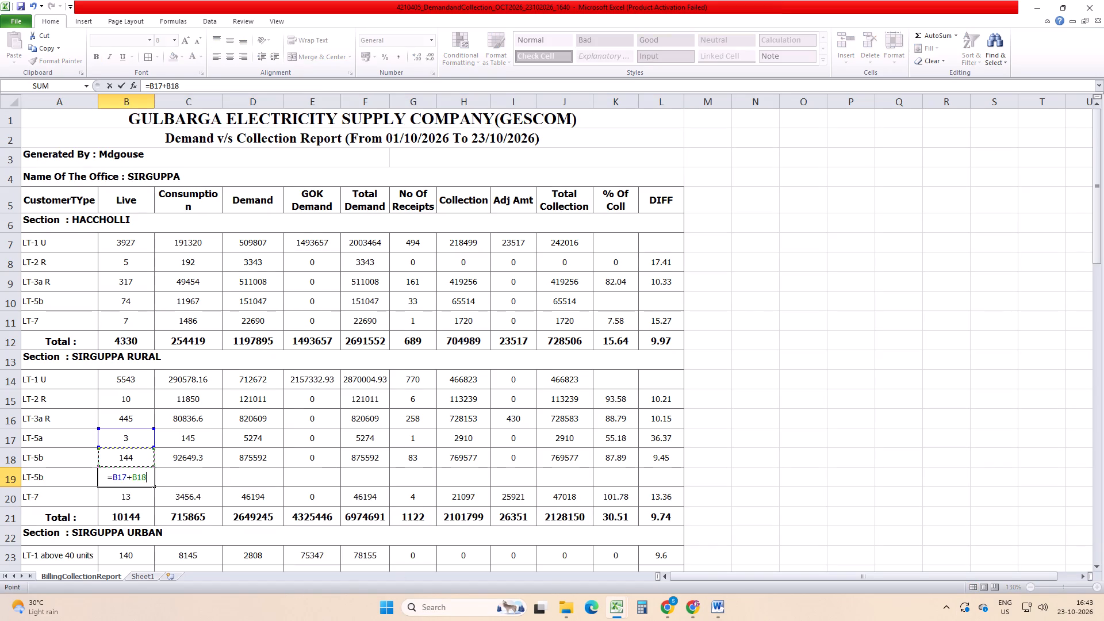
{"action": "key", "text": "Return"}
{"action": "key", "text": "Up"}
{"action": "key", "text": "ctrl+c"}
{"action": "key", "text": "shift+Right"}
{"action": "key", "text": "shift+Right"}
{"action": "key", "text": "shift+Right"}
{"action": "key", "text": "shift+Right"}
{"action": "key", "text": "shift+Right"}
{"action": "key", "text": "shift+Right"}
{"action": "key", "text": "shift+Right"}
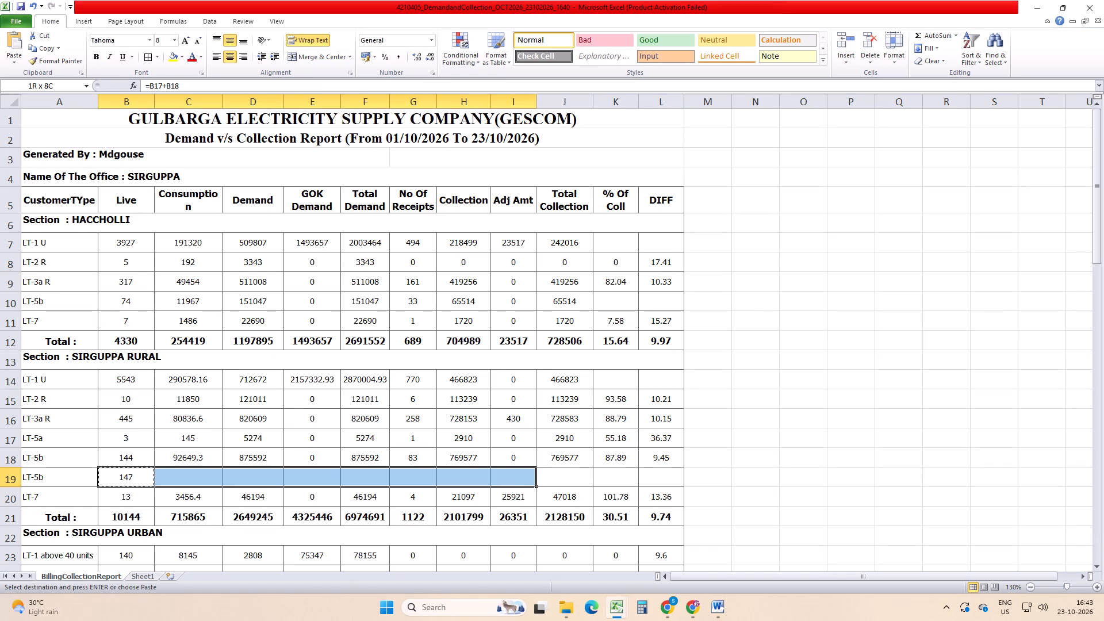
{"action": "key", "text": "shift+Right"}
{"action": "key", "text": "ctrl+v"}
Convert the combined LT-5b formulas in B19:J19 to fixed values.
{"action": "key", "text": "ctrl+c"}
{"action": "key", "text": "Menu"}
{"action": "key", "text": "Down"}
{"action": "key", "text": "Down"}
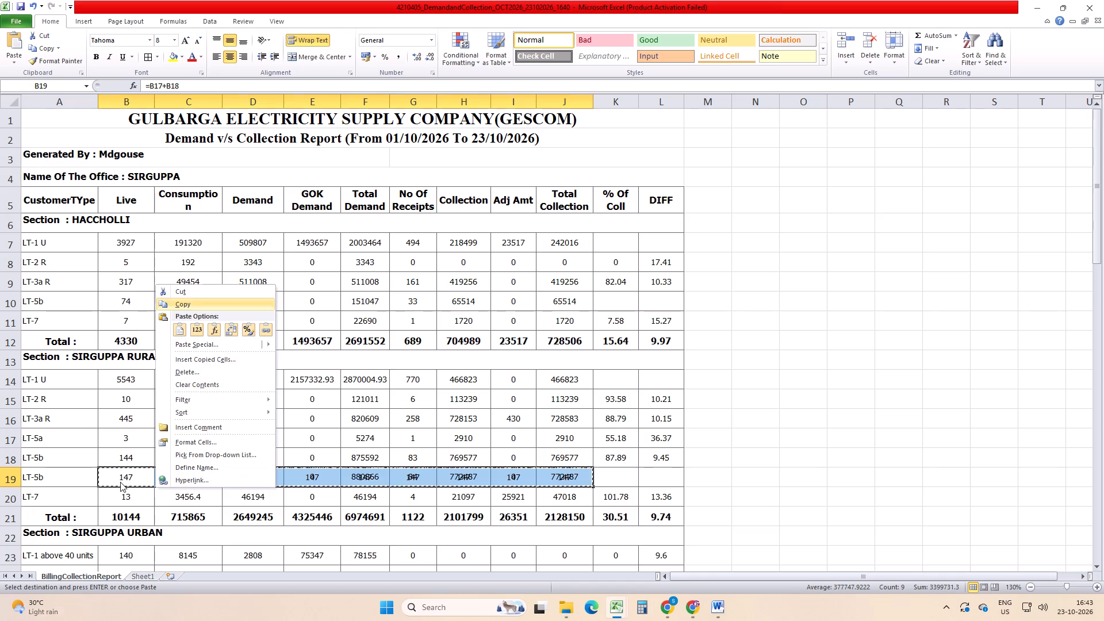
{"action": "key", "text": "Right"}
{"action": "key", "text": "Return"}
Delete the original LT-5a and LT-5b rows of the SIRGUPPA RURAL section, keeping the combined LT-5b row.
{"action": "key", "text": "Up"}
{"action": "key", "text": "Up"}
{"action": "key", "text": "shift+Down"}
{"action": "key", "text": "shift+space"}
{"action": "key", "text": "ctrl+minus"}
Recalculate the SIRGUPPA RURAL Total row with =SUM(B14:B18) in B19, copy it across to J19, and save the workbook.
{"action": "key", "text": "Down"}
{"action": "key", "text": "Down"}
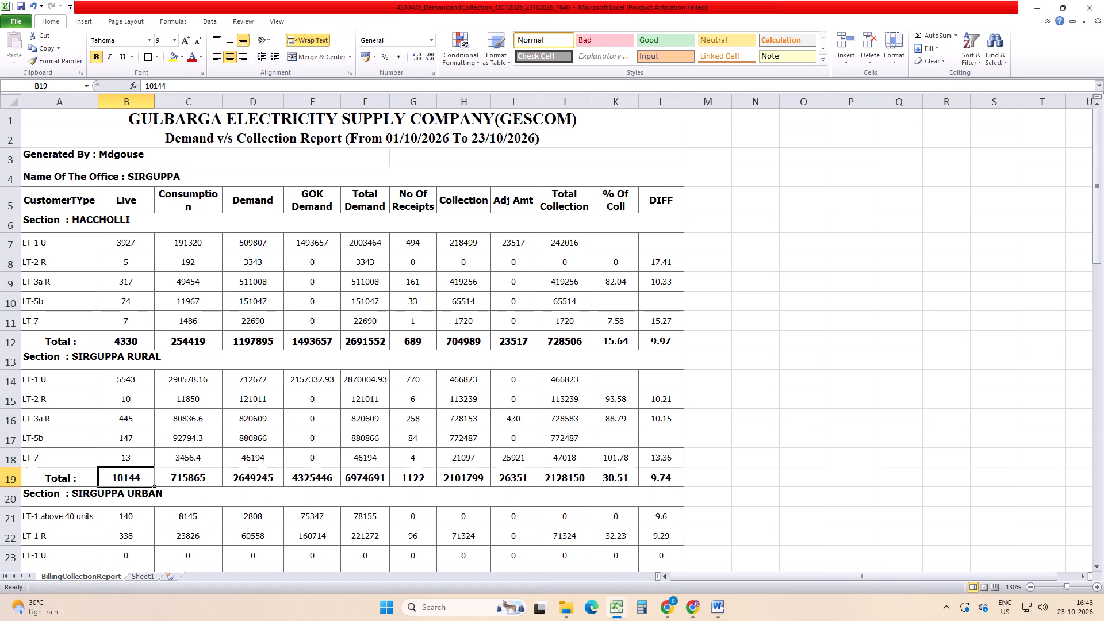
{"action": "key", "text": "alt+equal"}
{"action": "key", "text": "Return"}
{"action": "key", "text": "Up"}
{"action": "key", "text": "ctrl+c"}
{"action": "key", "text": "shift+Right"}
{"action": "key", "text": "shift+Right"}
{"action": "key", "text": "shift+Right"}
{"action": "key", "text": "shift+Right"}
{"action": "key", "text": "shift+Right"}
{"action": "key", "text": "shift+Right"}
{"action": "key", "text": "shift+Right"}
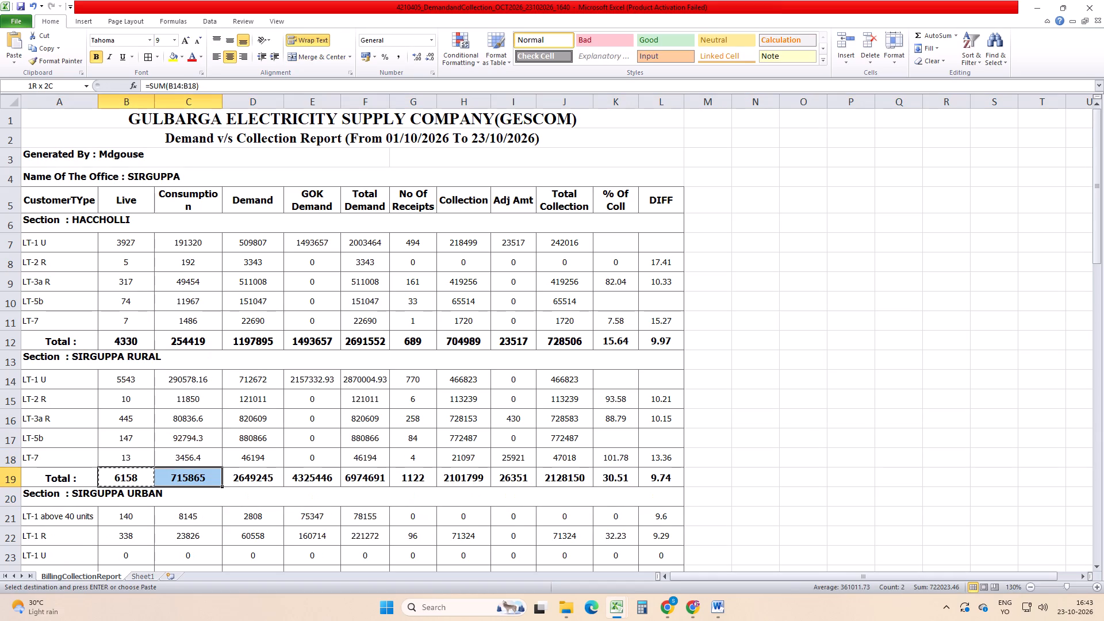
{"action": "key", "text": "shift+Right"}
{"action": "key", "text": "ctrl+v"}
{"action": "key", "text": "ctrl+s"}
Delete the LT-1 above 40 units row and the all-zero LT-1 U row from the SIRGUPPA URBAN section.
{"action": "key", "text": "Down"}
{"action": "key", "text": "Down"}
{"action": "key", "text": "Down"}
{"action": "key", "text": "Down"}
{"action": "key", "text": "Down"}
{"action": "key", "text": "Down"}
{"action": "key", "text": "Down"}
{"action": "key", "text": "Down"}
{"action": "key", "text": "Down"}
{"action": "key", "text": "Down"}
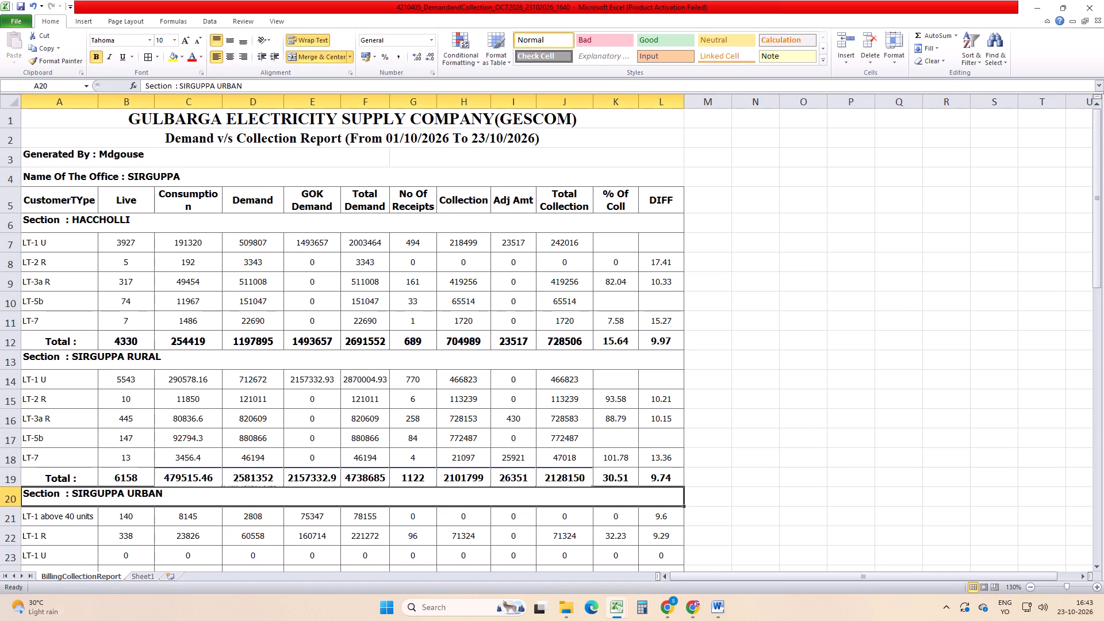
{"action": "key", "text": "Up"}
{"action": "key", "text": "Up"}
{"action": "key", "text": "Up"}
{"action": "key", "text": "Up"}
{"action": "key", "text": "Up"}
{"action": "key", "text": "shift+space"}
{"action": "key", "text": "ctrl+minus"}
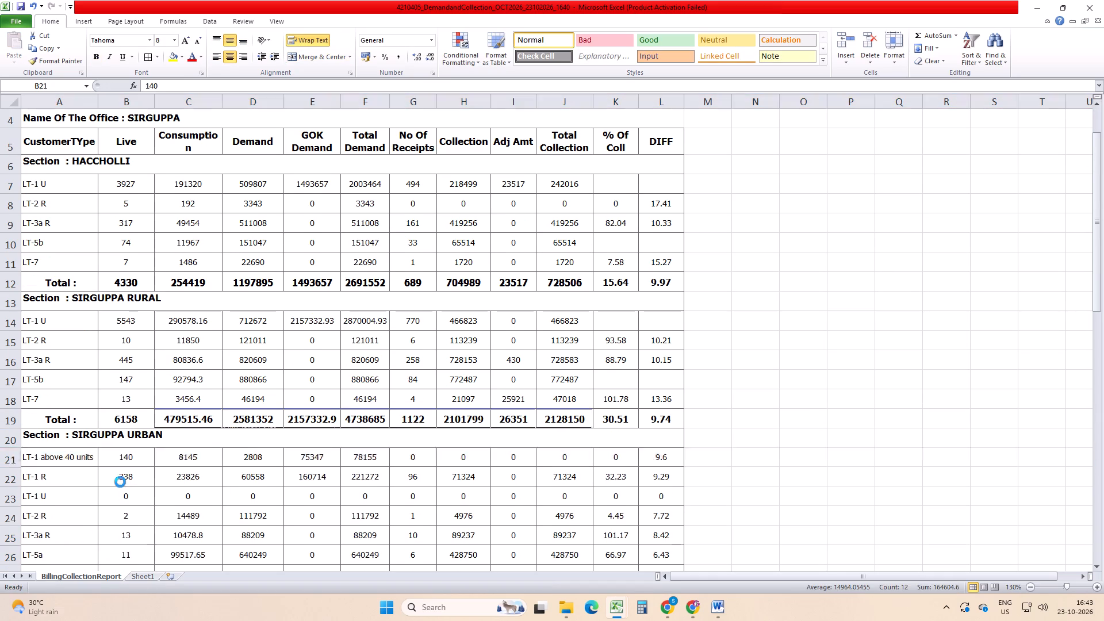
{"action": "key", "text": "Down"}
{"action": "key", "text": "shift+space"}
{"action": "key", "text": "ctrl+minus"}
Insert a row below LT-5b in the SIRGUPPA URBAN section and fill the LT-5b label down into it.
{"action": "key", "text": "Down"}
{"action": "key", "text": "Down"}
{"action": "key", "text": "Left"}
{"action": "key", "text": "Down"}
{"action": "key", "text": "Down"}
{"action": "key", "text": "Down"}
{"action": "key", "text": "Down"}
{"action": "key", "text": "Down"}
{"action": "key", "text": "Down"}
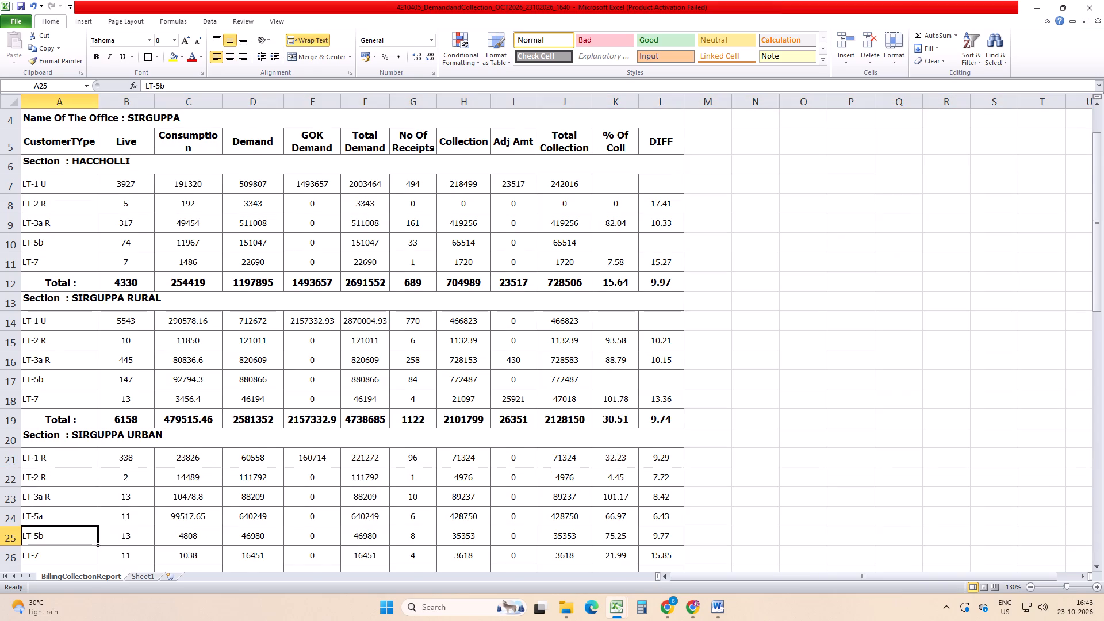
{"action": "key", "text": "Up"}
{"action": "key", "text": "Up"}
{"action": "key", "text": "Up"}
{"action": "key", "text": "Up"}
{"action": "key", "text": "Up"}
{"action": "key", "text": "Down"}
{"action": "key", "text": "shift+space"}
{"action": "key", "text": "ctrl+plus"}
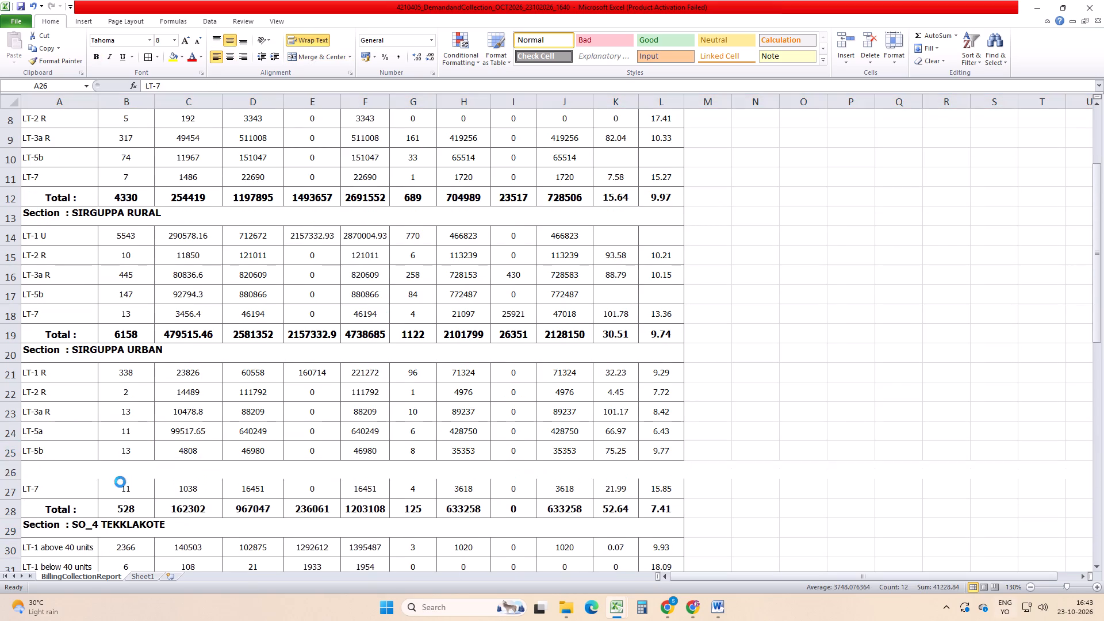
{"action": "key", "text": "Up"}
{"action": "key", "text": "Down"}
{"action": "key", "text": "ctrl+d"}
Enter the formula =B24+B25 in B26 to combine SIRGUPPA URBAN's LT-5a and LT-5b, and copy it across to J26.
{"action": "key", "text": "Right"}
{"action": "key", "text": "equal"}
{"action": "key", "text": "Up"}
{"action": "key", "text": "Up"}
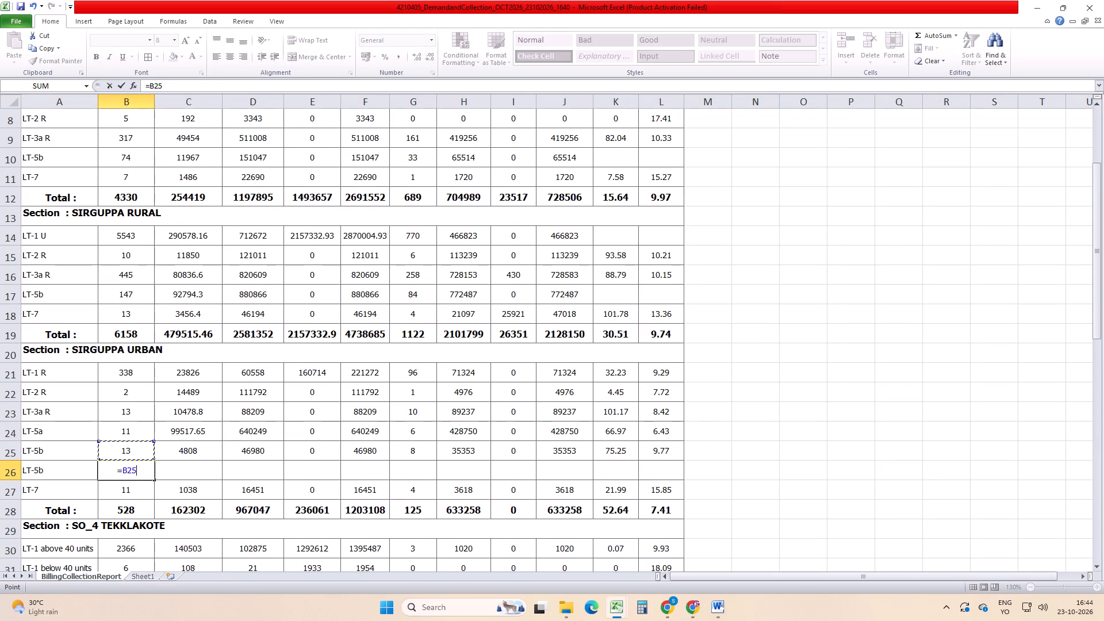
{"action": "key", "text": "plus"}
{"action": "key", "text": "Up"}
{"action": "key", "text": "Return"}
{"action": "key", "text": "Up"}
{"action": "key", "text": "ctrl+c"}
{"action": "key", "text": "shift+Right"}
{"action": "key", "text": "shift+Right"}
{"action": "key", "text": "shift+Right"}
{"action": "key", "text": "shift+Right"}
{"action": "key", "text": "shift+Right"}
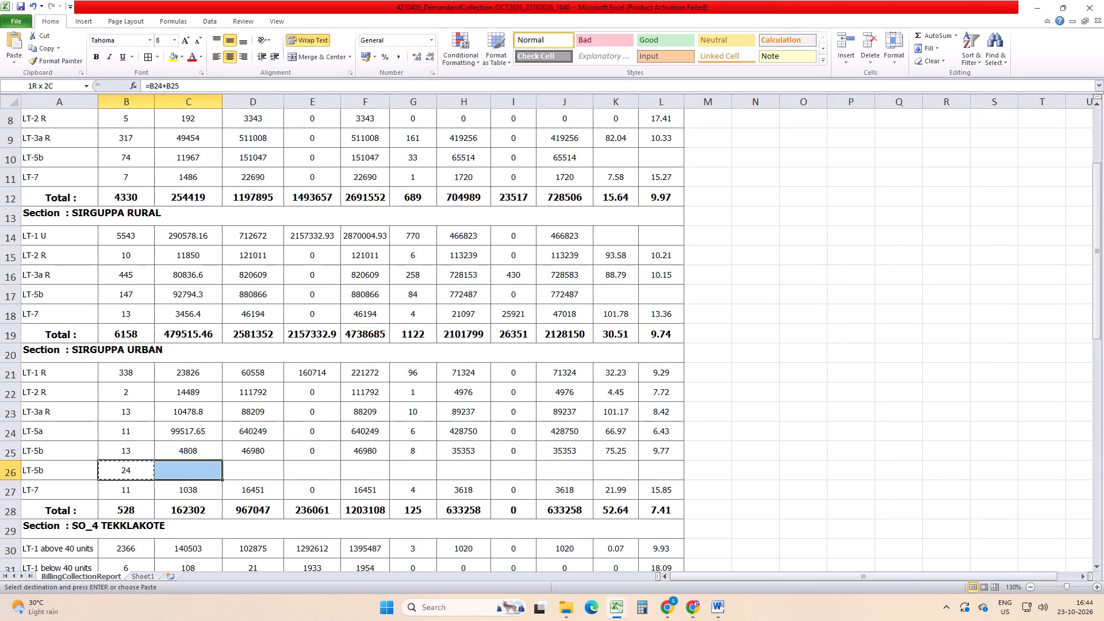
{"action": "key", "text": "shift+Right"}
{"action": "key", "text": "shift+Right"}
{"action": "key", "text": "shift+Right"}
{"action": "key", "text": "ctrl+v"}
Convert the combined LT-5b formulas in B26:J26 to fixed values.
{"action": "key", "text": "ctrl+c"}
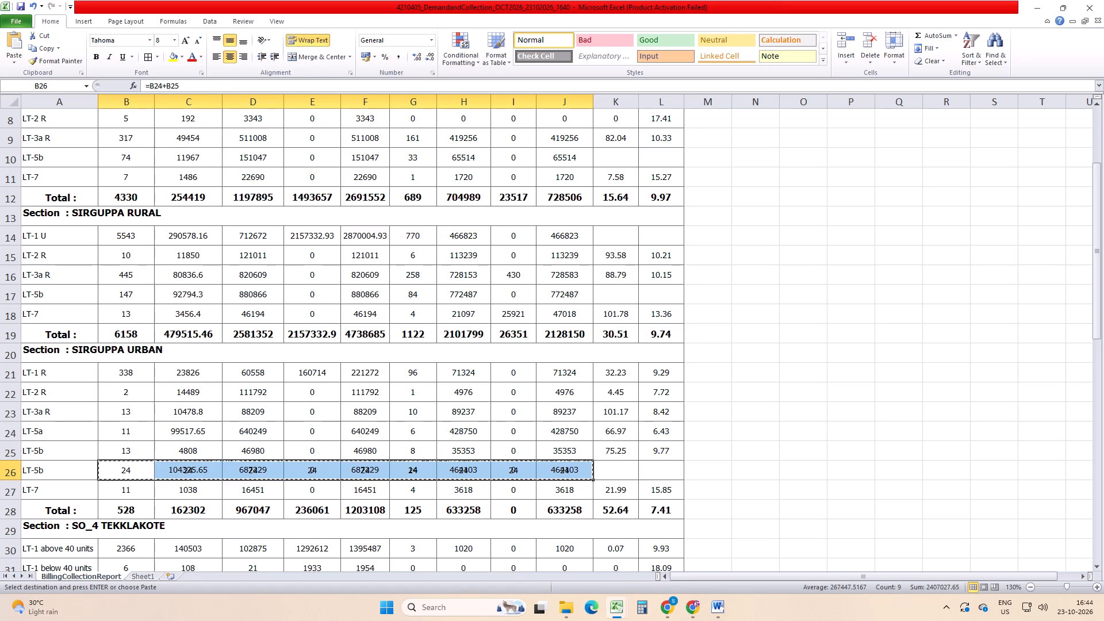
{"action": "key", "text": "Menu"}
{"action": "key", "text": "Down"}
{"action": "key", "text": "Down"}
{"action": "key", "text": "Right"}
{"action": "key", "text": "Return"}
Delete the original LT-5a and LT-5b rows of the SIRGUPPA URBAN section, keeping the combined LT-5b row.
{"action": "key", "text": "Up"}
{"action": "key", "text": "Up"}
{"action": "key", "text": "shift+Down"}
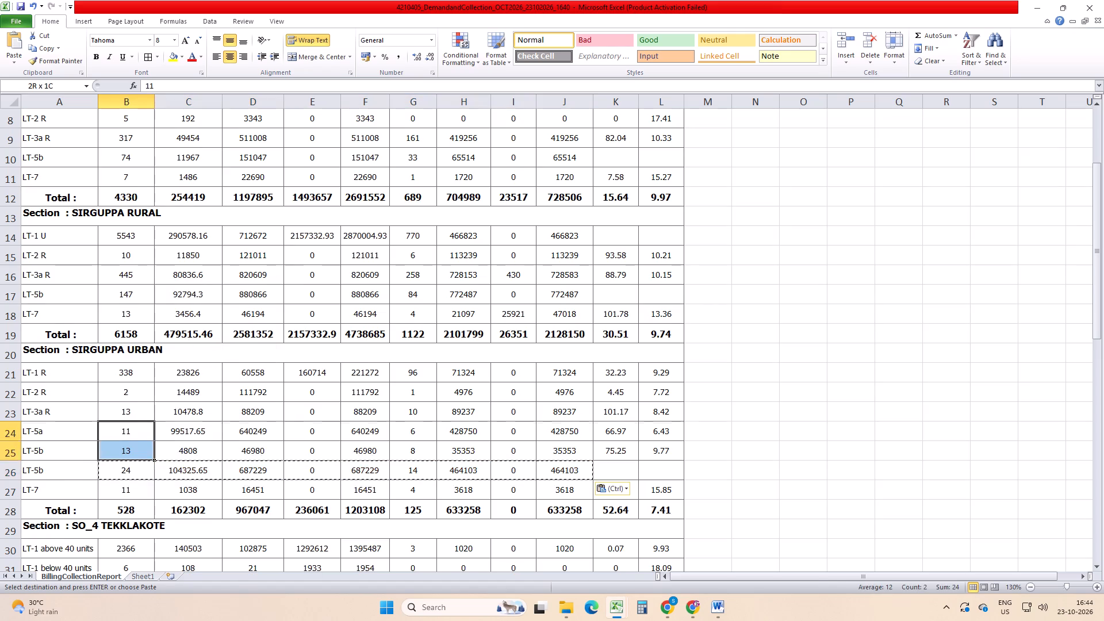
{"action": "key", "text": "shift+space"}
{"action": "key", "text": "ctrl+minus"}
Recalculate the SIRGUPPA URBAN Total row with =SUM(B21:B25) in B26, copy it across to J26, and save the workbook.
{"action": "key", "text": "Down"}
{"action": "key", "text": "Down"}
{"action": "key", "text": "alt+equal"}
{"action": "key", "text": "Return"}
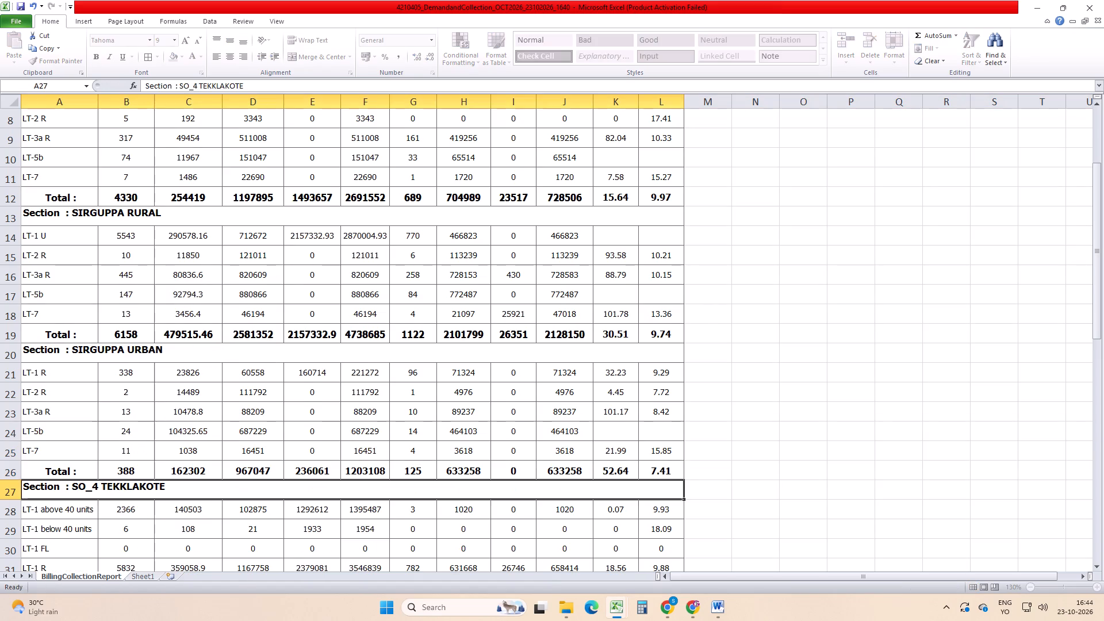
{"action": "key", "text": "Up"}
{"action": "key", "text": "ctrl+c"}
{"action": "key", "text": "shift+Right"}
{"action": "key", "text": "shift+Right"}
{"action": "key", "text": "shift+Right"}
{"action": "key", "text": "shift+Right"}
{"action": "key", "text": "shift+Right"}
{"action": "key", "text": "shift+Right"}
{"action": "key", "text": "shift+Right"}
{"action": "key", "text": "shift+Right"}
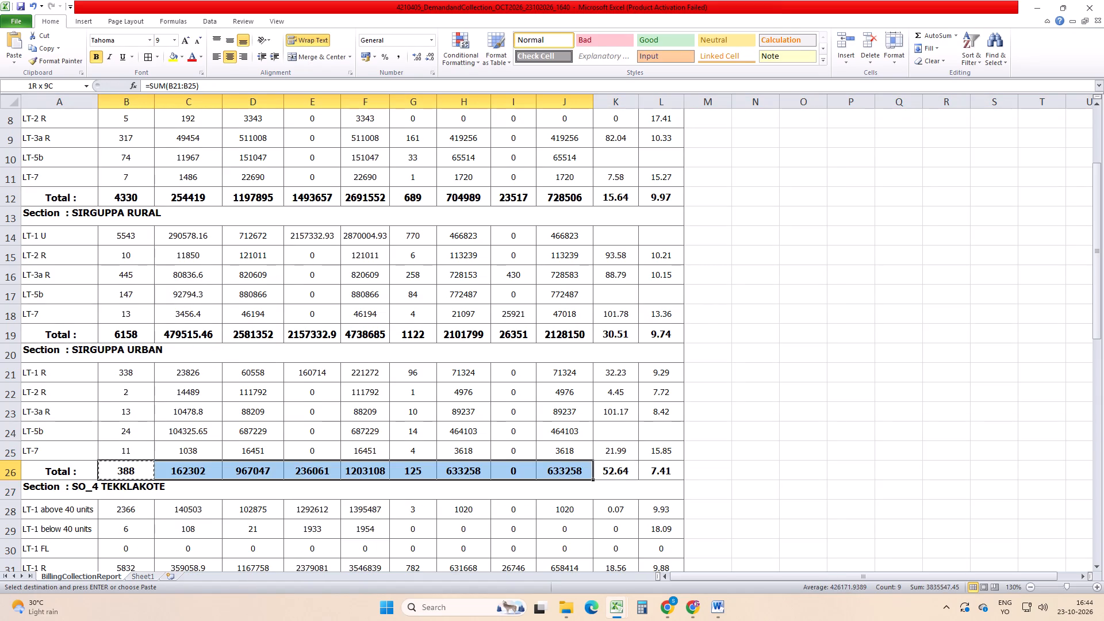
{"action": "key", "text": "ctrl+v"}
{"action": "key", "text": "ctrl+s"}
Delete the LT-1 above 40 units, LT-1 below 40 units and LT-1 FL rows from the SO_4 TEKKLAKOTE section.
{"action": "key", "text": "Left"}
{"action": "key", "text": "Left"}
{"action": "key", "text": "Left"}
{"action": "key", "text": "Down"}
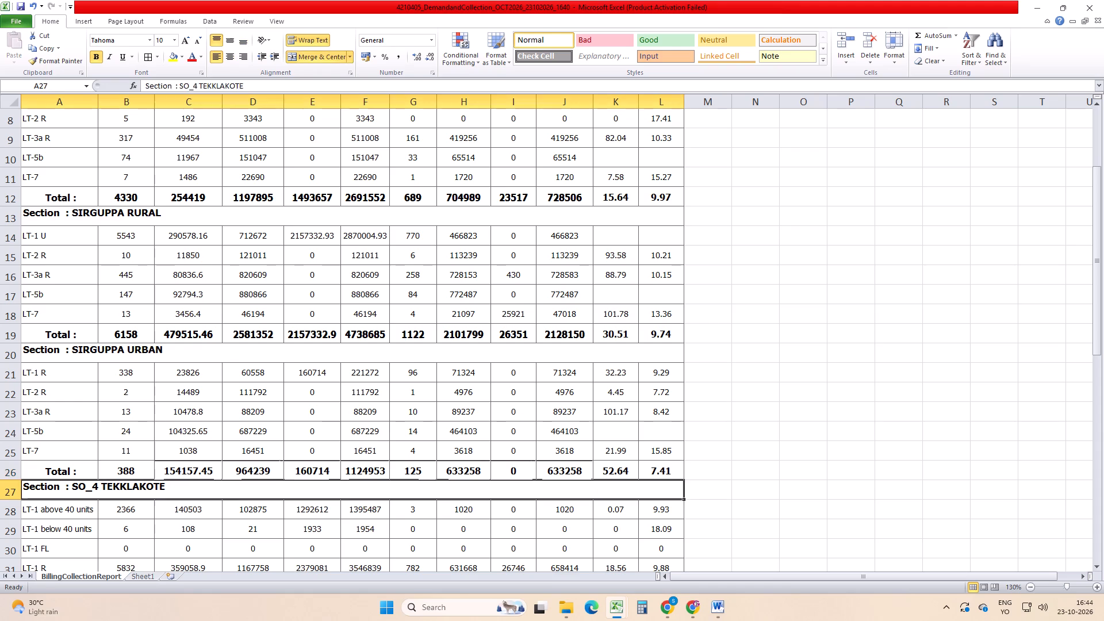
{"action": "key", "text": "Down"}
{"action": "key", "text": "shift+space"}
{"action": "key", "text": "shift+Down"}
{"action": "key", "text": "shift+Down"}
{"action": "key", "text": "ctrl+minus"}
Insert a row below LT-1 U in the SO_4 TEKKLAKOTE section and fill the LT-1 U label down into A30.
{"action": "key", "text": "Down"}
{"action": "key", "text": "Down"}
{"action": "key", "text": "Down"}
{"action": "key", "text": "Down"}
{"action": "key", "text": "Down"}
{"action": "key", "text": "Down"}
{"action": "key", "text": "Down"}
{"action": "key", "text": "Down"}
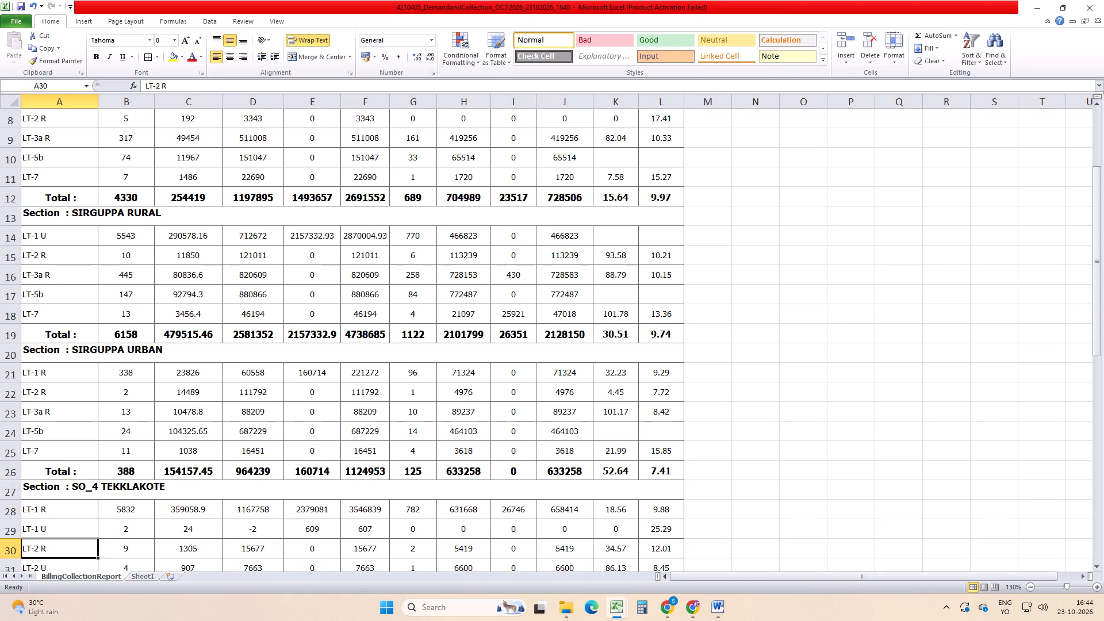
{"action": "key", "text": "Up"}
{"action": "key", "text": "Up"}
{"action": "key", "text": "Up"}
{"action": "key", "text": "Up"}
{"action": "key", "text": "Up"}
{"action": "key", "text": "Up"}
{"action": "key", "text": "Up"}
{"action": "key", "text": "Down"}
{"action": "key", "text": "shift+space"}
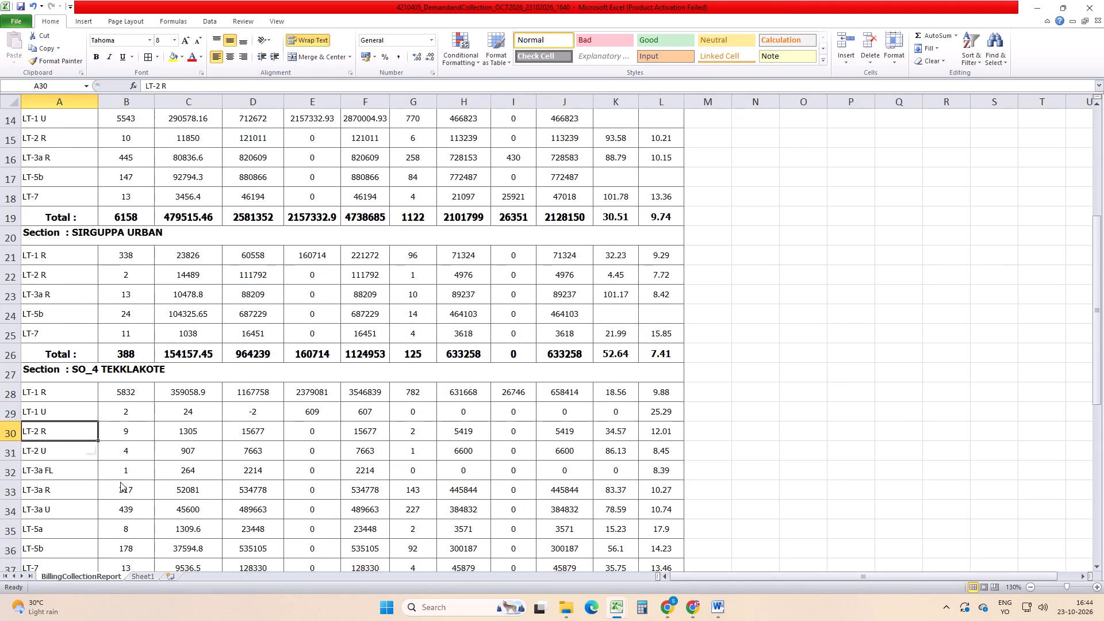
{"action": "key", "text": "ctrl+plus"}
{"action": "key", "text": "Up"}
{"action": "key", "text": "Down"}
{"action": "key", "text": "ctrl+d"}
Combine the LT-1 R and LT-1 U rows with =B29+B28 in B30 and copy the formula across to J30.
{"action": "key", "text": "Right"}
{"action": "key", "text": "equal"}
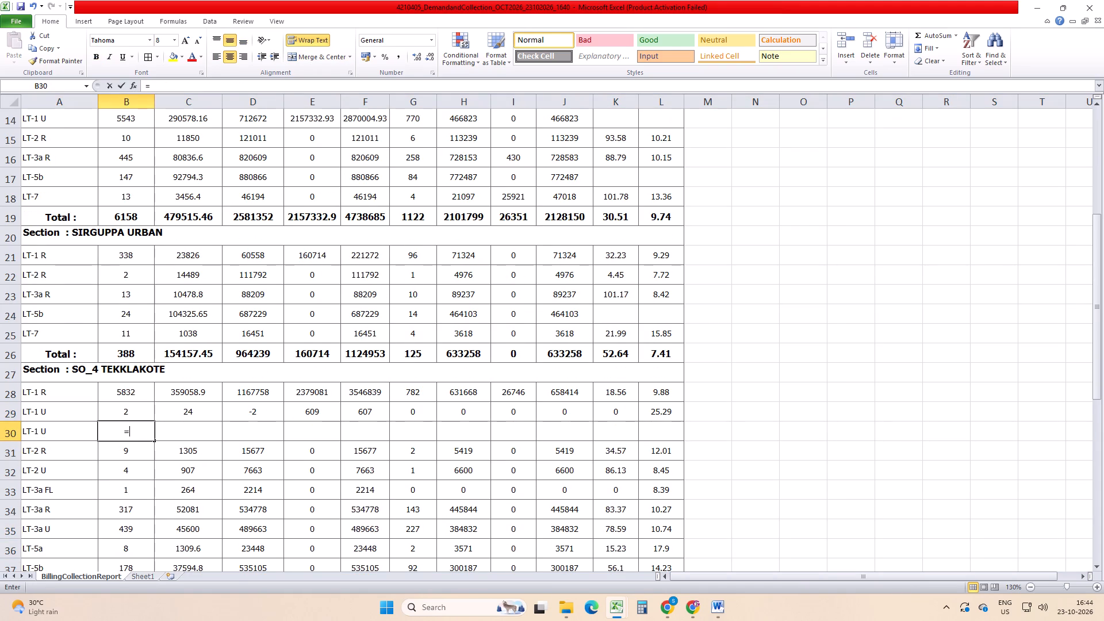
{"action": "key", "text": "Up"}
{"action": "key", "text": "Up"}
{"action": "key", "text": "plus"}
{"action": "key", "text": "Up"}
{"action": "key", "text": "Return"}
{"action": "key", "text": "Up"}
{"action": "key", "text": "ctrl+c"}
{"action": "key", "text": "shift+Right"}
{"action": "key", "text": "shift+Right"}
{"action": "key", "text": "shift+Right"}
{"action": "key", "text": "shift+Right"}
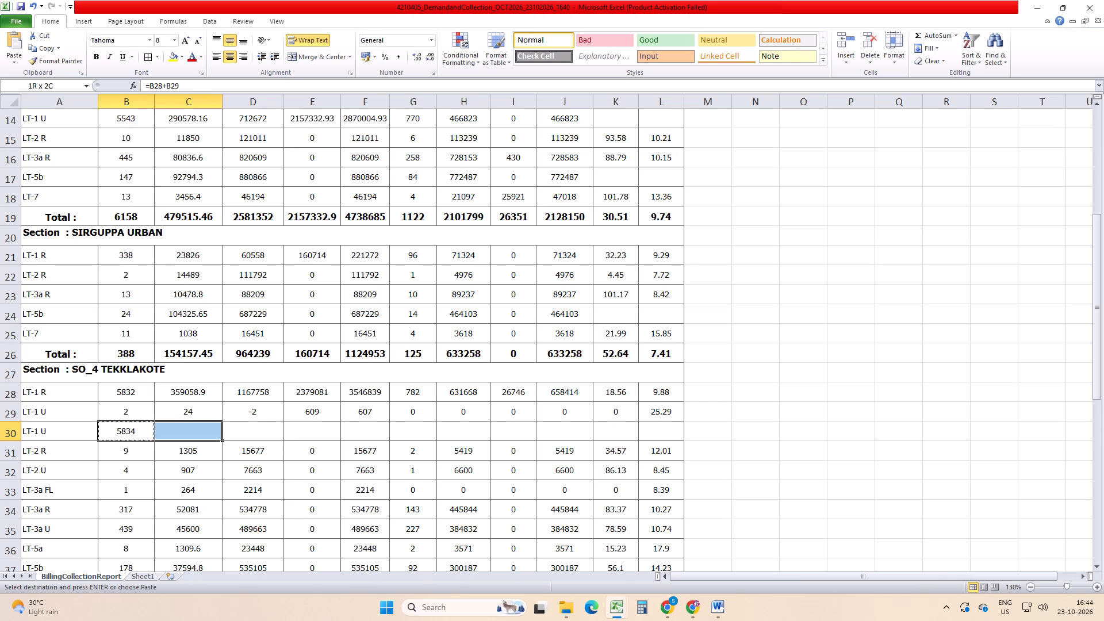
{"action": "key", "text": "shift+Right"}
{"action": "key", "text": "shift+Right"}
{"action": "key", "text": "shift+Right"}
{"action": "key", "text": "shift+Right"}
{"action": "key", "text": "ctrl+v"}
Convert the combined LT-1 U formulas in B30:J30 to fixed values.
{"action": "key", "text": "ctrl+c"}
{"action": "key", "text": "Menu"}
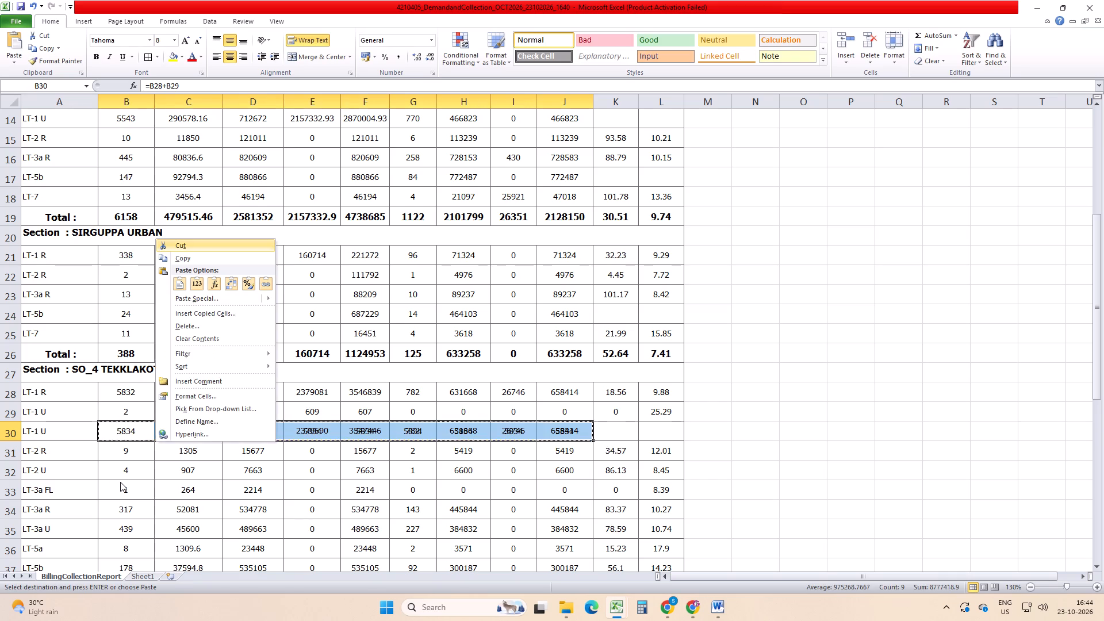
{"action": "key", "text": "Down"}
{"action": "key", "text": "Down"}
{"action": "key", "text": "Right"}
{"action": "key", "text": "Return"}
Delete the original LT-1 R and LT-1 U rows of the SO_4 TEKKLAKOTE section, keeping the combined LT-1 U row.
{"action": "key", "text": "Up"}
{"action": "key", "text": "Up"}
{"action": "key", "text": "shift+Down"}
{"action": "key", "text": "shift+space"}
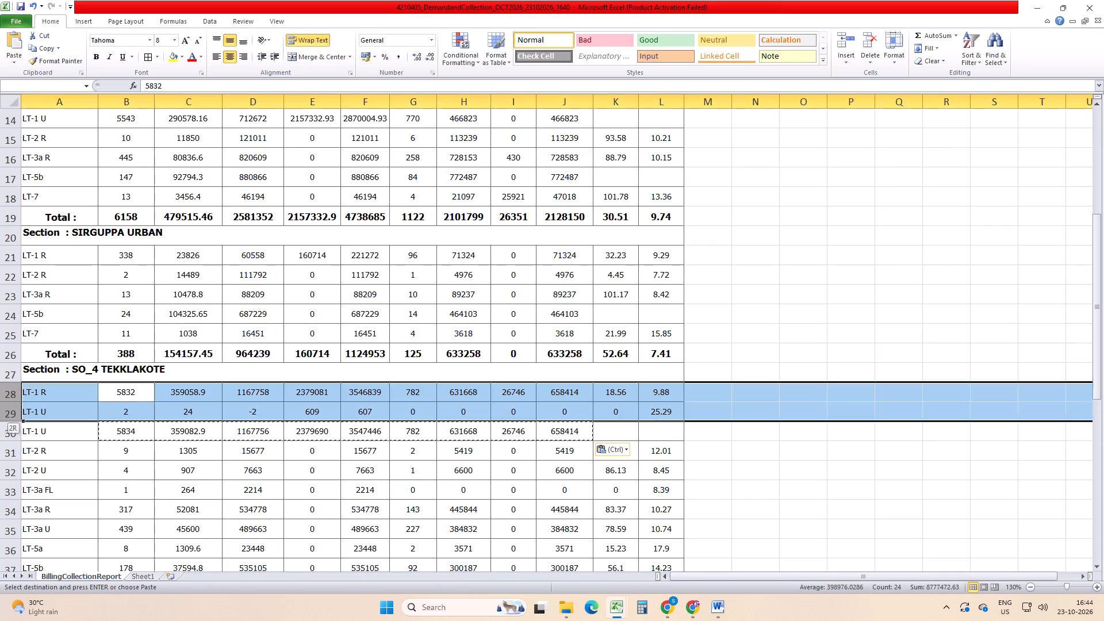
{"action": "key", "text": "ctrl+minus"}
Insert a row below LT-2 U in the SO_4 TEKKLAKOTE section and fill the LT-2 U label down into A31.
{"action": "key", "text": "Down"}
{"action": "key", "text": "Left"}
{"action": "key", "text": "Down"}
{"action": "key", "text": "Down"}
{"action": "key", "text": "shift+space"}
{"action": "key", "text": "ctrl+plus"}
{"action": "key", "text": "Up"}
{"action": "key", "text": "Down"}
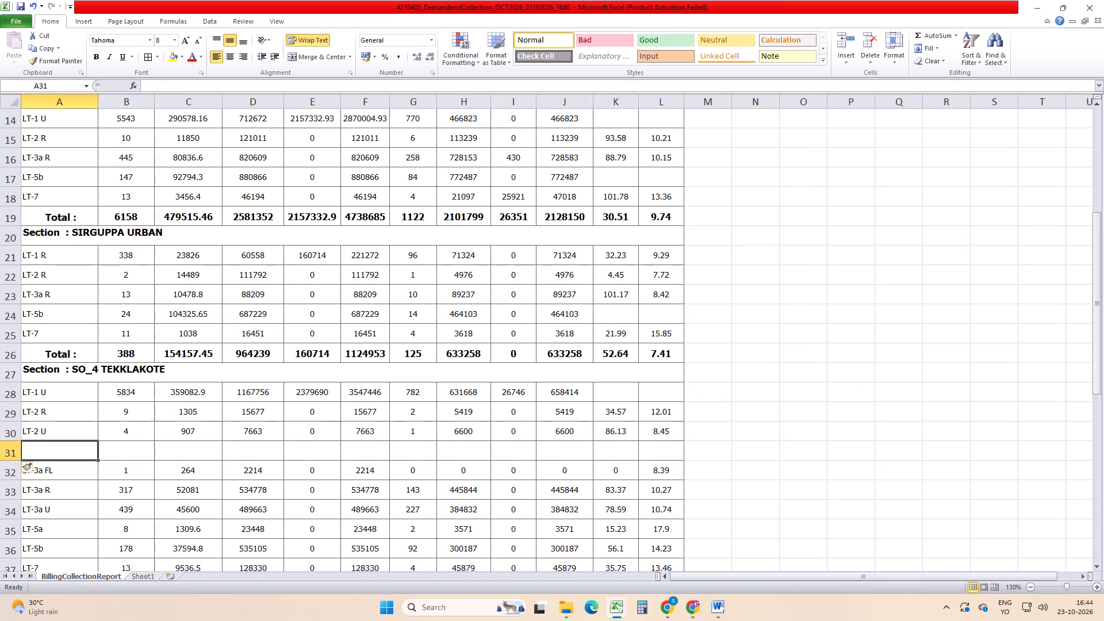
{"action": "key", "text": "ctrl+d"}
Combine the LT-2 R and LT-2 U rows with =B29+B30 in B31 and copy the formula across to J31.
{"action": "key", "text": "Right"}
{"action": "key", "text": "equal"}
{"action": "key", "text": "Up"}
{"action": "key", "text": "Up"}
{"action": "key", "text": "plus"}
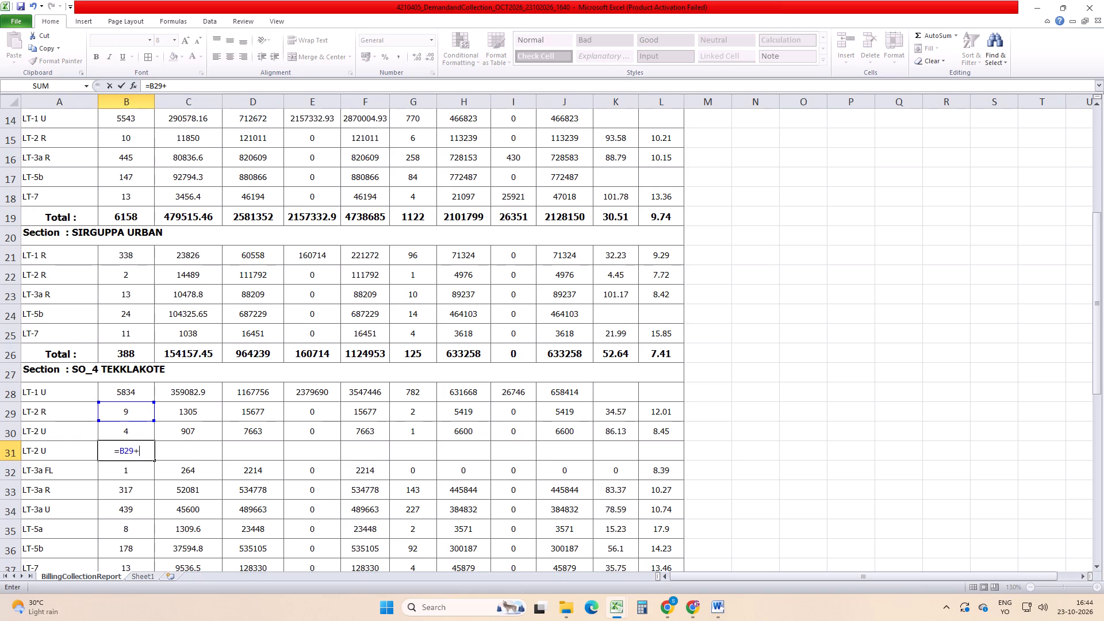
{"action": "key", "text": "Up"}
{"action": "key", "text": "Return"}
{"action": "key", "text": "Up"}
{"action": "key", "text": "ctrl+c"}
{"action": "key", "text": "shift+Right"}
{"action": "key", "text": "shift+Right"}
{"action": "key", "text": "shift+Right"}
{"action": "key", "text": "shift+Right"}
{"action": "key", "text": "shift+Right"}
{"action": "key", "text": "shift+Right"}
{"action": "key", "text": "shift+Right"}
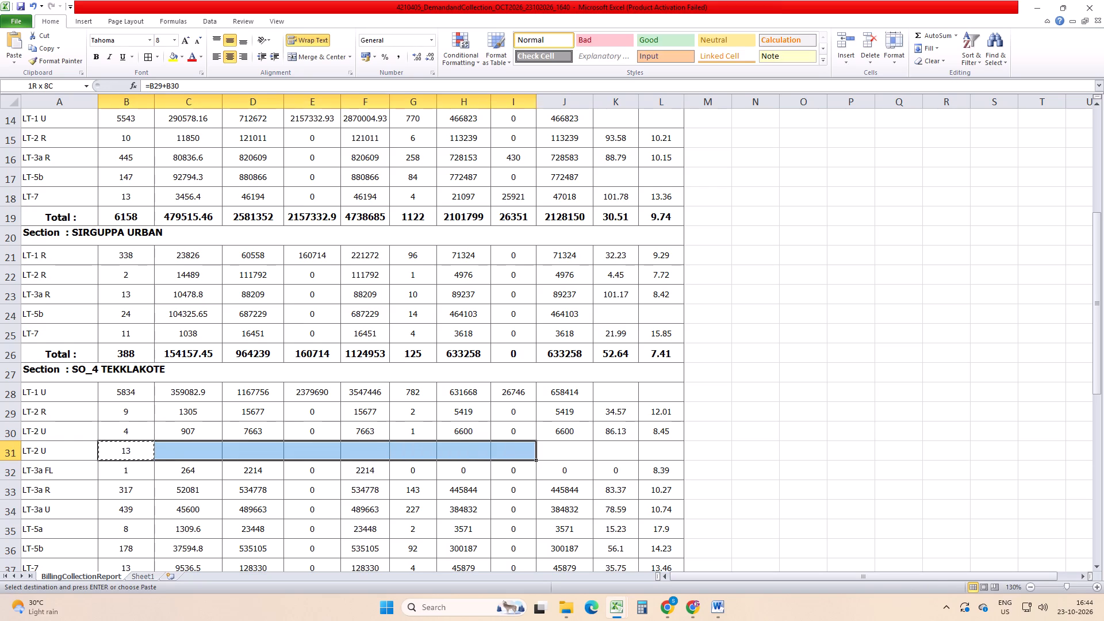
{"action": "key", "text": "shift+Right"}
{"action": "key", "text": "ctrl+v"}
Convert the combined LT-2 U formulas in B31:J31 to fixed values.
{"action": "key", "text": "ctrl+c"}
{"action": "key", "text": "Menu"}
{"action": "key", "text": "Down"}
{"action": "key", "text": "Down"}
{"action": "key", "text": "Right"}
{"action": "key", "text": "Return"}
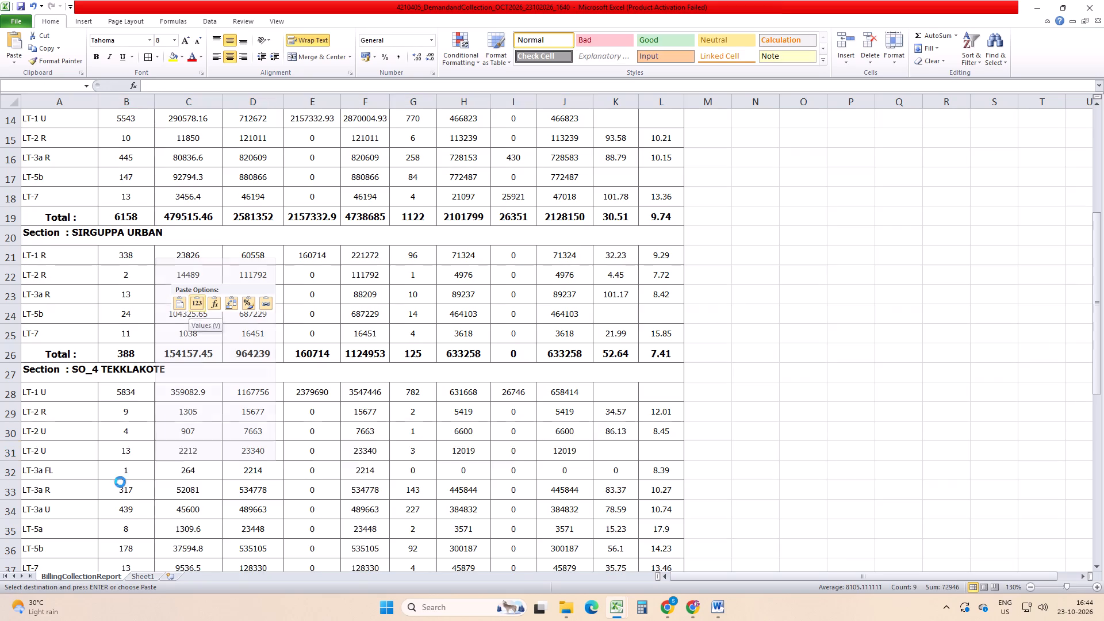
Delete the original LT-2 R and LT-2 U rows of the SO_4 TEKKLAKOTE section, keeping the combined LT-2 U row.
{"action": "key", "text": "Up"}
{"action": "key", "text": "Up"}
{"action": "key", "text": "shift+Down"}
{"action": "key", "text": "shift+space"}
{"action": "key", "text": "ctrl+minus"}
Insert a row below LT-3a U in the SO_4 TEKKLAKOTE section and fill the LT-3a U label down into A33.
{"action": "key", "text": "Down"}
{"action": "key", "text": "Left"}
{"action": "key", "text": "Down"}
{"action": "key", "text": "Down"}
{"action": "key", "text": "Down"}
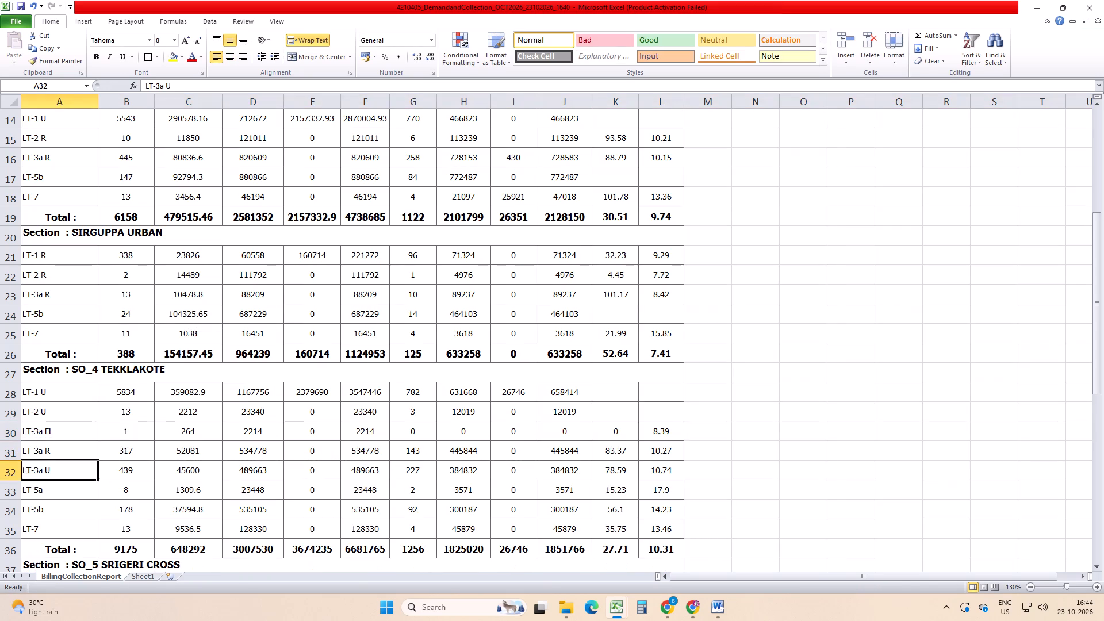
{"action": "key", "text": "shift+space"}
{"action": "key", "text": "ctrl+plus"}
{"action": "key", "text": "Down"}
{"action": "key", "text": "Up"}
{"action": "key", "text": "ctrl+d"}
Combine the LT-3a FL, LT-3a R and LT-3a U rows with =B30+B31+B32 in B33 and copy the formula across to J33.
{"action": "key", "text": "Right"}
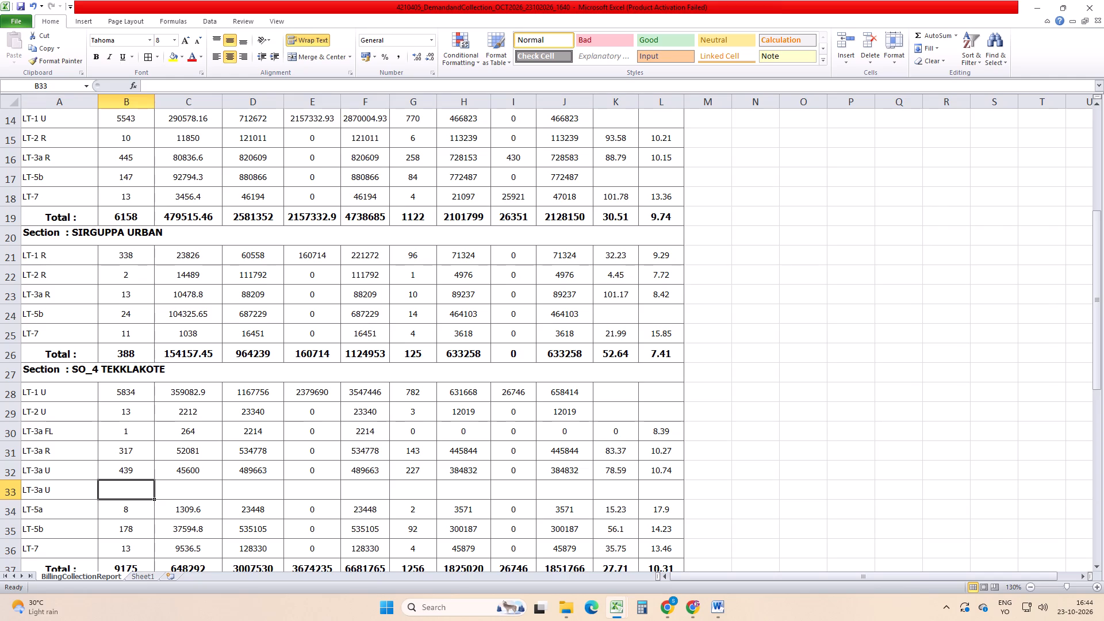
{"action": "key", "text": "equal"}
{"action": "key", "text": "Up"}
{"action": "key", "text": "Up"}
{"action": "key", "text": "Up"}
{"action": "key", "text": "plus"}
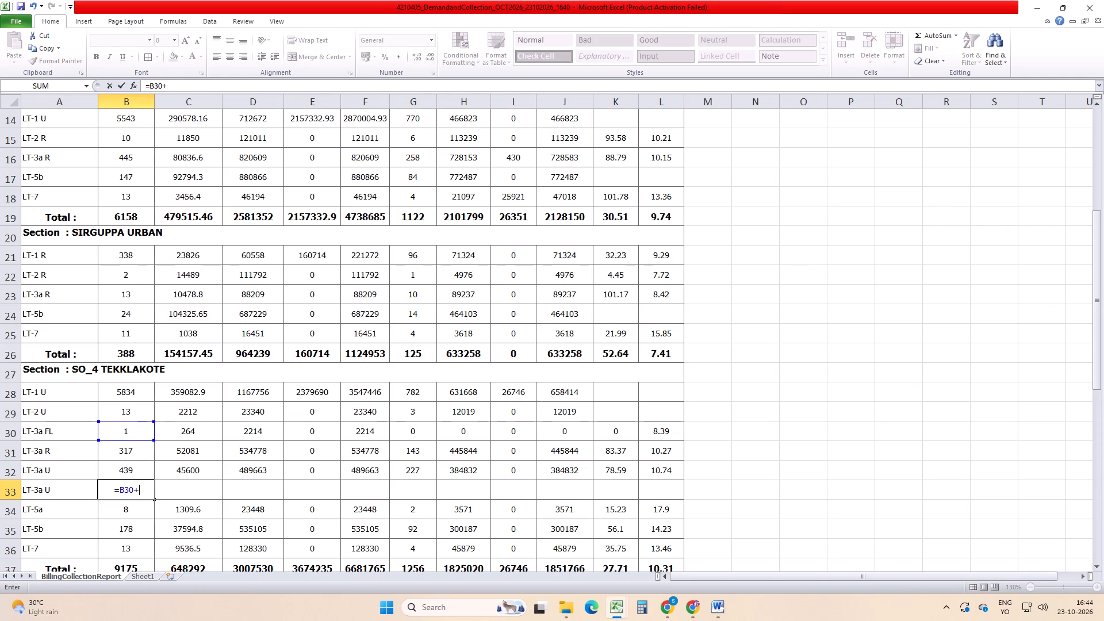
{"action": "key", "text": "Up"}
{"action": "key", "text": "Up"}
{"action": "key", "text": "plus"}
{"action": "key", "text": "Up"}
{"action": "key", "text": "Return"}
{"action": "key", "text": "Up"}
{"action": "key", "text": "ctrl+c"}
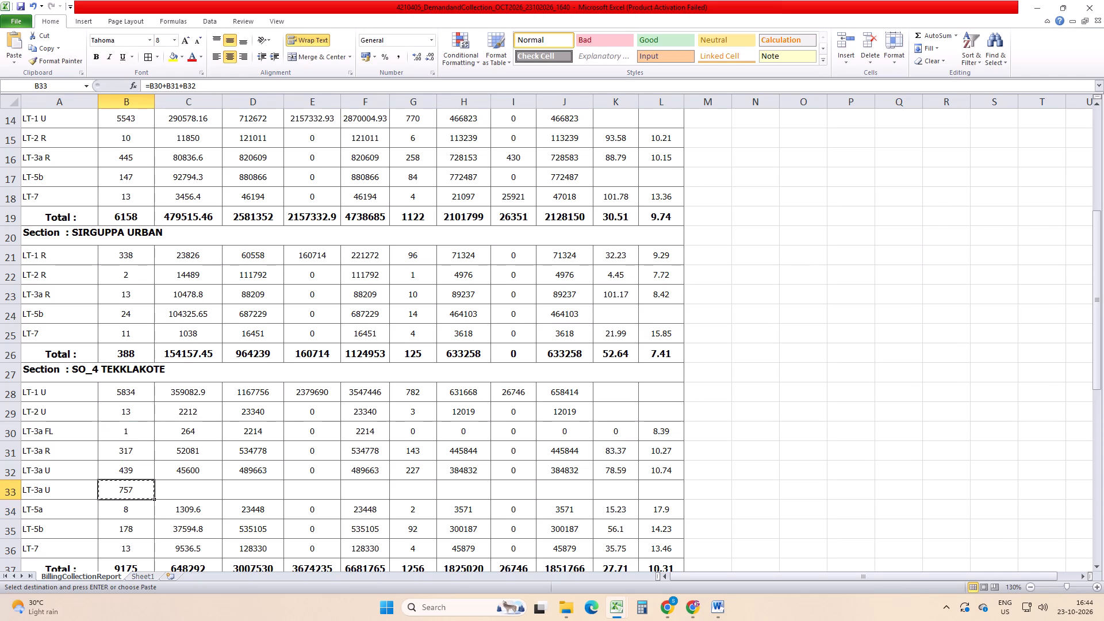
{"action": "key", "text": "shift+Right"}
{"action": "key", "text": "shift+Right"}
{"action": "key", "text": "shift+Right"}
{"action": "key", "text": "shift+Right"}
{"action": "key", "text": "shift+Right"}
{"action": "key", "text": "shift+Right"}
{"action": "key", "text": "shift+Right"}
{"action": "key", "text": "shift+Right"}
{"action": "key", "text": "ctrl+v"}
Convert the combined LT-3a U formulas in B33:J33 to fixed values.
{"action": "key", "text": "ctrl+c"}
{"action": "key", "text": "Menu"}
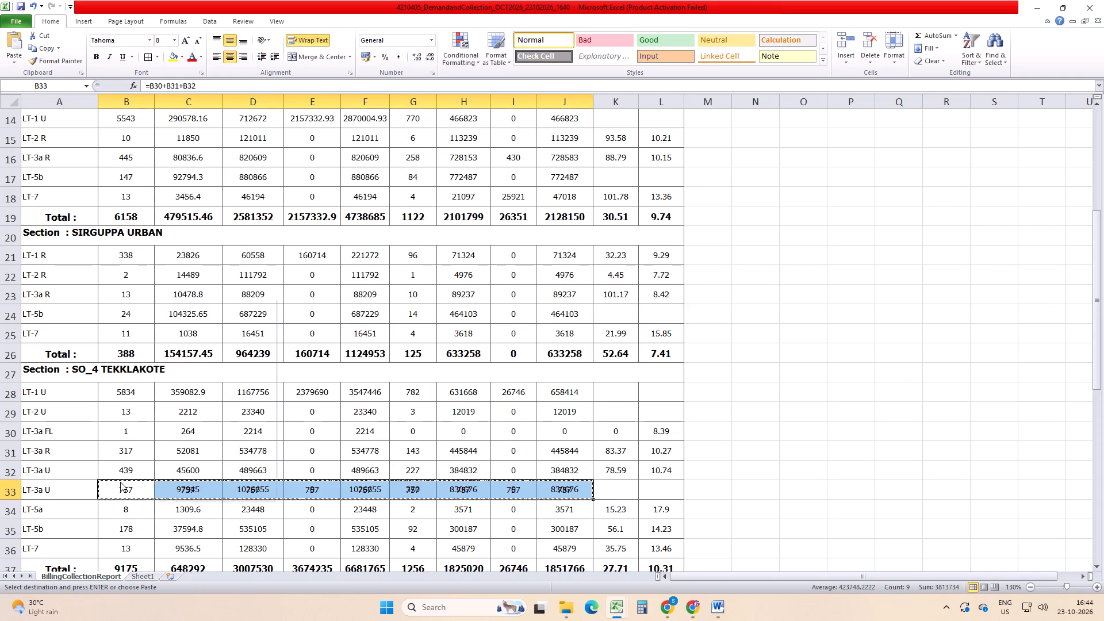
{"action": "key", "text": "Down"}
{"action": "key", "text": "Down"}
{"action": "key", "text": "Right"}
{"action": "key", "text": "Return"}
Delete the original LT-3a FL, LT-3a R and LT-3a U rows of the SO_4 TEKKLAKOTE section, keeping the combined LT-3a U row.
{"action": "key", "text": "Up"}
{"action": "key", "text": "Up"}
{"action": "key", "text": "Up"}
{"action": "key", "text": "shift+Down"}
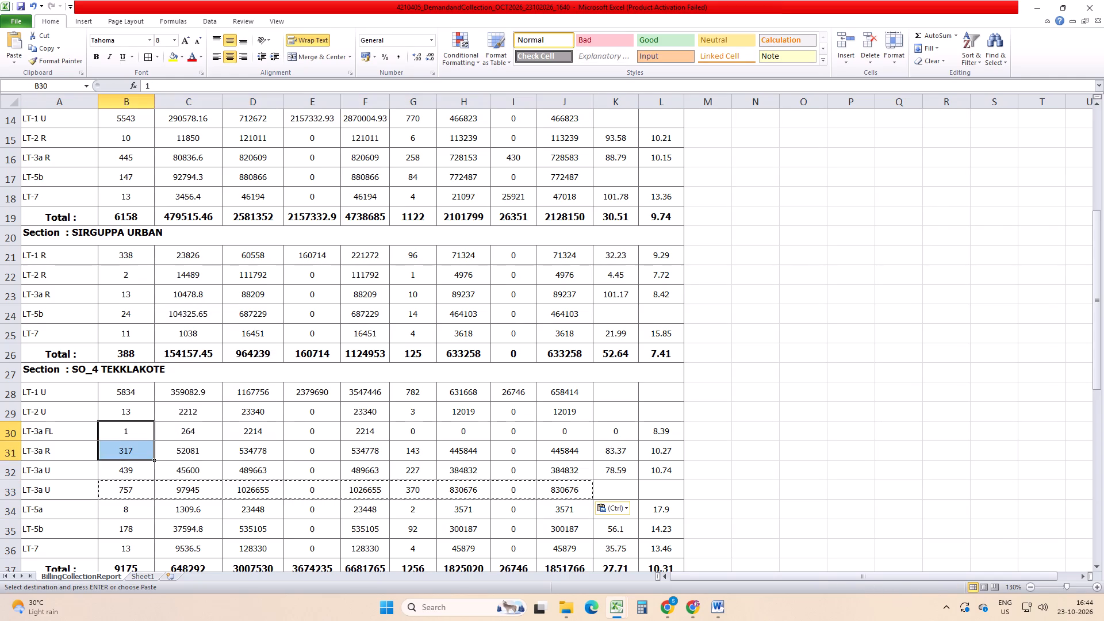
{"action": "key", "text": "shift+Down"}
{"action": "key", "text": "shift+space"}
{"action": "key", "text": "ctrl+minus"}
Insert a row below LT-5b in the SO_4 TEKKLAKOTE section and fill the LT-5b label down into A33.
{"action": "key", "text": "Down"}
{"action": "key", "text": "Down"}
{"action": "key", "text": "Left"}
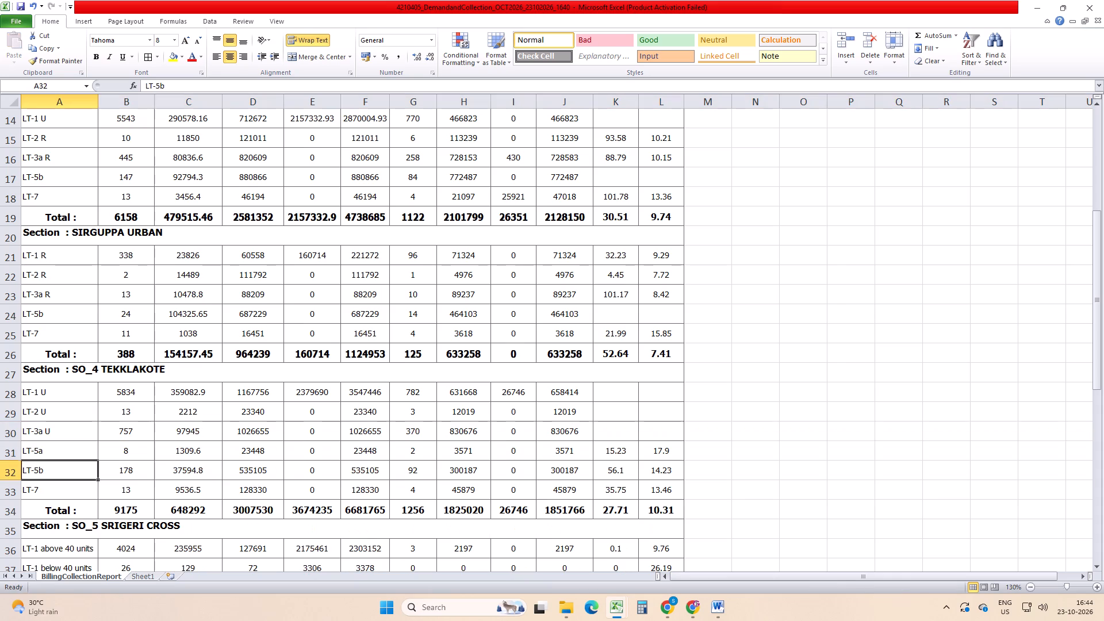
{"action": "key", "text": "Down"}
{"action": "key", "text": "shift+space"}
{"action": "key", "text": "ctrl+plus"}
{"action": "key", "text": "Up"}
{"action": "key", "text": "Down"}
{"action": "key", "text": "ctrl+d"}
Combine the LT-5a and LT-5b rows with =B31+B32 in B33 and copy the formula across to J33.
{"action": "key", "text": "Right"}
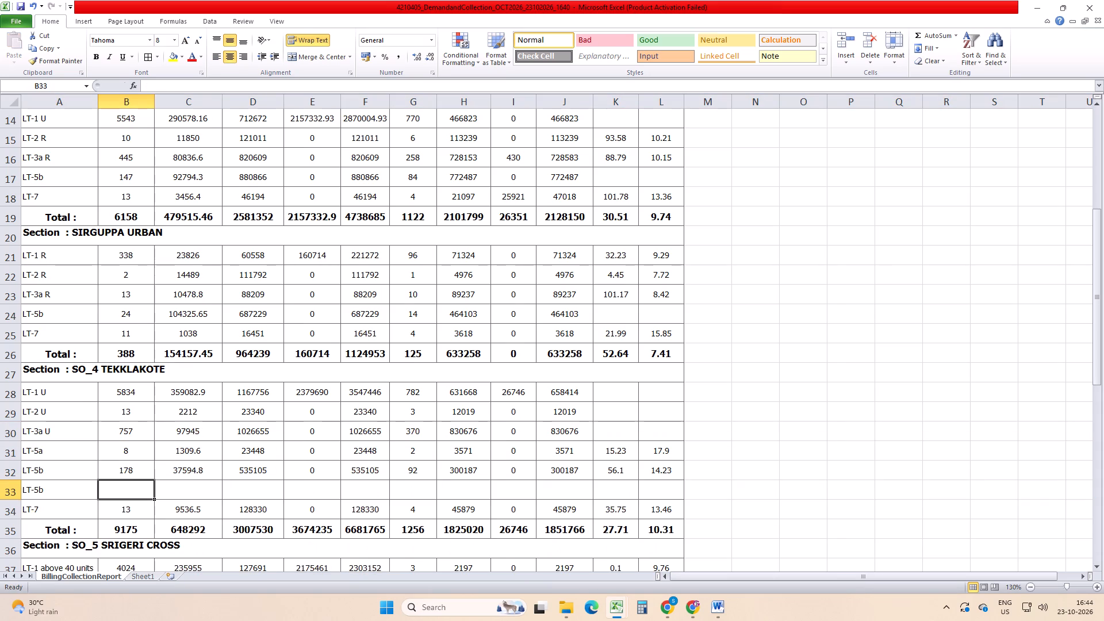
{"action": "key", "text": "equal"}
{"action": "key", "text": "Up"}
{"action": "key", "text": "Up"}
{"action": "key", "text": "plus"}
{"action": "key", "text": "Up"}
{"action": "key", "text": "Return"}
{"action": "key", "text": "Up"}
{"action": "key", "text": "ctrl+c"}
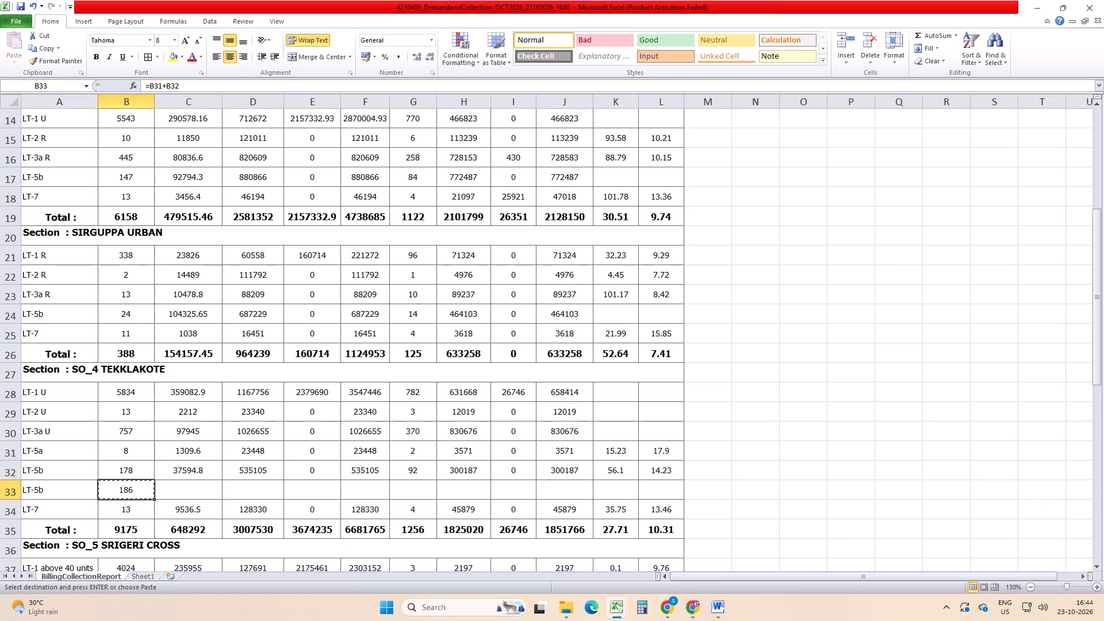
{"action": "key", "text": "shift+Right"}
{"action": "key", "text": "shift+Right"}
{"action": "key", "text": "shift+Right"}
{"action": "key", "text": "shift+Right"}
{"action": "key", "text": "shift+Right"}
{"action": "key", "text": "shift+Right"}
{"action": "key", "text": "shift+Right"}
{"action": "key", "text": "shift+Right"}
{"action": "key", "text": "ctrl+v"}
Convert the combined LT-5b formulas in B33:J33 to fixed values.
{"action": "key", "text": "ctrl+c"}
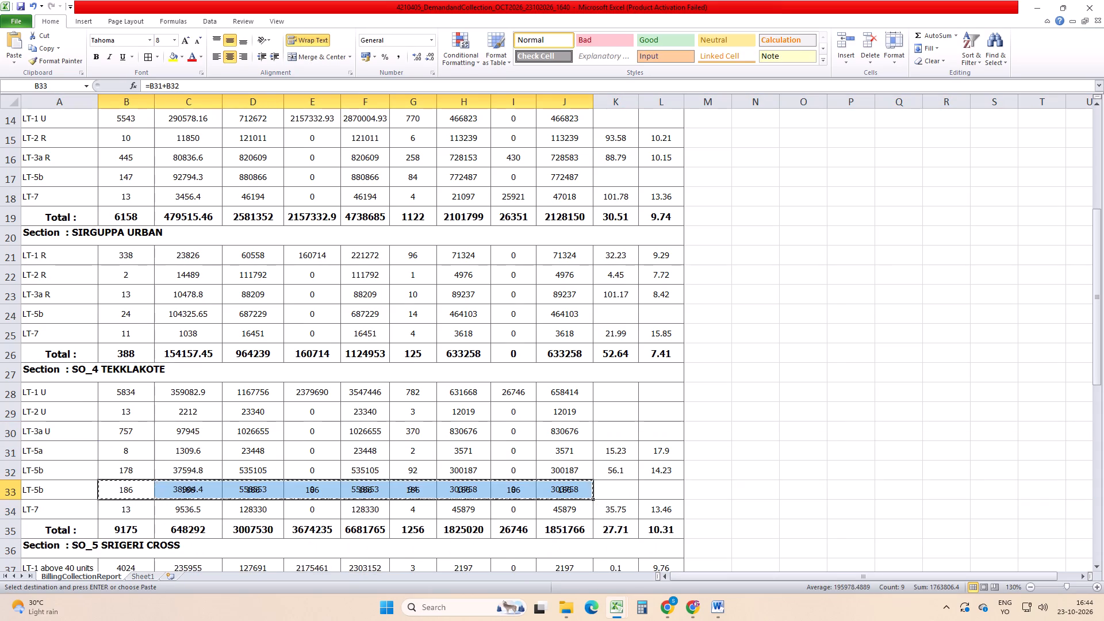
{"action": "key", "text": "Menu"}
{"action": "key", "text": "Down"}
{"action": "key", "text": "Down"}
{"action": "key", "text": "Right"}
{"action": "key", "text": "Return"}
Delete the original LT-5a and LT-5b rows of the SO_4 TEKKLAKOTE section, keeping the combined LT-5b row.
{"action": "key", "text": "Up"}
{"action": "key", "text": "Up"}
{"action": "key", "text": "shift+Down"}
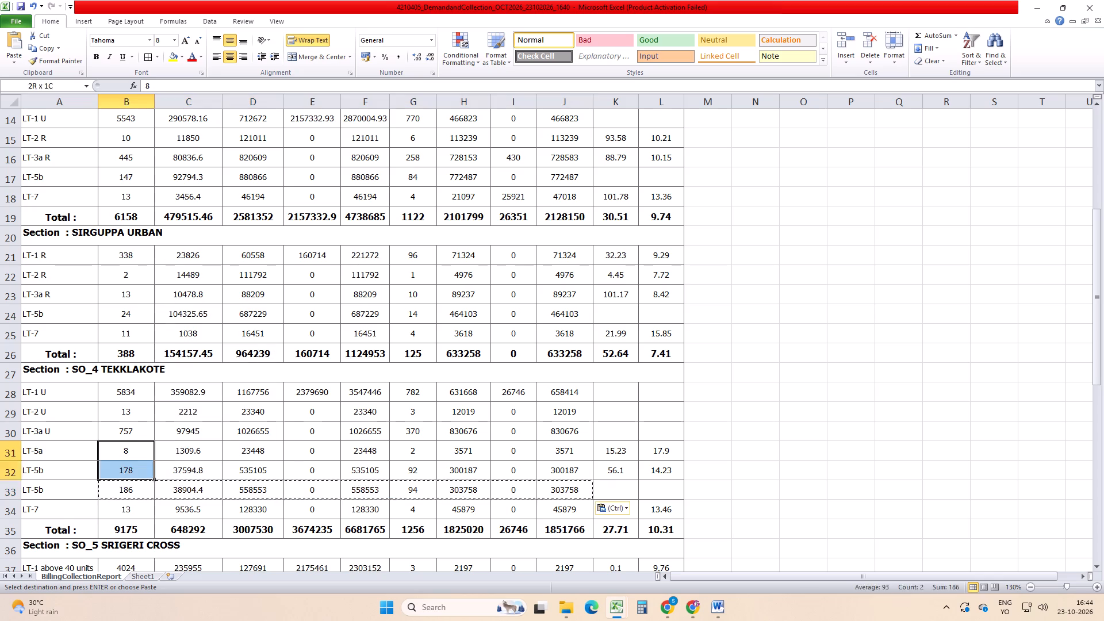
{"action": "key", "text": "shift+space"}
{"action": "key", "text": "ctrl+minus"}
Recalculate the SO_4 TEKKLAKOTE total with =SUM(B28:B32) in B33, copy it across to J33 and save the workbook.
{"action": "key", "text": "Down"}
{"action": "key", "text": "Down"}
{"action": "key", "text": "alt+equal"}
{"action": "key", "text": "Return"}
{"action": "key", "text": "Up"}
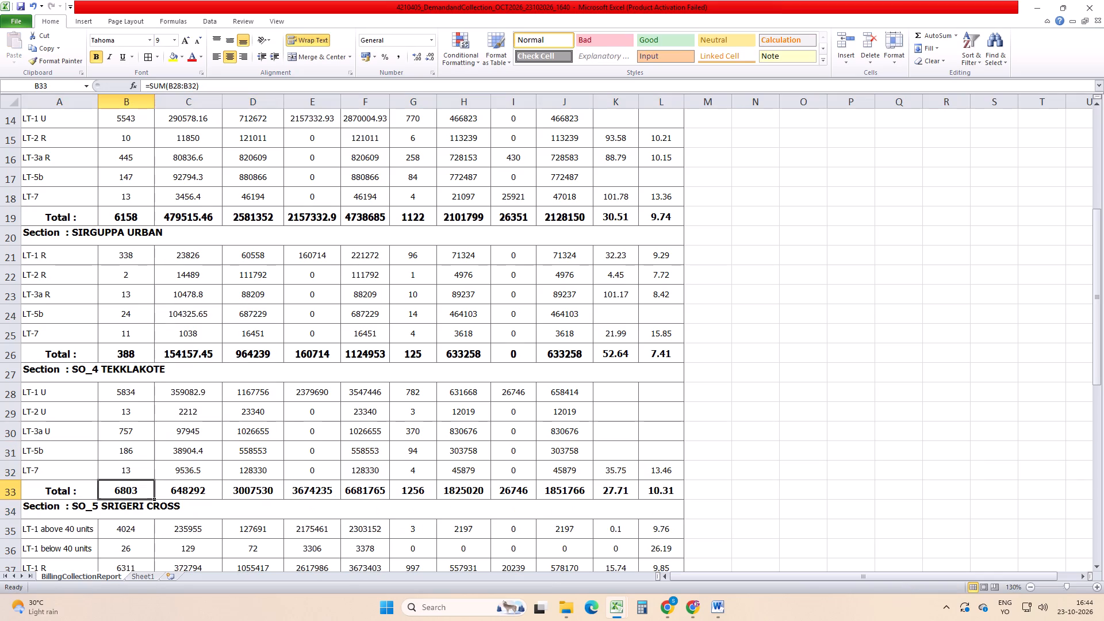
{"action": "key", "text": "ctrl+c"}
{"action": "key", "text": "shift+Right"}
{"action": "key", "text": "shift+Right"}
{"action": "key", "text": "shift+Right"}
{"action": "key", "text": "shift+Right"}
{"action": "key", "text": "shift+Right"}
{"action": "key", "text": "shift+Right"}
{"action": "key", "text": "shift+Right"}
{"action": "key", "text": "shift+Right"}
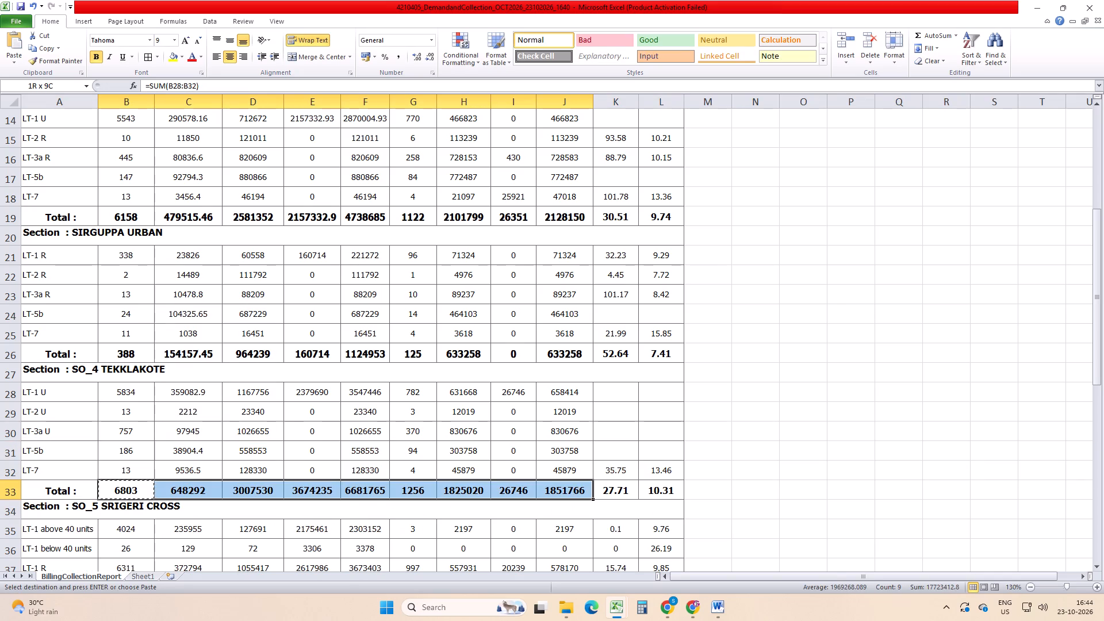
{"action": "key", "text": "ctrl+v"}
{"action": "key", "text": "ctrl+s"}
Delete the LT-1 above 40 units and LT-1 below 40 units rows of the SO_5 SRIGERI CROSS section.
{"action": "key", "text": "Down"}
{"action": "key", "text": "Down"}
{"action": "key", "text": "Down"}
{"action": "key", "text": "Down"}
{"action": "key", "text": "Down"}
{"action": "key", "text": "Down"}
{"action": "key", "text": "Down"}
{"action": "key", "text": "Down"}
{"action": "key", "text": "Down"}
{"action": "key", "text": "Down"}
{"action": "key", "text": "Down"}
{"action": "key", "text": "Down"}
{"action": "key", "text": "Up"}
{"action": "key", "text": "Up"}
{"action": "key", "text": "Up"}
{"action": "key", "text": "Up"}
{"action": "key", "text": "Up"}
{"action": "key", "text": "Up"}
{"action": "key", "text": "Up"}
{"action": "key", "text": "Up"}
{"action": "key", "text": "Up"}
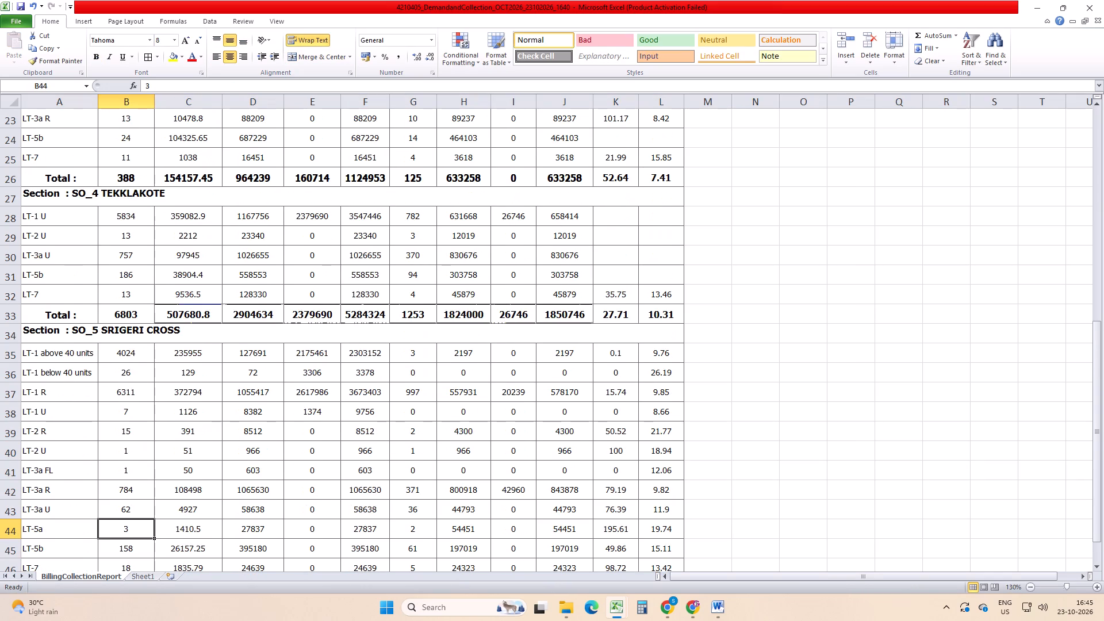
{"action": "key", "text": "Left"}
{"action": "key", "text": "Up"}
{"action": "key", "text": "shift+space"}
{"action": "key", "text": "shift+Down"}
{"action": "key", "text": "ctrl+minus"}
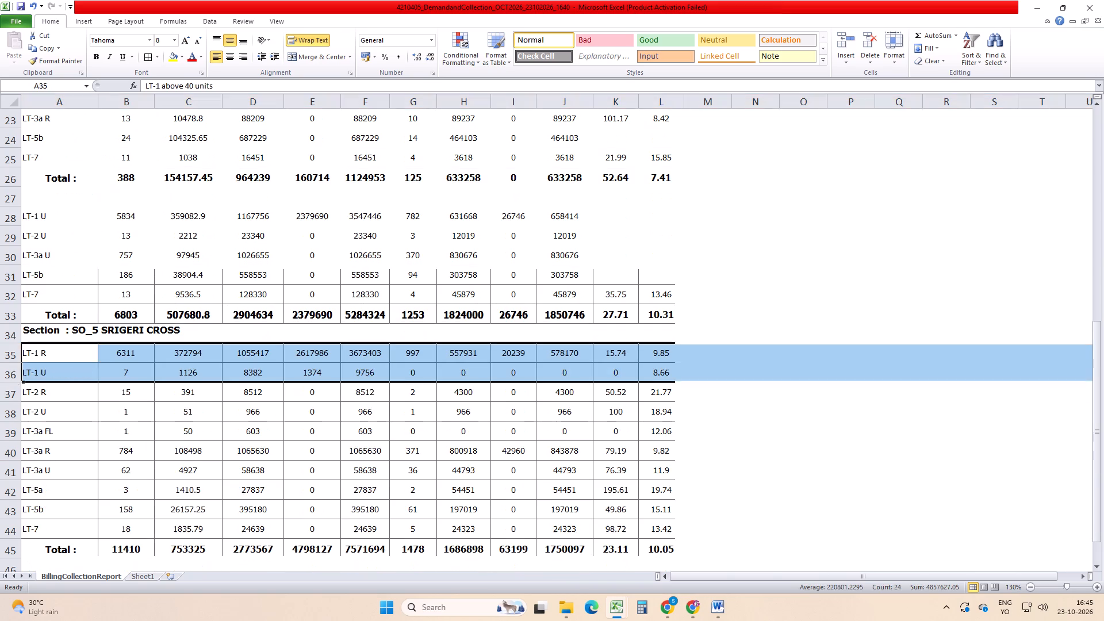
Insert a row below LT-1 U in the SO_5 SRIGERI CROSS section and fill the LT-1 U label down into A37.
{"action": "key", "text": "Down"}
{"action": "key", "text": "Down"}
{"action": "key", "text": "shift+space"}
{"action": "key", "text": "ctrl+plus"}
{"action": "key", "text": "Up"}
{"action": "key", "text": "Down"}
{"action": "key", "text": "ctrl+d"}
Combine the LT-1 R and LT-1 U rows with =B35+B36 in B37 and copy the formula across to J37.
{"action": "key", "text": "Right"}
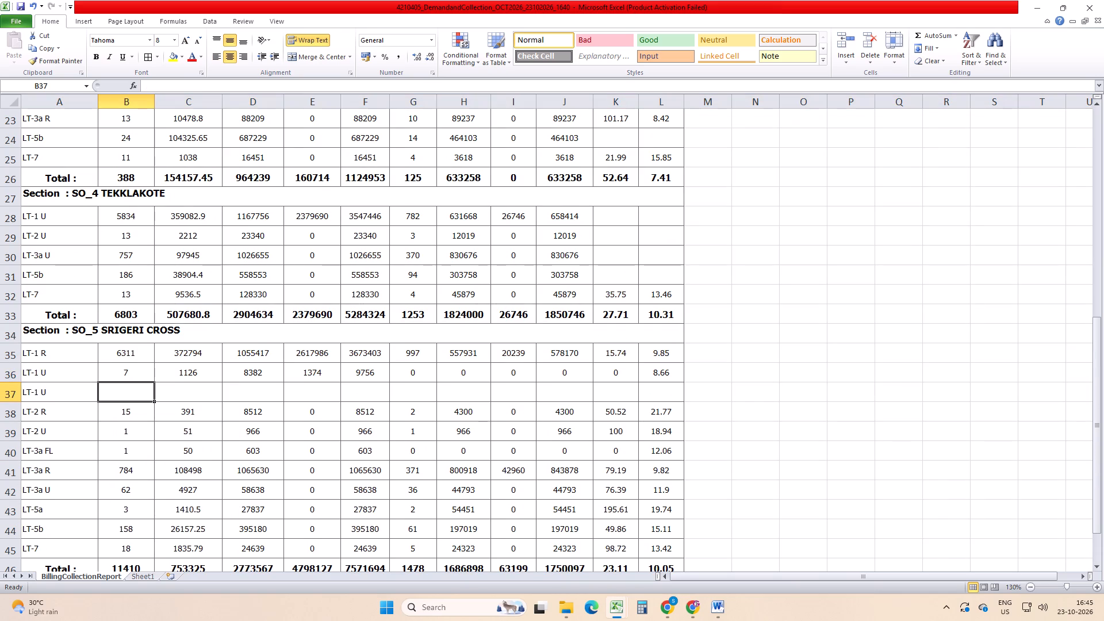
{"action": "key", "text": "equal"}
{"action": "key", "text": "Up"}
{"action": "key", "text": "Up"}
{"action": "key", "text": "plus"}
{"action": "key", "text": "Up"}
{"action": "key", "text": "Return"}
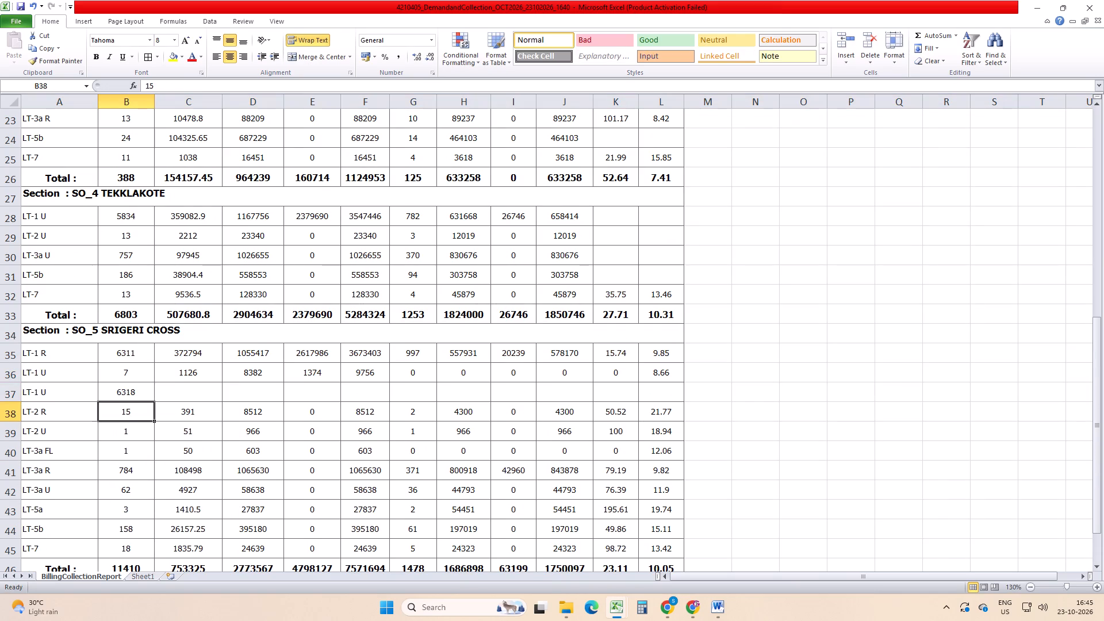
{"action": "key", "text": "Up"}
{"action": "key", "text": "ctrl+c"}
{"action": "key", "text": "shift+Right"}
{"action": "key", "text": "shift+Right"}
{"action": "key", "text": "shift+Right"}
{"action": "key", "text": "shift+Right"}
{"action": "key", "text": "shift+Right"}
{"action": "key", "text": "shift+Right"}
{"action": "key", "text": "shift+Right"}
{"action": "key", "text": "shift+Right"}
{"action": "key", "text": "ctrl+v"}
Convert the combined LT-1 U formulas in B37:J37 to fixed values.
{"action": "key", "text": "ctrl+c"}
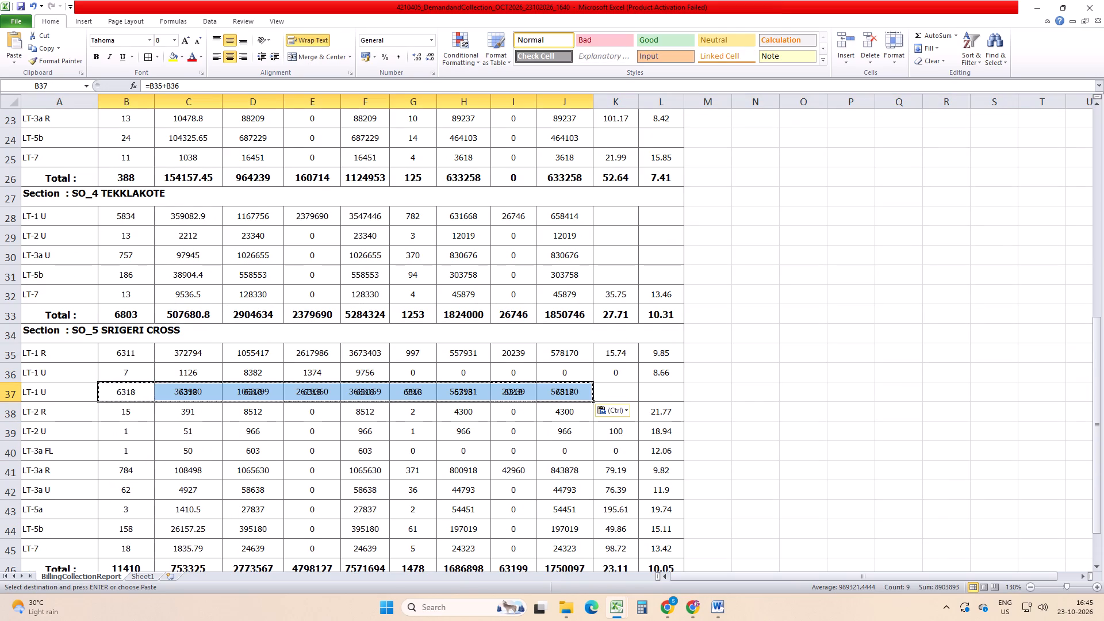
{"action": "key", "text": "Menu"}
{"action": "key", "text": "Down"}
{"action": "key", "text": "Down"}
{"action": "key", "text": "Right"}
{"action": "key", "text": "Return"}
Delete the original LT-1 R and LT-1 U rows of the SO_5 SRIGERI CROSS section, keeping the combined LT-1 U row.
{"action": "key", "text": "shift+Up"}
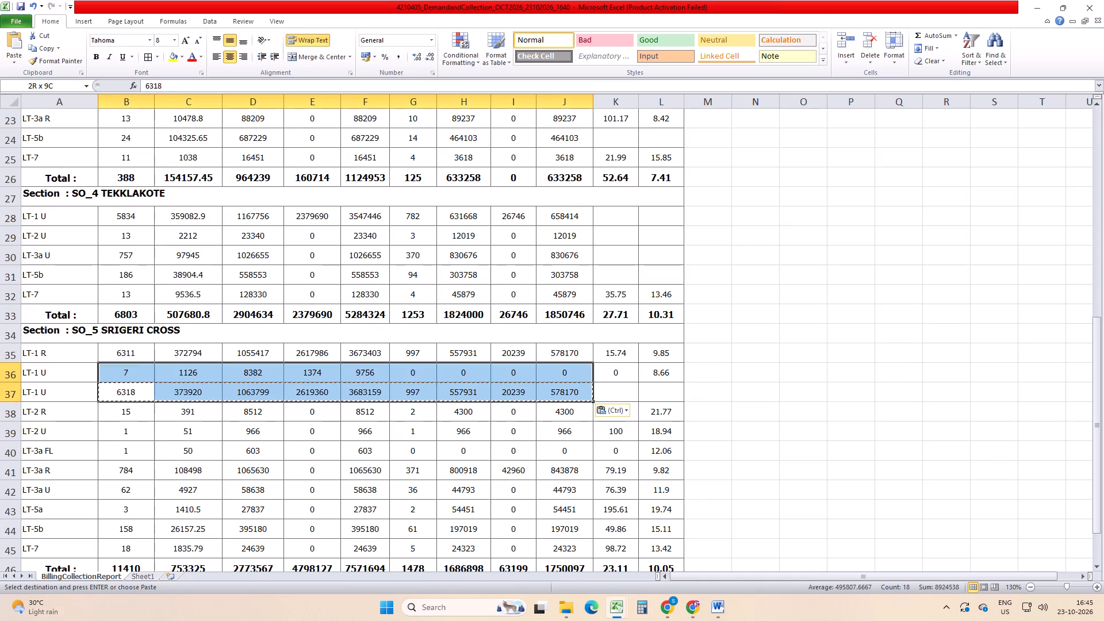
{"action": "key", "text": "Up"}
{"action": "key", "text": "shift+Down"}
{"action": "key", "text": "Up"}
{"action": "key", "text": "shift+Down"}
{"action": "key", "text": "shift+space"}
{"action": "key", "text": "ctrl+minus"}
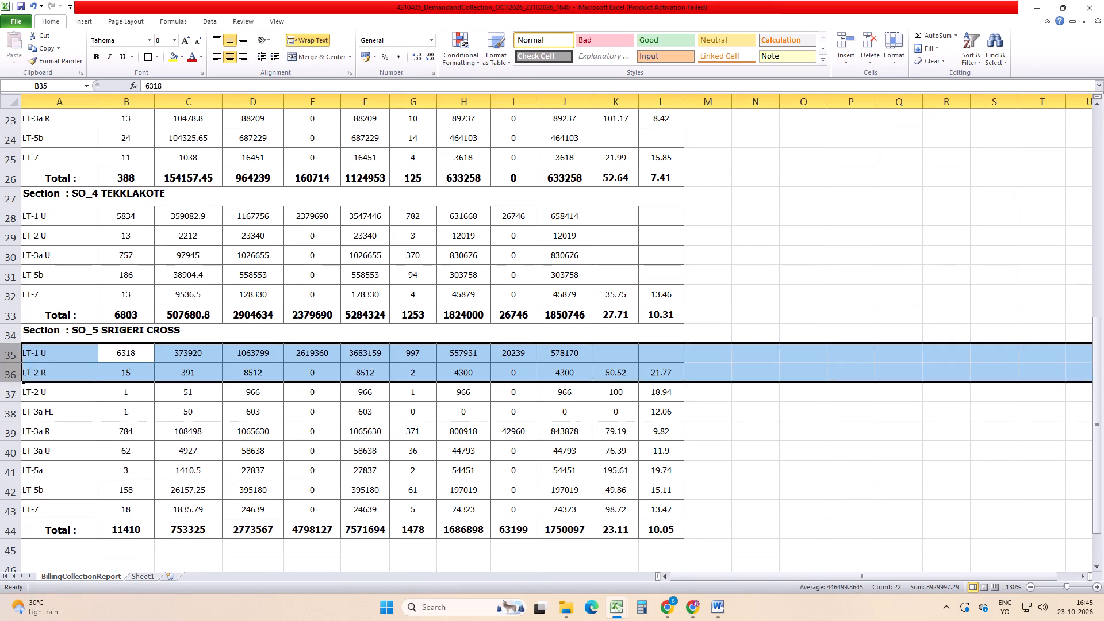
Insert a row below LT-2 U in the SO_5 SRIGERI CROSS section and fill the LT-2 U label down into A38.
{"action": "key", "text": "Down"}
{"action": "key", "text": "Left"}
{"action": "key", "text": "Down"}
{"action": "key", "text": "Down"}
{"action": "key", "text": "shift+space"}
{"action": "key", "text": "ctrl+plus"}
{"action": "key", "text": "Up"}
{"action": "key", "text": "Down"}
{"action": "key", "text": "ctrl+d"}
Combine the LT-2 R and LT-2 U rows with =B36+B37 in B38 and copy the formula across to J38.
{"action": "key", "text": "Right"}
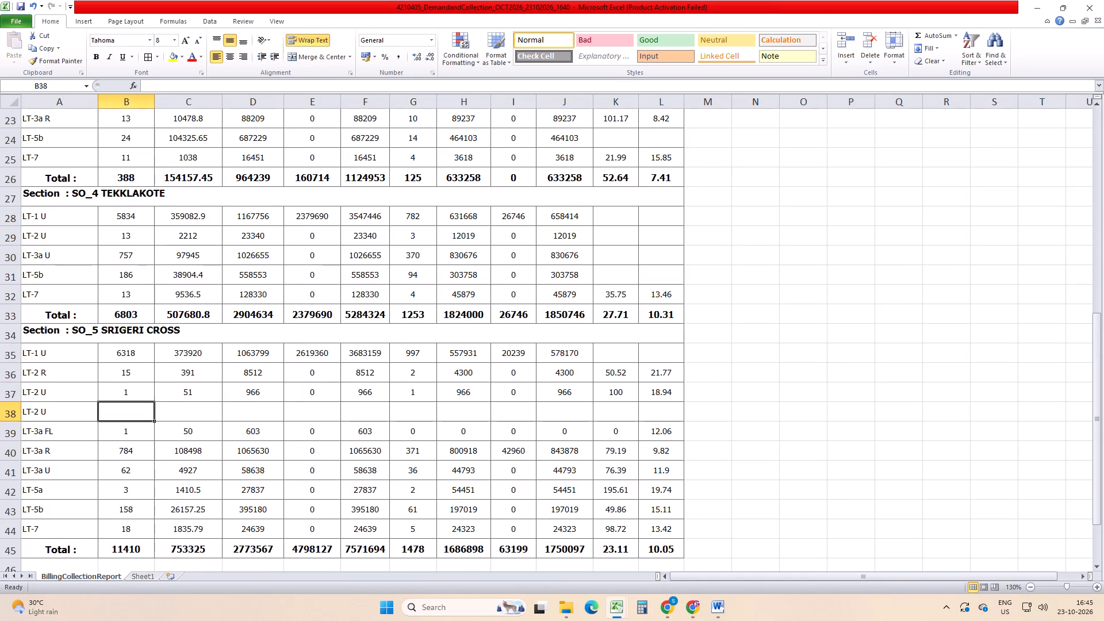
{"action": "key", "text": "equal"}
{"action": "key", "text": "Up"}
{"action": "key", "text": "Up"}
{"action": "key", "text": "plus"}
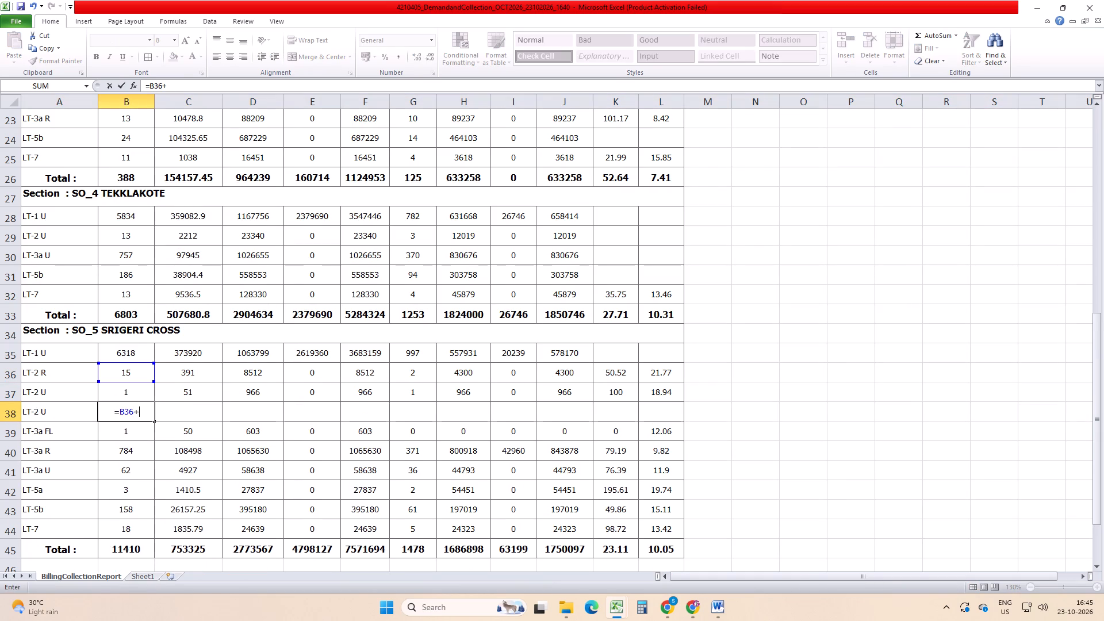
{"action": "key", "text": "Up"}
{"action": "key", "text": "Return"}
{"action": "key", "text": "Up"}
{"action": "key", "text": "ctrl+c"}
{"action": "key", "text": "shift+Right"}
{"action": "key", "text": "shift+Right"}
{"action": "key", "text": "shift+Right"}
{"action": "key", "text": "shift+Right"}
{"action": "key", "text": "shift+Right"}
{"action": "key", "text": "shift+Right"}
{"action": "key", "text": "shift+Right"}
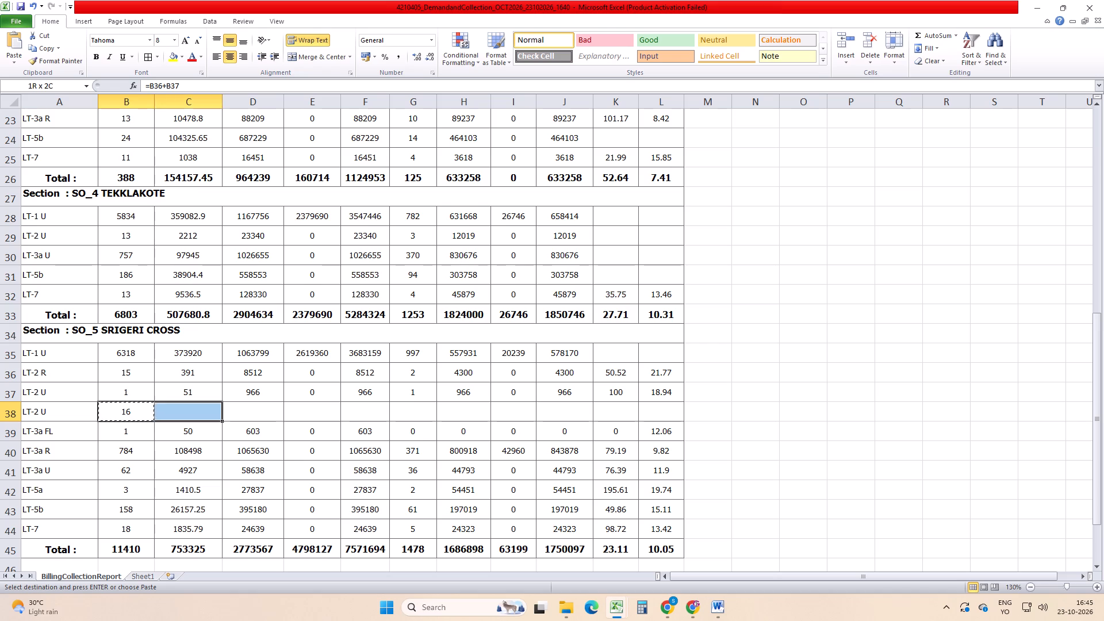
{"action": "key", "text": "shift+Right"}
{"action": "key", "text": "ctrl+v"}
Convert the combined LT-2 U formulas in B38:J38 to fixed values.
{"action": "key", "text": "ctrl+c"}
{"action": "key", "text": "Menu"}
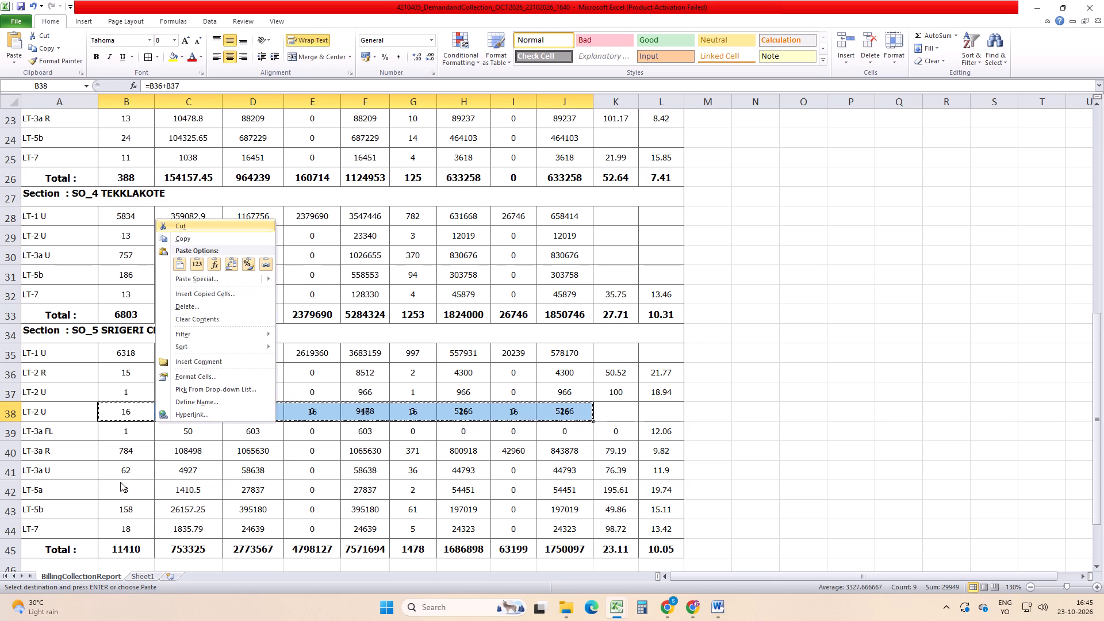
{"action": "key", "text": "Down"}
{"action": "key", "text": "Down"}
{"action": "key", "text": "Right"}
{"action": "key", "text": "Return"}
Delete the original LT-2 R and LT-2 U rows of the SO_5 SRIGERI CROSS section, keeping the combined LT-2 U row.
{"action": "key", "text": "Up"}
{"action": "key", "text": "shift+Down"}
{"action": "key", "text": "Up"}
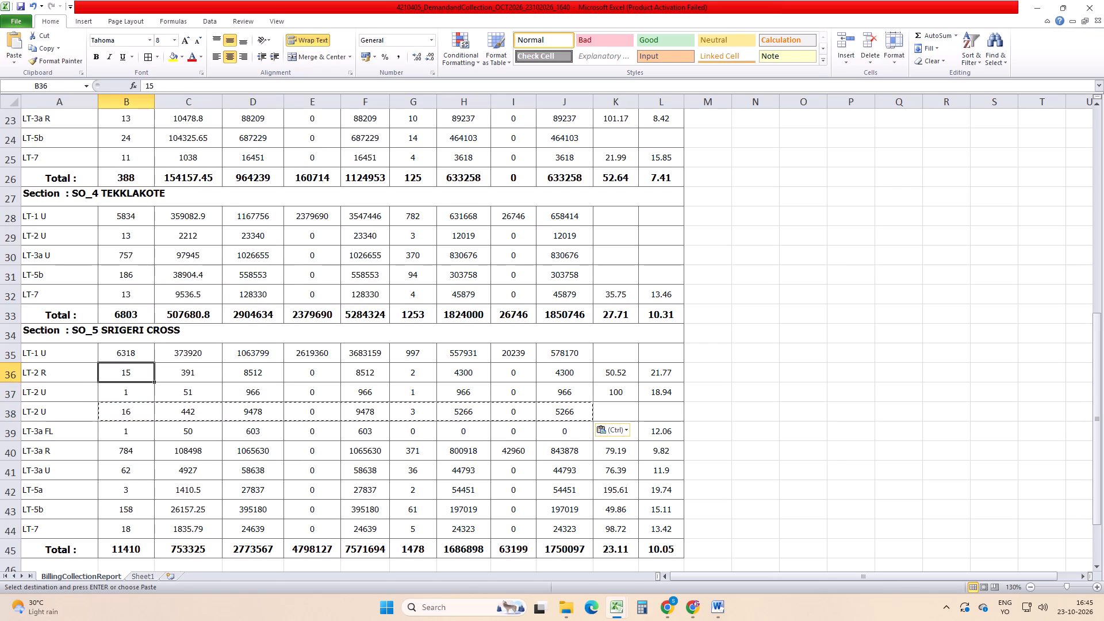
{"action": "key", "text": "shift+Down"}
{"action": "key", "text": "shift+space"}
{"action": "key", "text": "ctrl+minus"}
Insert a row below LT-3a U in the SO_5 SRIGERI CROSS section and fill the LT-3a U label down into A40.
{"action": "key", "text": "Down"}
{"action": "key", "text": "Left"}
{"action": "key", "text": "Down"}
{"action": "key", "text": "Down"}
{"action": "key", "text": "Down"}
{"action": "key", "text": "shift+space"}
{"action": "key", "text": "ctrl+plus"}
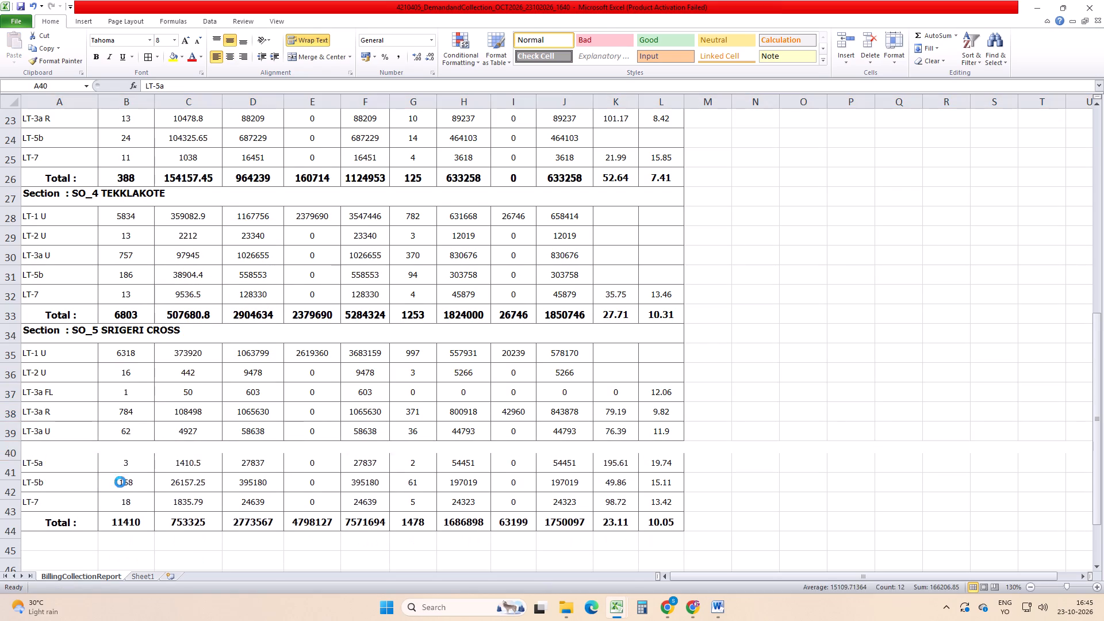
{"action": "key", "text": "Up"}
{"action": "key", "text": "Down"}
{"action": "key", "text": "ctrl+d"}
Add up the Live counts of the LT-3a FL, LT-3a R and LT-3a U rows with =B37+B38+B39 in B40.
{"action": "key", "text": "Right"}
{"action": "key", "text": "equal"}
{"action": "key", "text": "Up"}
{"action": "key", "text": "Up"}
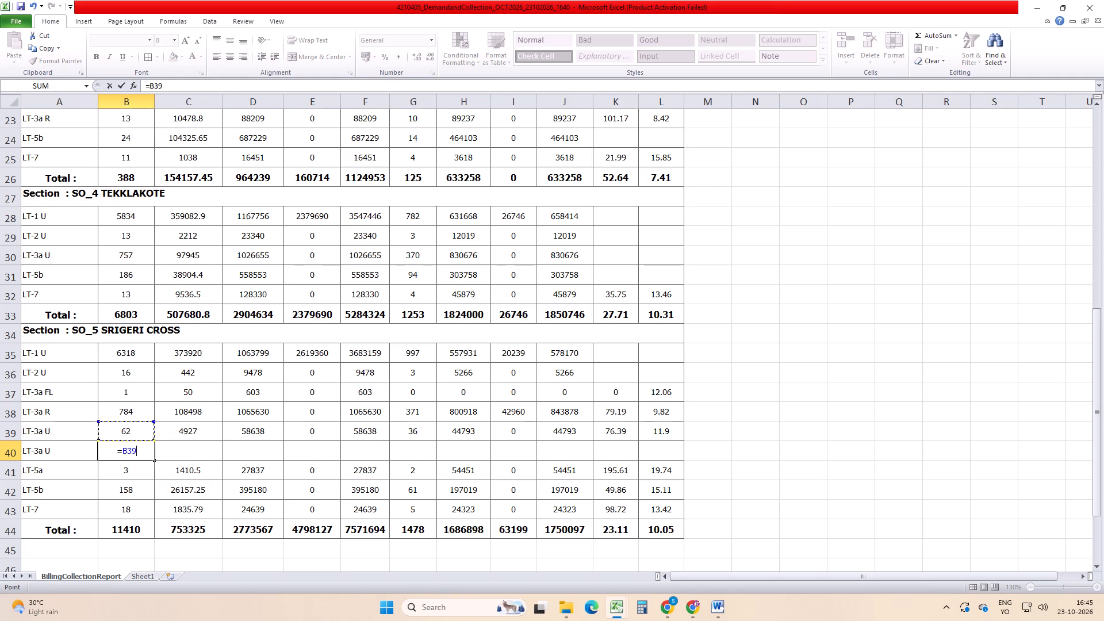
{"action": "key", "text": "Up"}
{"action": "key", "text": "plus"}
{"action": "key", "text": "Up"}
{"action": "key", "text": "Up"}
{"action": "key", "text": "plus"}
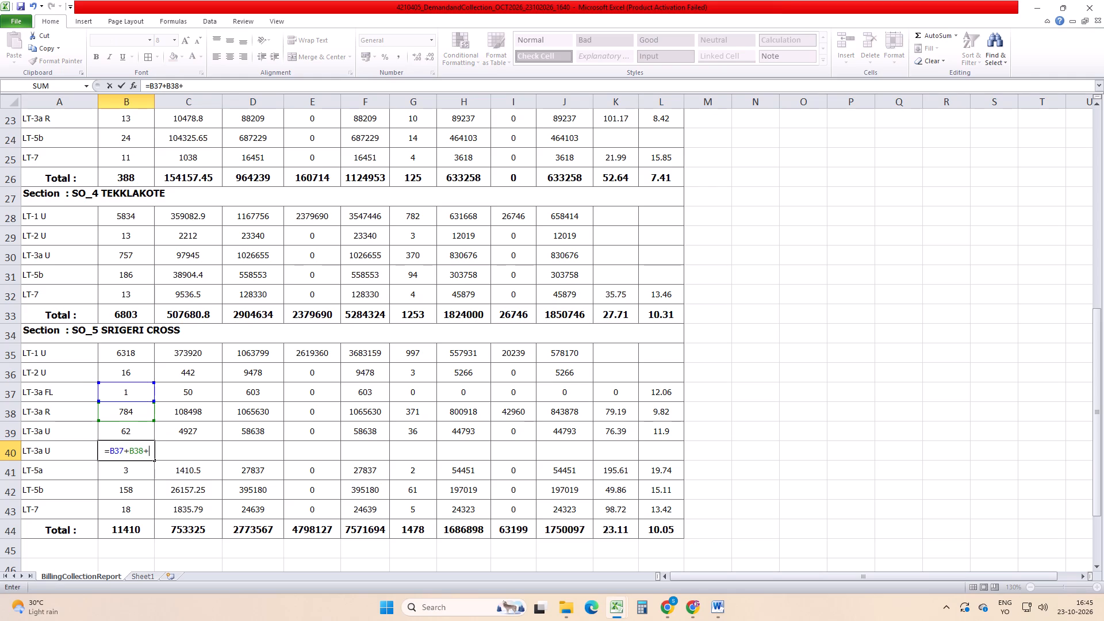
{"action": "key", "text": "Up"}
{"action": "key", "text": "Return"}
Copy the combined LT-3a U formula from B40 across to J40.
{"action": "key", "text": "Up"}
{"action": "key", "text": "ctrl+c"}
{"action": "key", "text": "shift+Right"}
{"action": "key", "text": "shift+Right"}
{"action": "key", "text": "shift+Right"}
{"action": "key", "text": "shift+Right"}
{"action": "key", "text": "shift+Right"}
{"action": "key", "text": "shift+Right"}
{"action": "key", "text": "shift+Right"}
{"action": "key", "text": "shift+Right"}
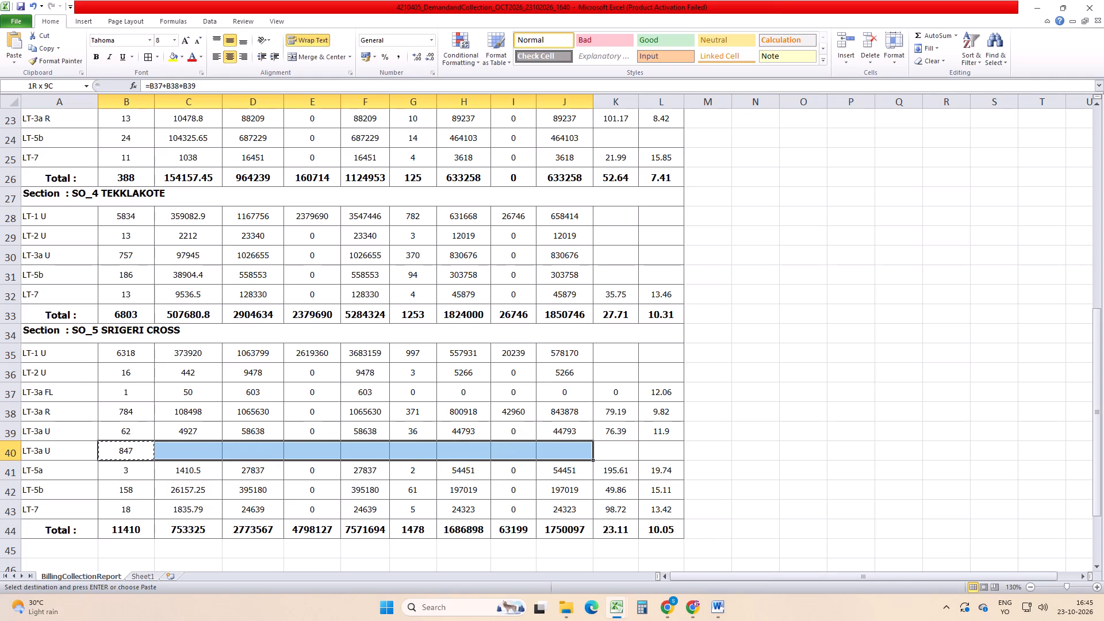
{"action": "key", "text": "ctrl+v"}
Convert the combined LT-3a U formulas in B40:J40 to fixed values.
{"action": "key", "text": "ctrl+c"}
{"action": "key", "text": "Menu"}
{"action": "key", "text": "Down"}
{"action": "key", "text": "Down"}
{"action": "key", "text": "Right"}
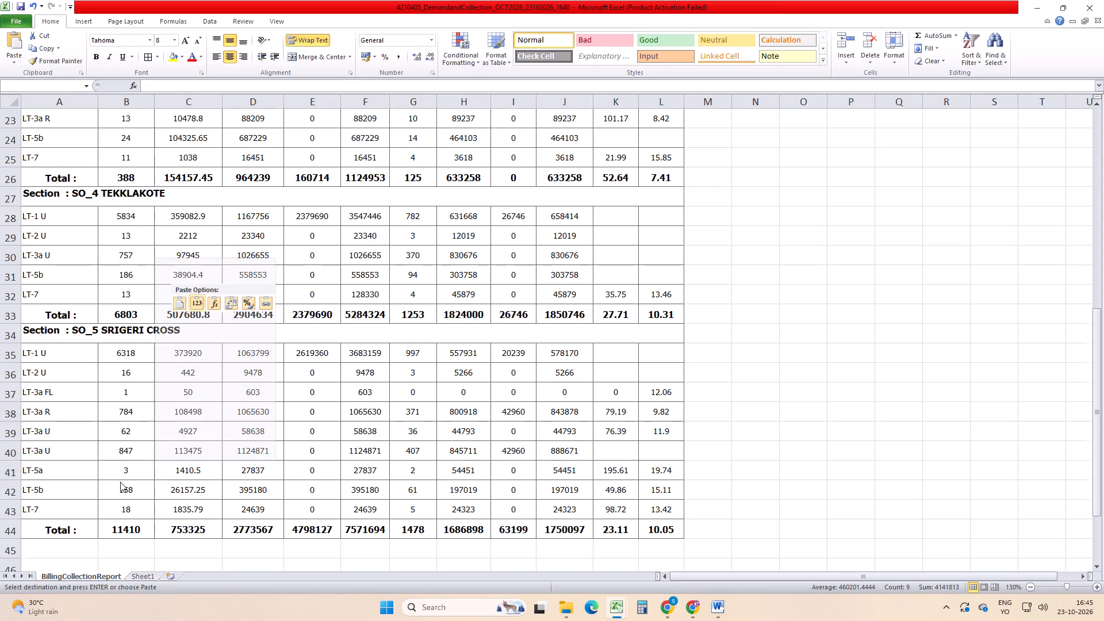
{"action": "key", "text": "Return"}
Delete the original LT-3a FL, LT-3a R and LT-3a U rows of SO_5 SRIGERI CROSS, keeping the combined LT-3a U row.
{"action": "key", "text": "Up"}
{"action": "key", "text": "Up"}
{"action": "key", "text": "Up"}
{"action": "key", "text": "shift+Down"}
{"action": "key", "text": "shift+Down"}
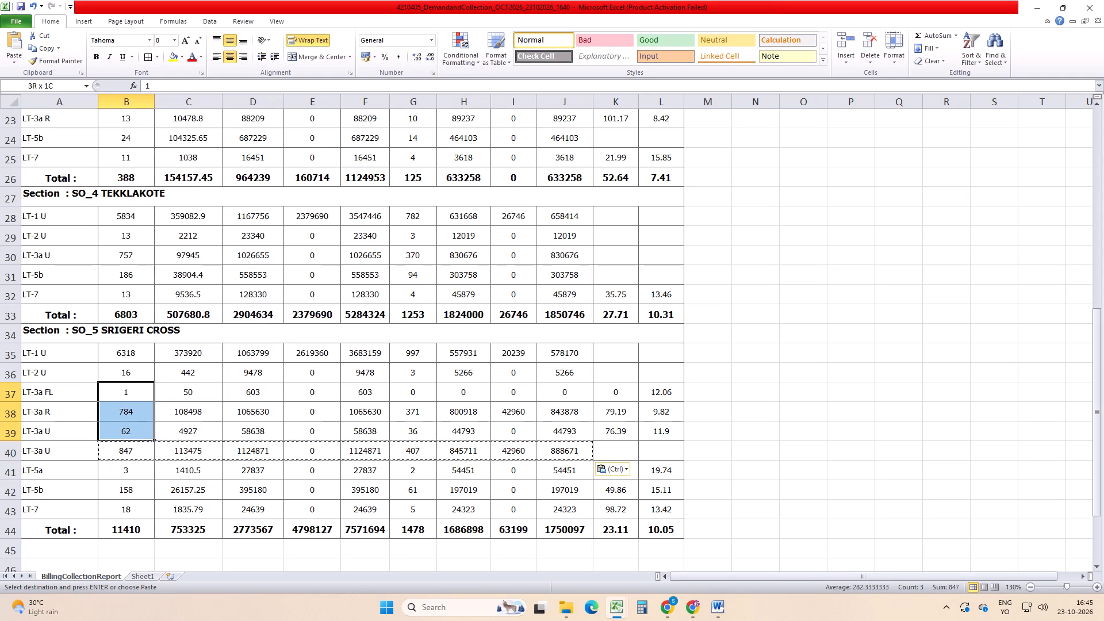
{"action": "key", "text": "shift+space"}
{"action": "key", "text": "ctrl+minus"}
Insert a row below LT-5b in the SO_5 SRIGERI CROSS section and fill the LT-5b label down into A40.
{"action": "key", "text": "Down"}
{"action": "key", "text": "Down"}
{"action": "key", "text": "Down"}
{"action": "key", "text": "shift+space"}
{"action": "key", "text": "ctrl+plus"}
{"action": "key", "text": "Up"}
{"action": "key", "text": "Down"}
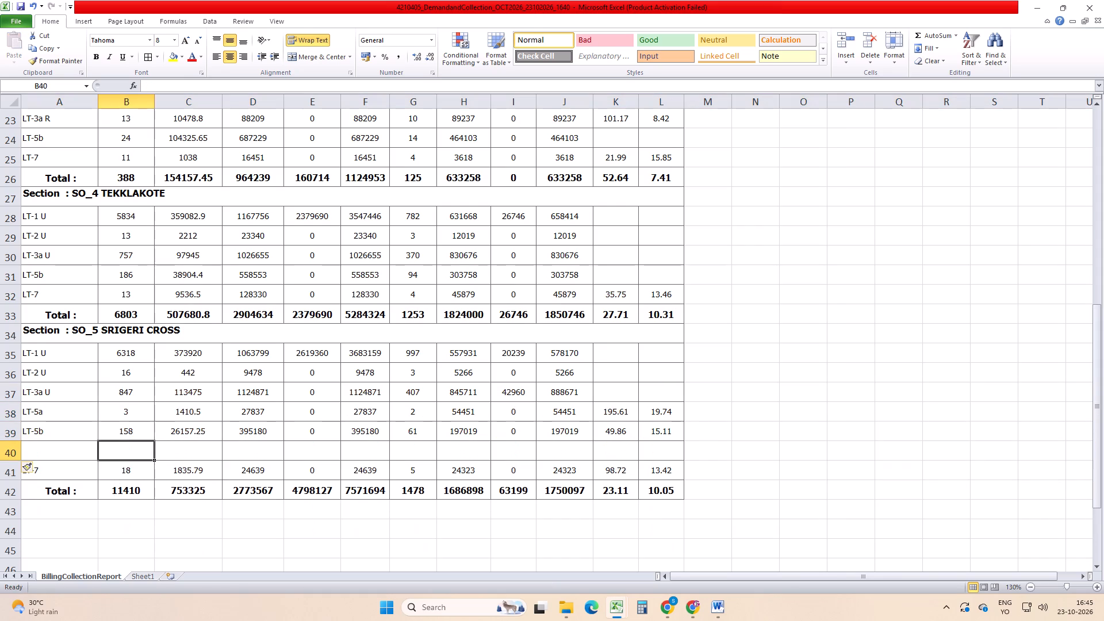
{"action": "key", "text": "Left"}
{"action": "key", "text": "ctrl+d"}
Add up the Live counts of the LT-5a and LT-5b rows with =B38+B39 in B40.
{"action": "key", "text": "Right"}
{"action": "key", "text": "equal"}
{"action": "key", "text": "Up"}
{"action": "key", "text": "Up"}
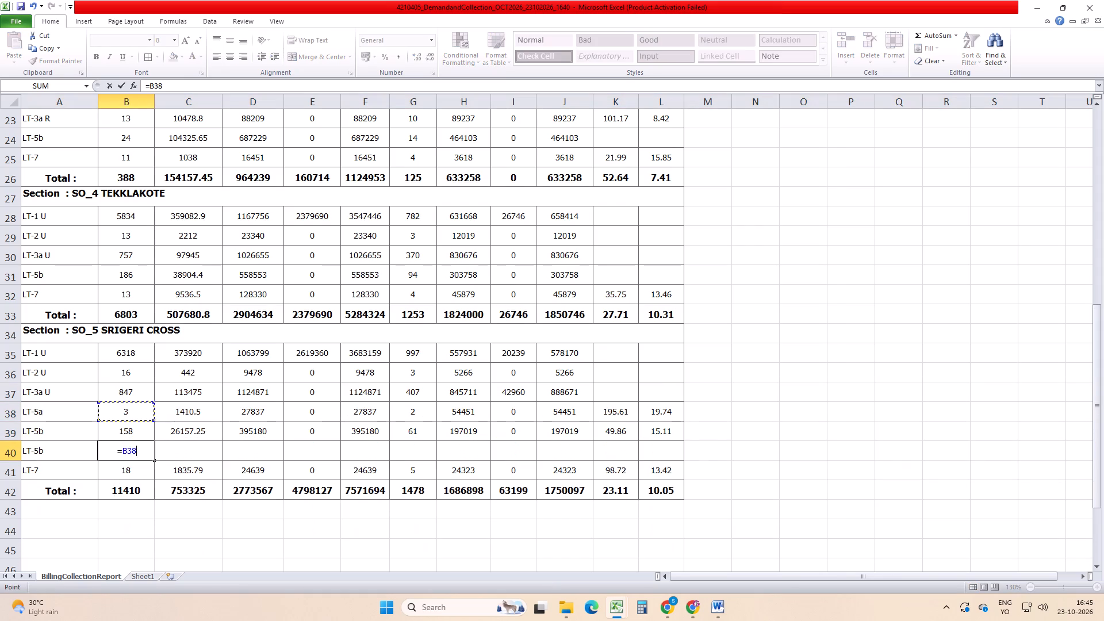
{"action": "key", "text": "plus"}
{"action": "key", "text": "Up"}
{"action": "key", "text": "Return"}
Copy the combined LT-5b formula from B40 across to J40.
{"action": "key", "text": "Up"}
{"action": "key", "text": "ctrl+c"}
{"action": "key", "text": "shift+Right"}
{"action": "key", "text": "shift+Right"}
{"action": "key", "text": "shift+Right"}
{"action": "key", "text": "shift+Right"}
{"action": "key", "text": "shift+Right"}
{"action": "key", "text": "shift+Right"}
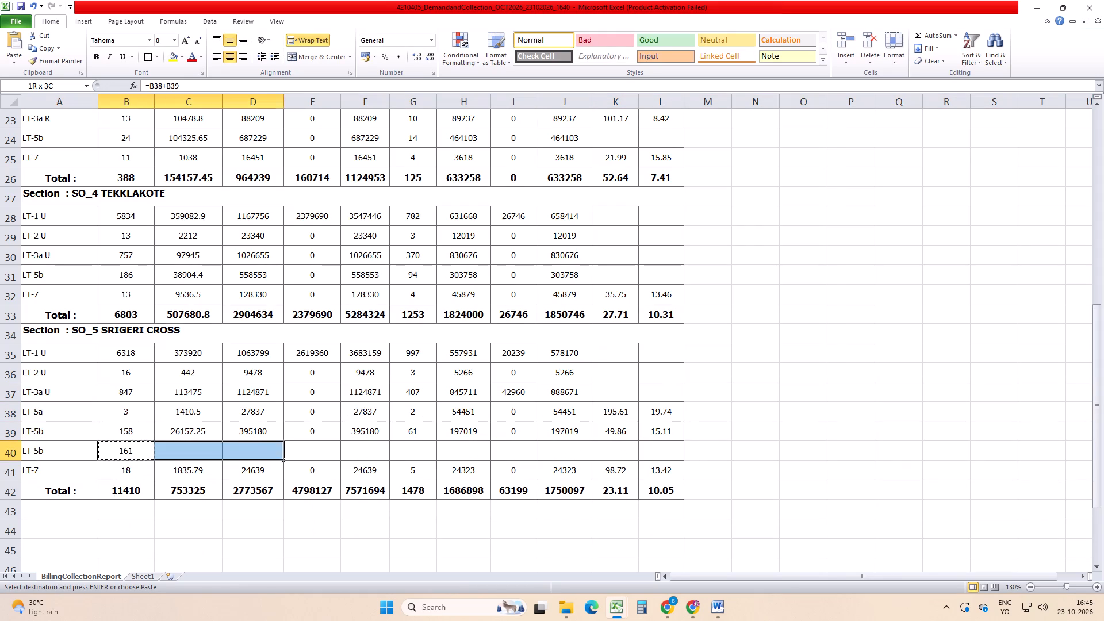
{"action": "key", "text": "shift+Right"}
{"action": "key", "text": "shift+Right"}
{"action": "key", "text": "ctrl+v"}
Convert the combined LT-5b formulas in B40:J40 to fixed values.
{"action": "key", "text": "ctrl+c"}
{"action": "key", "text": "Menu"}
{"action": "key", "text": "Down"}
{"action": "key", "text": "Down"}
{"action": "key", "text": "Right"}
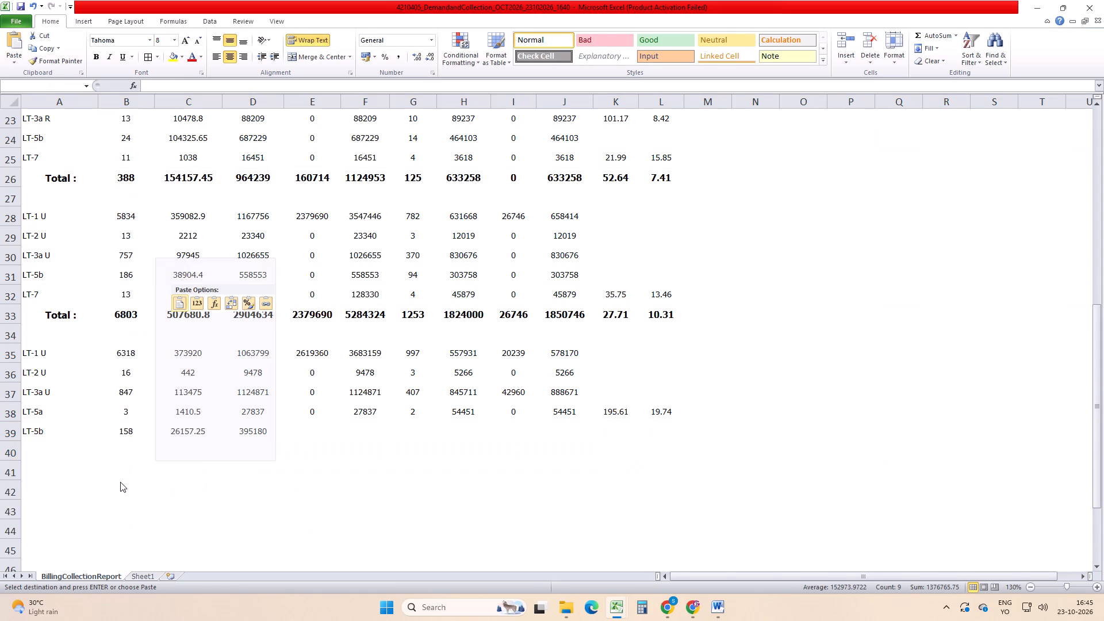
{"action": "key", "text": "Return"}
Delete the original LT-5a and LT-5b rows of the SO_5 SRIGERI CROSS section, keeping the combined LT-5b row.
{"action": "key", "text": "Up"}
{"action": "key", "text": "Up"}
{"action": "key", "text": "shift+Down"}
{"action": "key", "text": "shift+space"}
{"action": "key", "text": "ctrl+minus"}
Recalculate the SO_5 SRIGERI CROSS Total row with =SUM(B35:B39) in B40 and copy the formula across to J40.
{"action": "key", "text": "Down"}
{"action": "key", "text": "Down"}
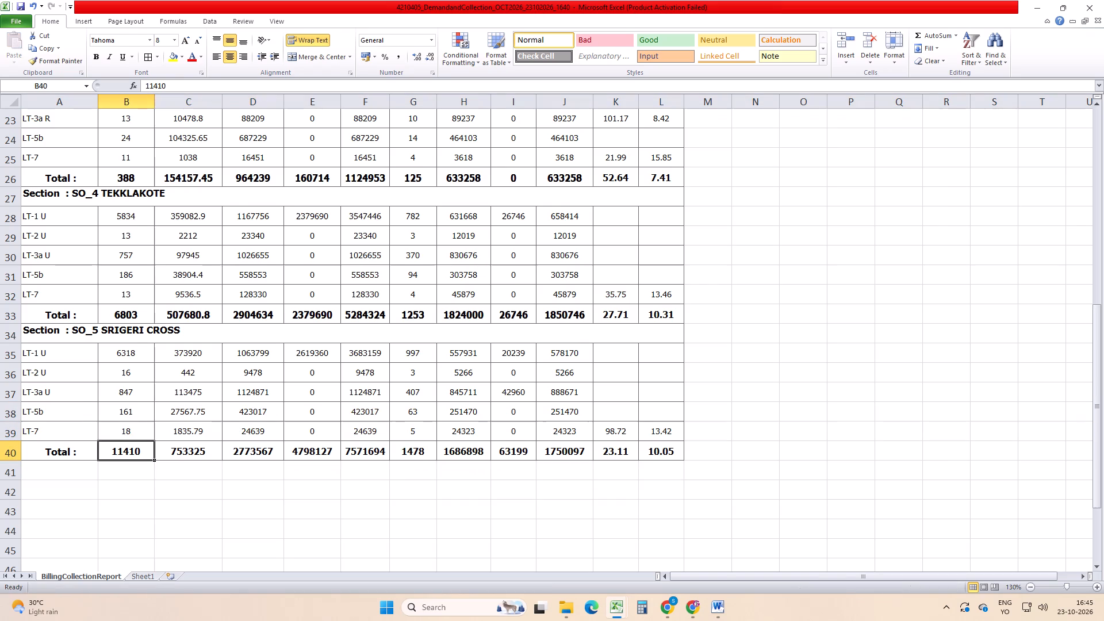
{"action": "key", "text": "alt+equal"}
{"action": "key", "text": "Return"}
{"action": "key", "text": "Up"}
{"action": "key", "text": "ctrl+c"}
{"action": "key", "text": "shift+Right"}
{"action": "key", "text": "shift+Right"}
{"action": "key", "text": "shift+Right"}
{"action": "key", "text": "shift+Right"}
{"action": "key", "text": "shift+Right"}
{"action": "key", "text": "shift+Right"}
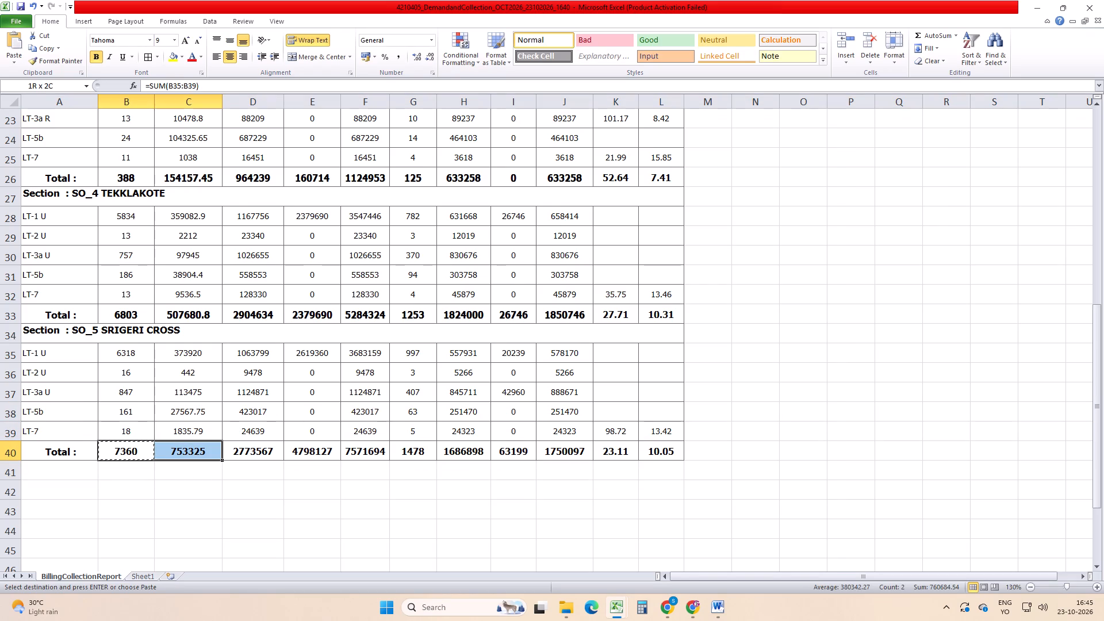
{"action": "key", "text": "shift+Right"}
{"action": "key", "text": "shift+Right"}
{"action": "key", "text": "ctrl+v"}
Save the workbook with the condensed SO_5 SRIGERI CROSS section.
{"action": "key", "text": "ctrl+s"}
{"action": "key", "text": "ctrl+s"}
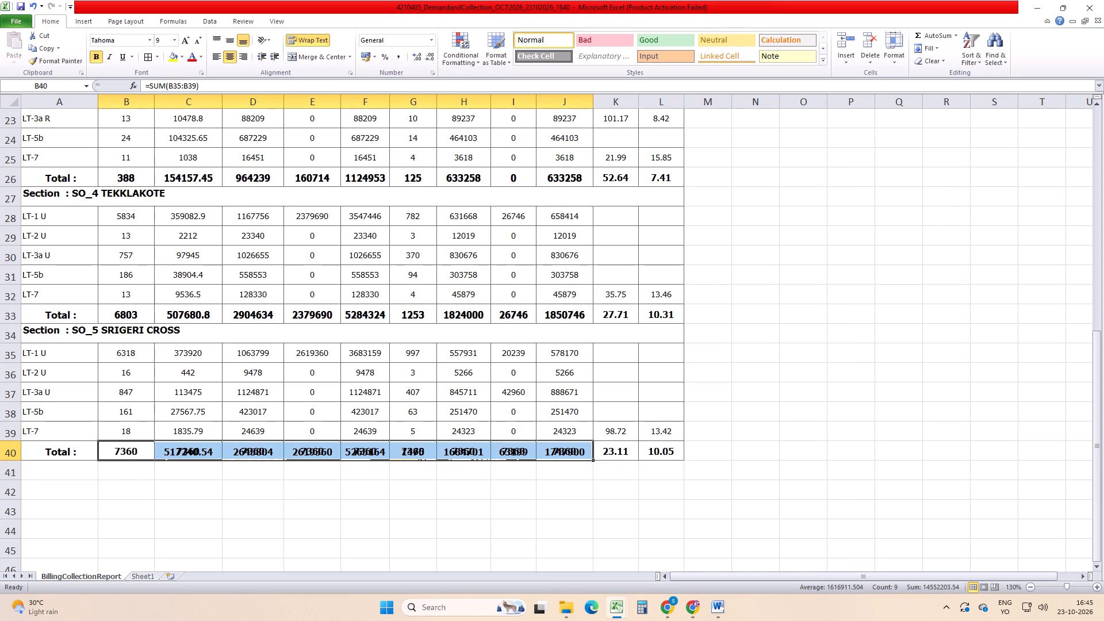
{"action": "left_click", "coordinate": [735, 489]}
{"action": "key", "text": "ctrl+s"}
Add the SO_5 SRIGERI CROSS LT-1 U GOK Demand in E35 to its Adj Amt in I35 using Paste Special with Values and Add.
{"action": "left_click", "coordinate": [319, 352]}
{"action": "key", "text": "ctrl+c"}
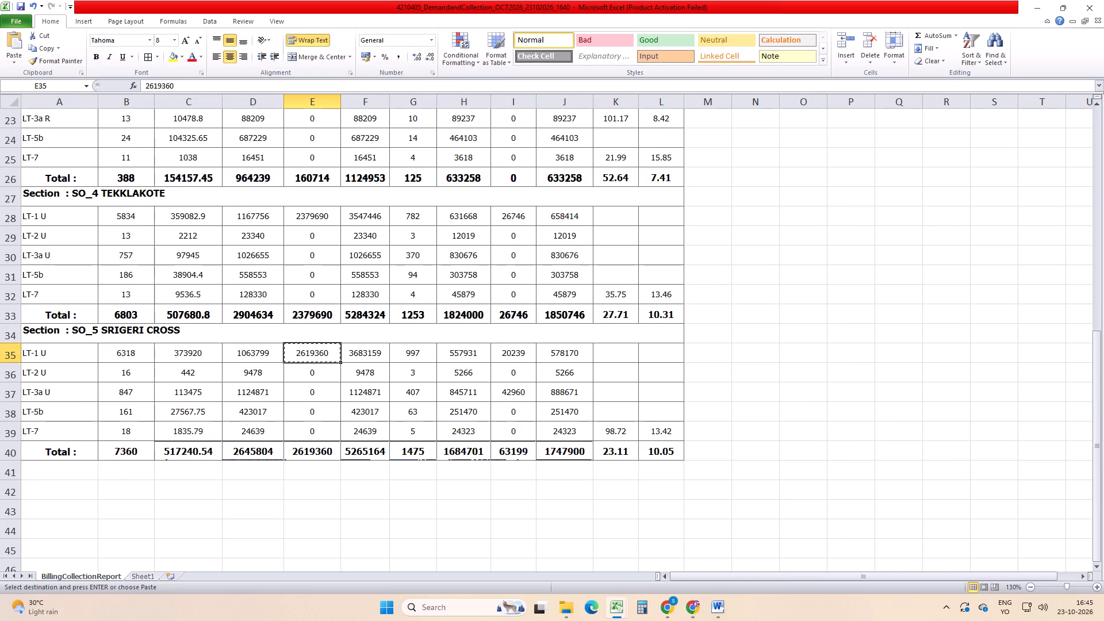
{"action": "left_click", "coordinate": [513, 351]}
{"action": "right_click", "coordinate": [514, 351]}
{"action": "left_click", "coordinate": [568, 412]}
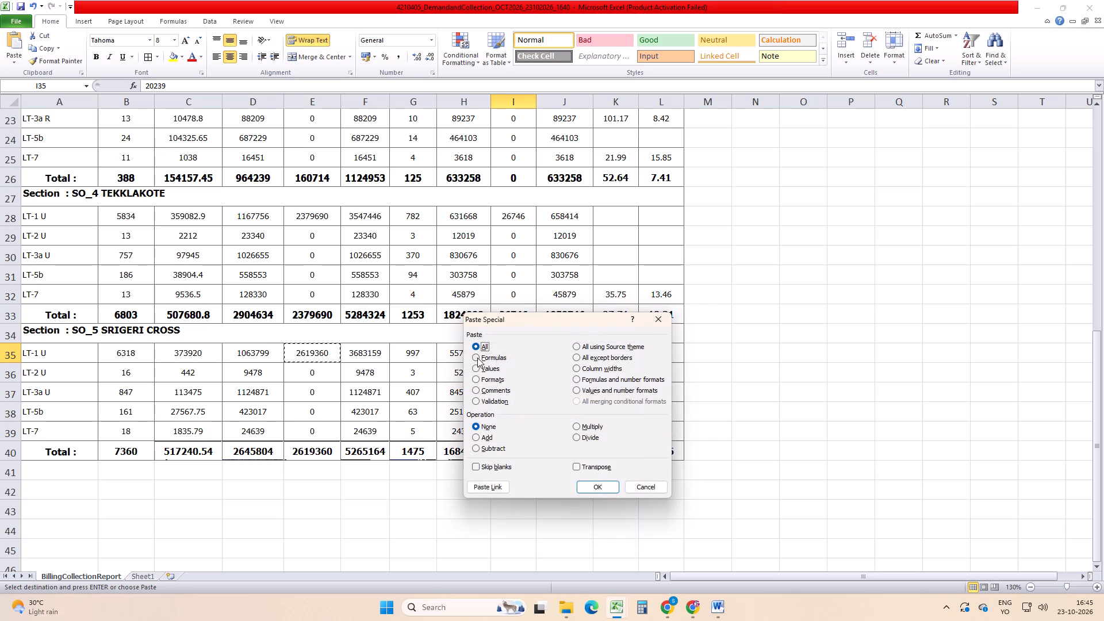
{"action": "left_click", "coordinate": [485, 367]}
{"action": "left_click", "coordinate": [490, 431]}
{"action": "left_click", "coordinate": [490, 435]}
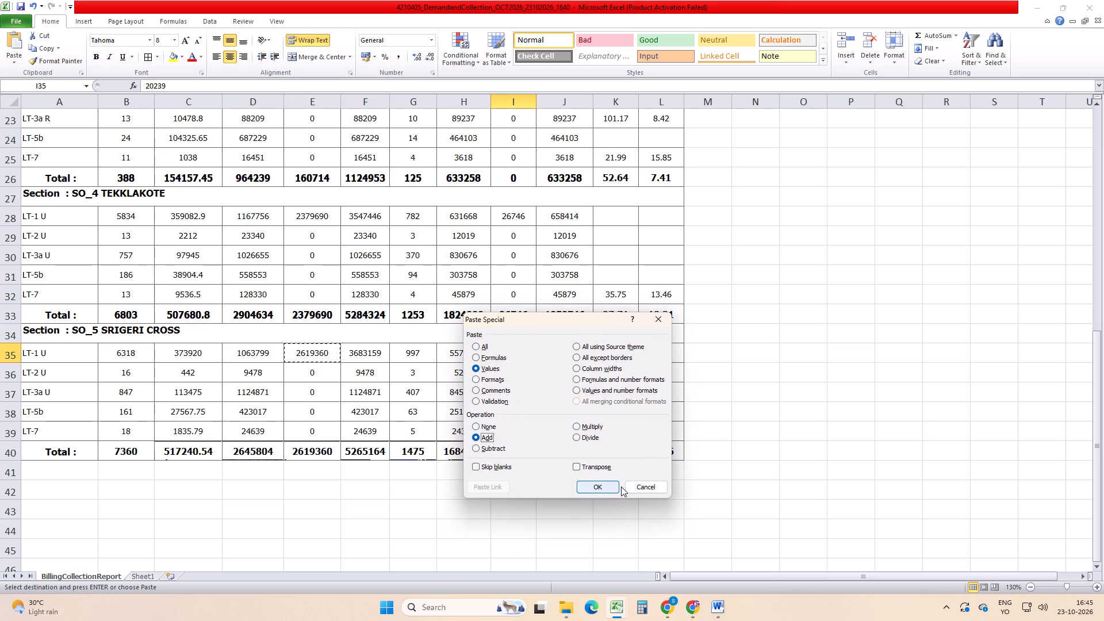
{"action": "left_click", "coordinate": [614, 489]}
Add the SO_4 TEKKLAKOTE LT-1 U GOK Demand in E28 to its Adj Amt in I28 using Paste Special with Values and Add.
{"action": "scroll", "coordinate": [457, 431], "scroll_direction": "up", "scroll_amount": 2}
{"action": "left_click", "coordinate": [378, 338]}
{"action": "left_click", "coordinate": [310, 327]}
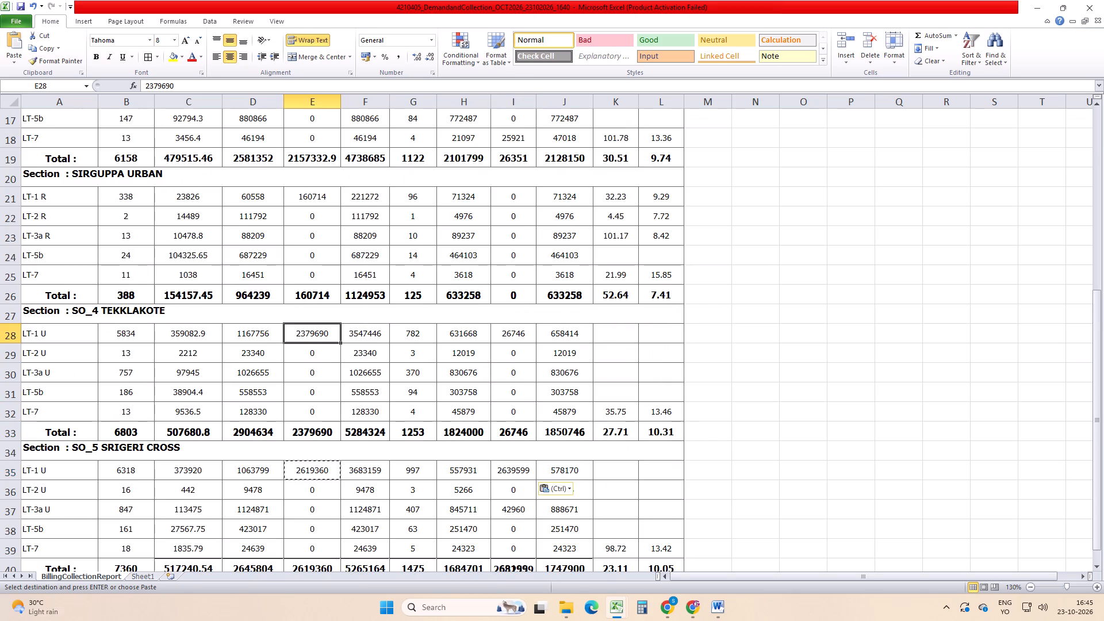
{"action": "key", "text": "ctrl+c"}
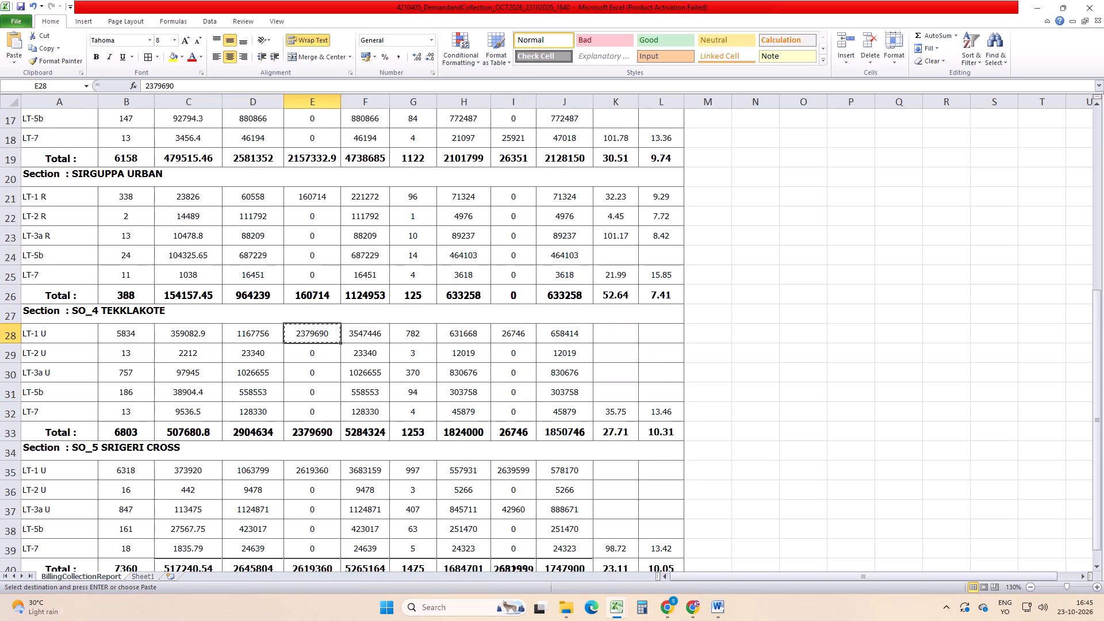
{"action": "left_click", "coordinate": [523, 326]}
{"action": "right_click", "coordinate": [524, 325]}
{"action": "left_click", "coordinate": [563, 389]}
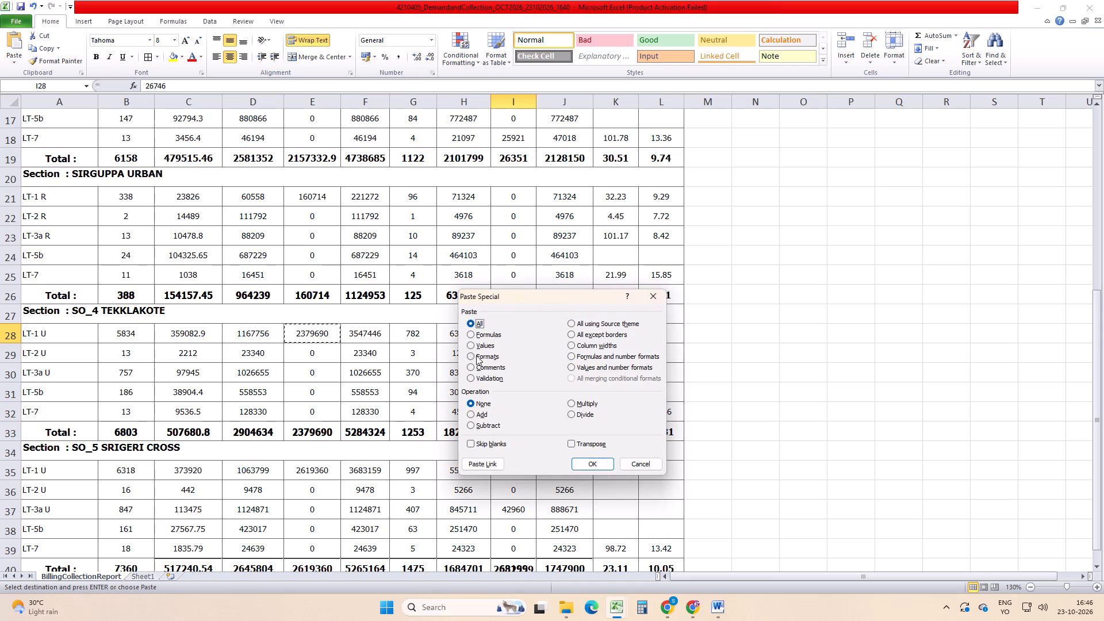
{"action": "left_click", "coordinate": [482, 349]}
{"action": "left_click", "coordinate": [480, 416]}
{"action": "left_click", "coordinate": [593, 462]}
Copy the SIRGUPPA URBAN LT-1 R GOK Demand from E21 into its Adj Amt cell I21.
{"action": "scroll", "coordinate": [508, 440], "scroll_direction": "up", "scroll_amount": 2}
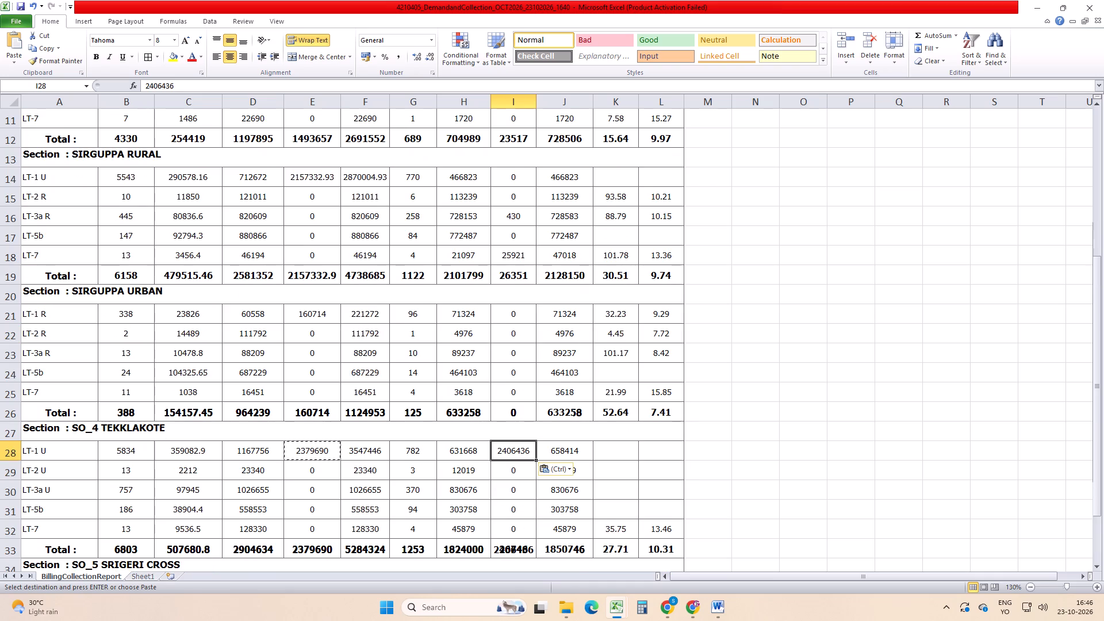
{"action": "left_click", "coordinate": [358, 318]}
{"action": "left_click", "coordinate": [308, 306]}
{"action": "key", "text": "ctrl+c"}
{"action": "left_click", "coordinate": [513, 315]}
{"action": "key", "text": "ctrl+v"}
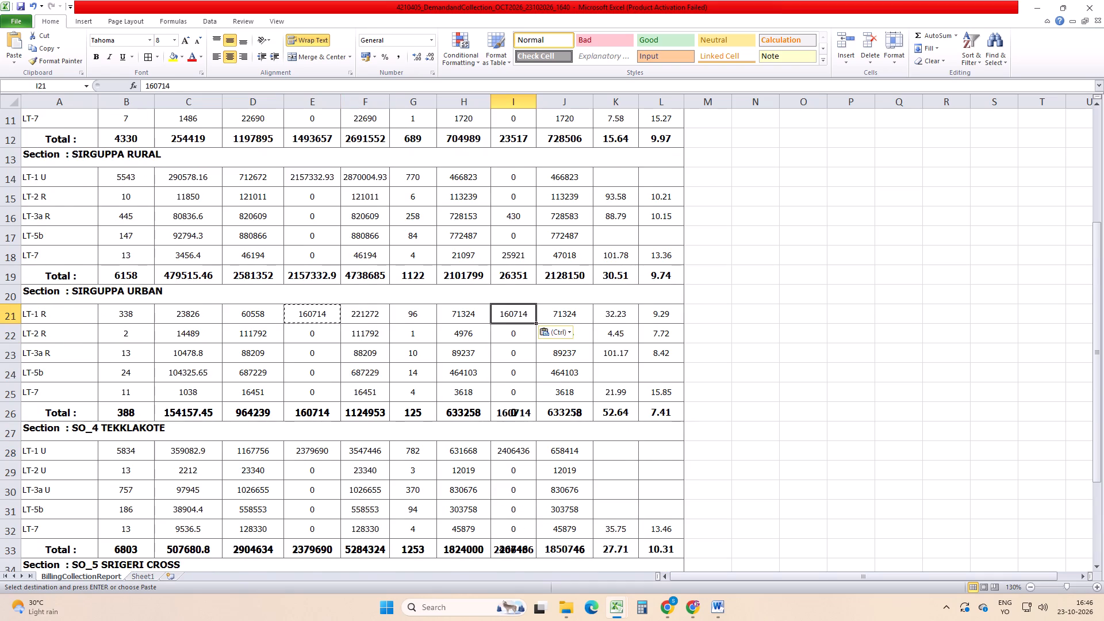
Copy the SIRGUPPA RURAL LT-1 U GOK Demand from E14 into Adj Amt cell I14 and display it without decimals.
{"action": "scroll", "coordinate": [470, 368], "scroll_direction": "up", "scroll_amount": 1}
{"action": "left_click", "coordinate": [305, 239]}
{"action": "key", "text": "ctrl+c"}
{"action": "left_click", "coordinate": [524, 235]}
{"action": "key", "text": "ctrl+v"}
{"action": "scroll", "coordinate": [485, 344], "scroll_direction": "up", "scroll_amount": 2}
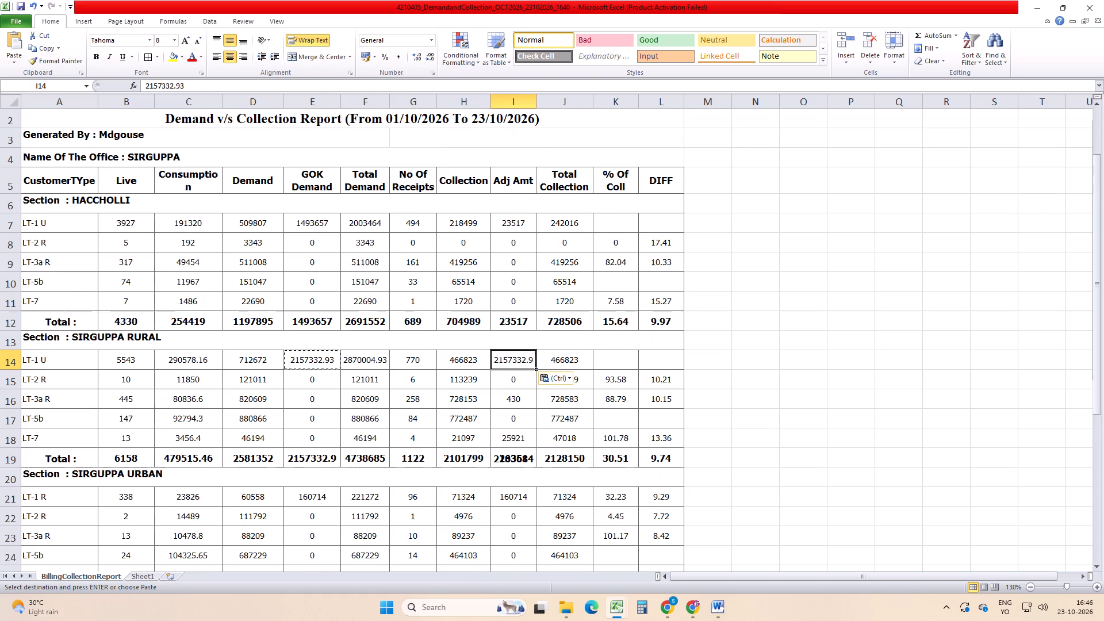
{"action": "double_click", "coordinate": [432, 53]}
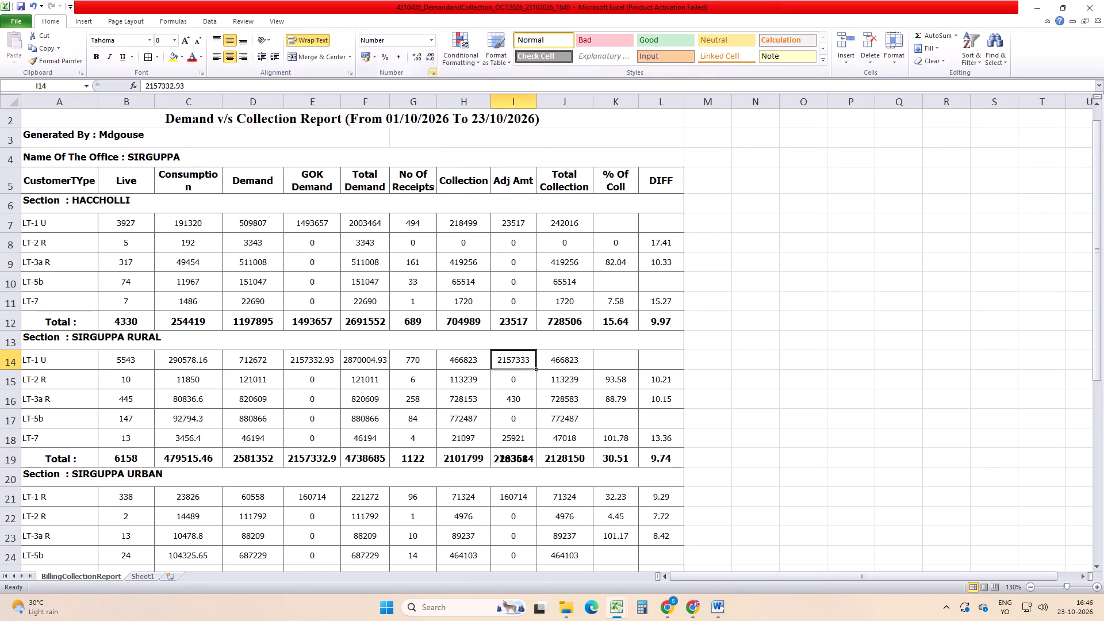
Add the HACCHOLLI LT-1 U GOK Demand in E7 to its Adj Amt in I7 using Paste Special with Values and Add.
{"action": "left_click", "coordinate": [312, 216]}
{"action": "key", "text": "ctrl+c"}
{"action": "left_click", "coordinate": [509, 223]}
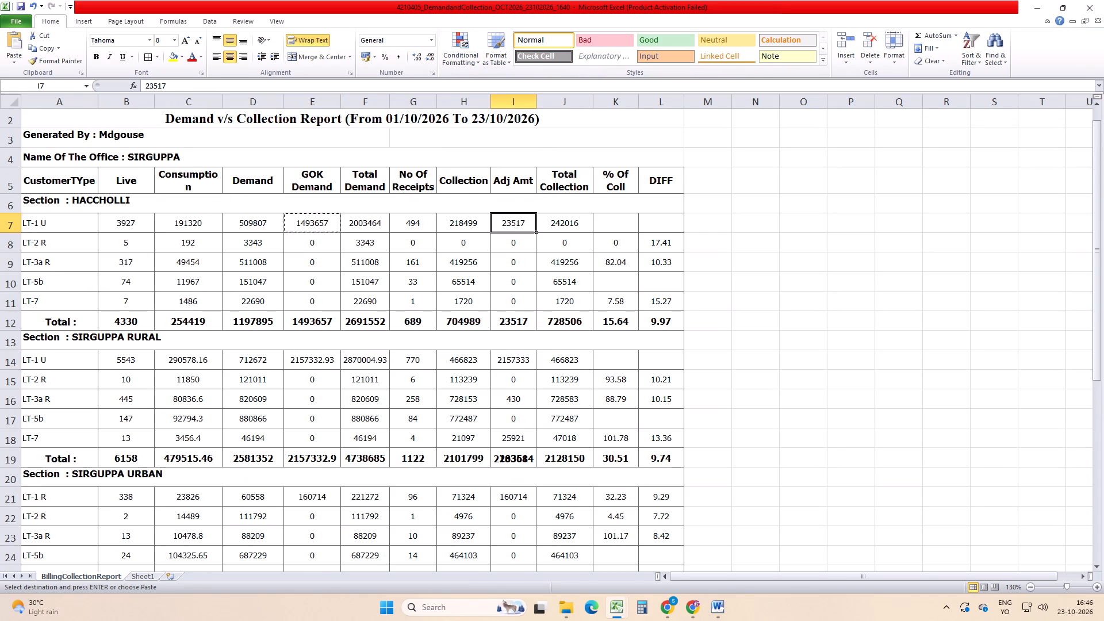
{"action": "right_click", "coordinate": [509, 220]}
{"action": "left_click", "coordinate": [549, 283]}
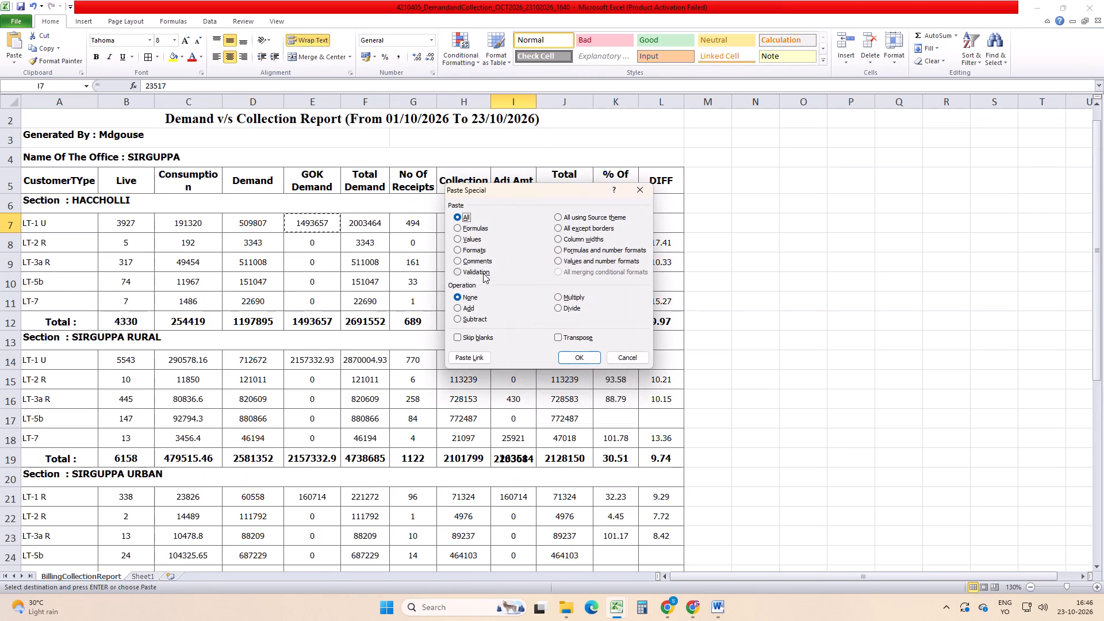
{"action": "left_click", "coordinate": [476, 242]}
{"action": "left_click", "coordinate": [470, 305]}
{"action": "left_click", "coordinate": [579, 355]}
Save the workbook with the updated Adj Amt figures and clear the copy selection.
{"action": "left_click", "coordinate": [722, 385]}
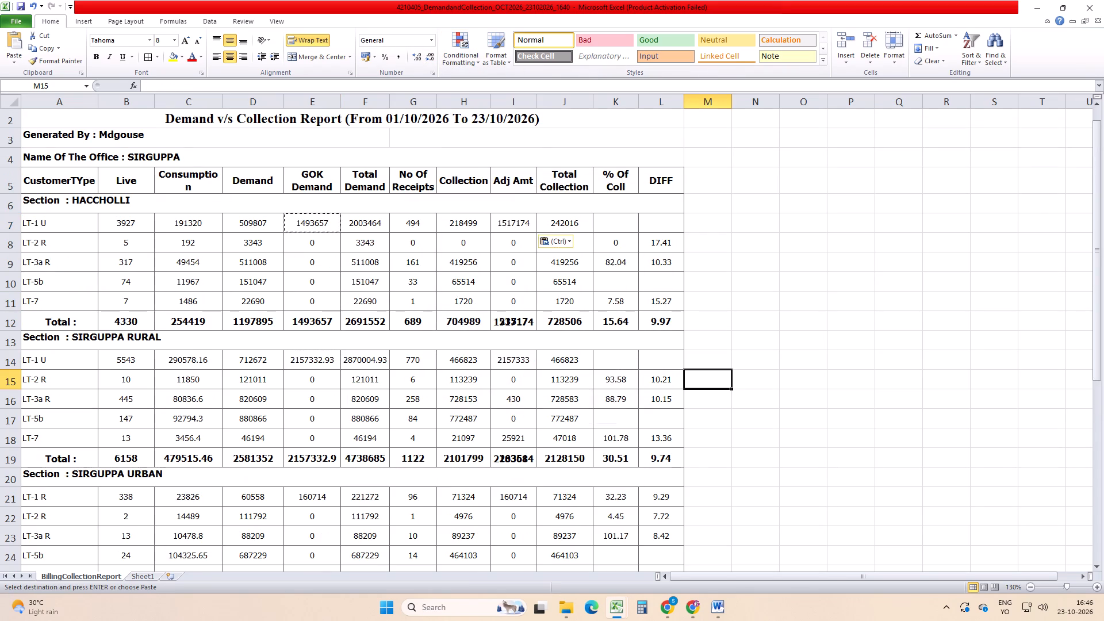
{"action": "key", "text": "ctrl+s"}
{"action": "key", "text": "ctrl+s"}
{"action": "left_click", "coordinate": [780, 329]}
{"action": "key", "text": "Escape"}
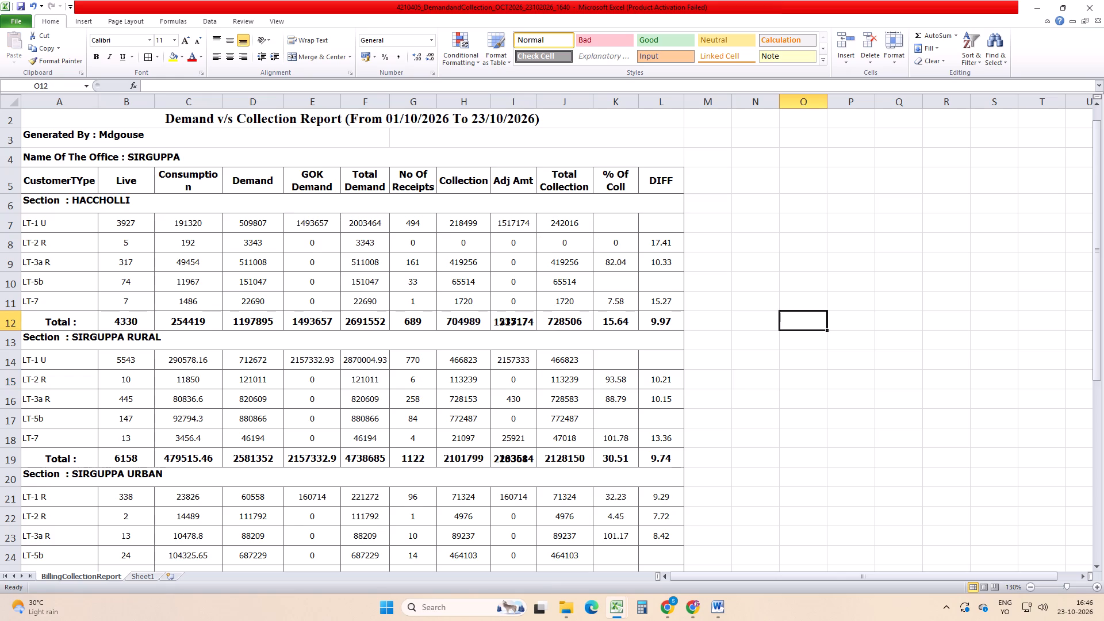
{"action": "left_click", "coordinate": [753, 409]}
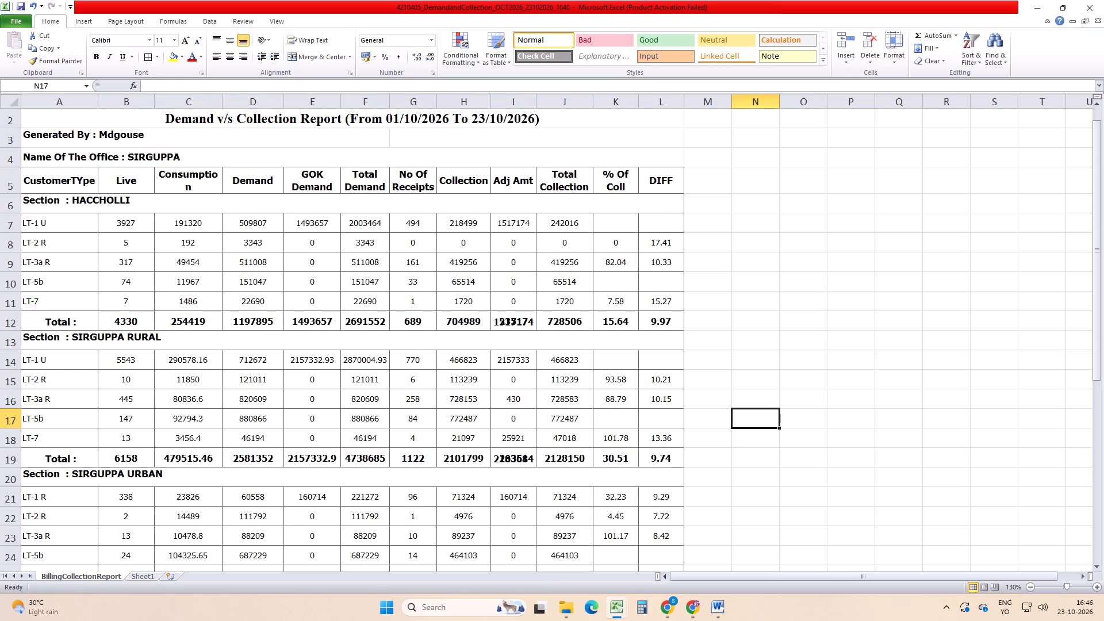
Recalculate the HACCHOLLI LT-1 U Total Collection in J7 with the formula =H7+I7, and save the workbook.
{"action": "left_click", "coordinate": [701, 270]}
{"action": "left_click", "coordinate": [570, 229]}
{"action": "key", "text": "equal"}
{"action": "key", "text": "Left"}
{"action": "key", "text": "Left"}
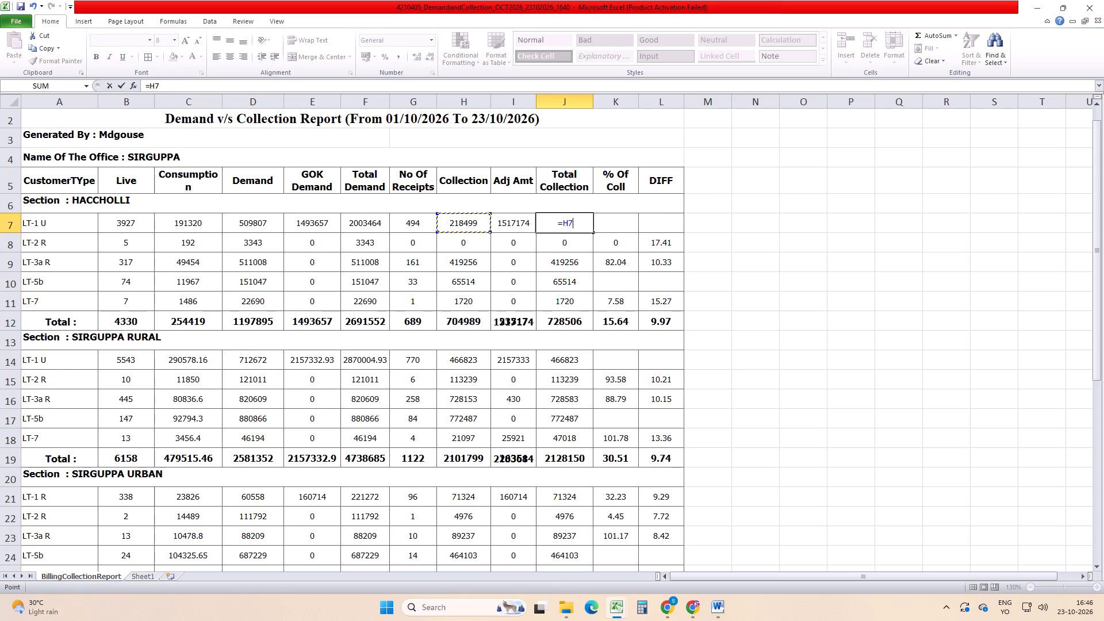
{"action": "key", "text": "plus"}
{"action": "key", "text": "Left"}
{"action": "key", "text": "Return"}
{"action": "key", "text": "ctrl+s"}
{"action": "key", "text": "ctrl+s"}
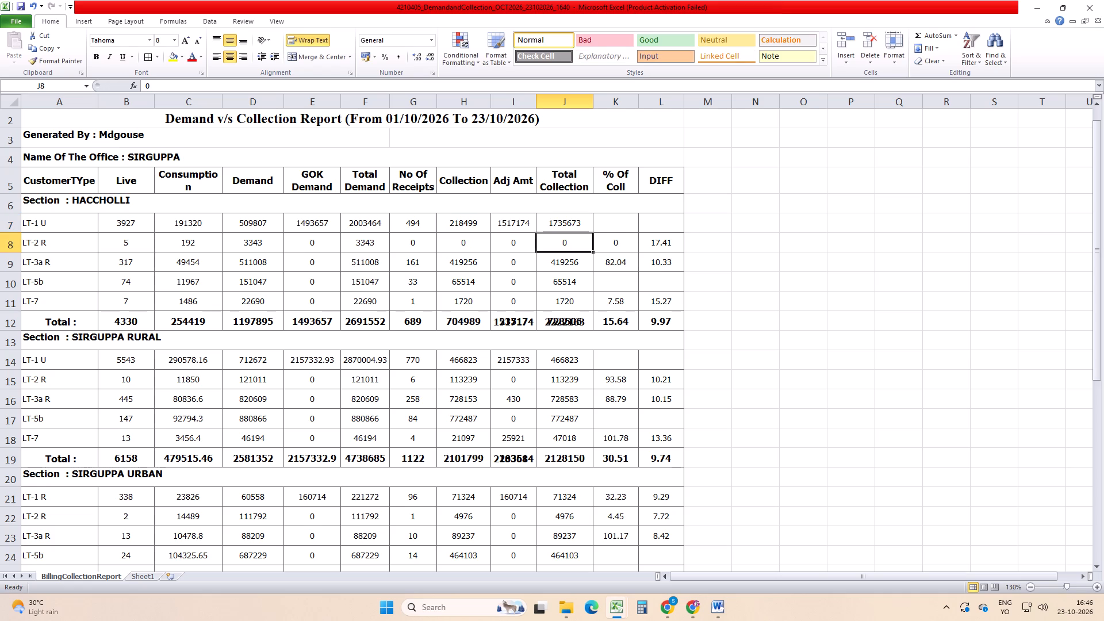
Copy the J7 Total Collection formula to the LT-1 rows of the other four sections: J14, J21, J28 and J35.
{"action": "left_click", "coordinate": [565, 227]}
{"action": "key", "text": "ctrl+c"}
{"action": "left_click", "coordinate": [567, 362]}
{"action": "key", "text": "ctrl+v"}
{"action": "left_click", "coordinate": [569, 503]}
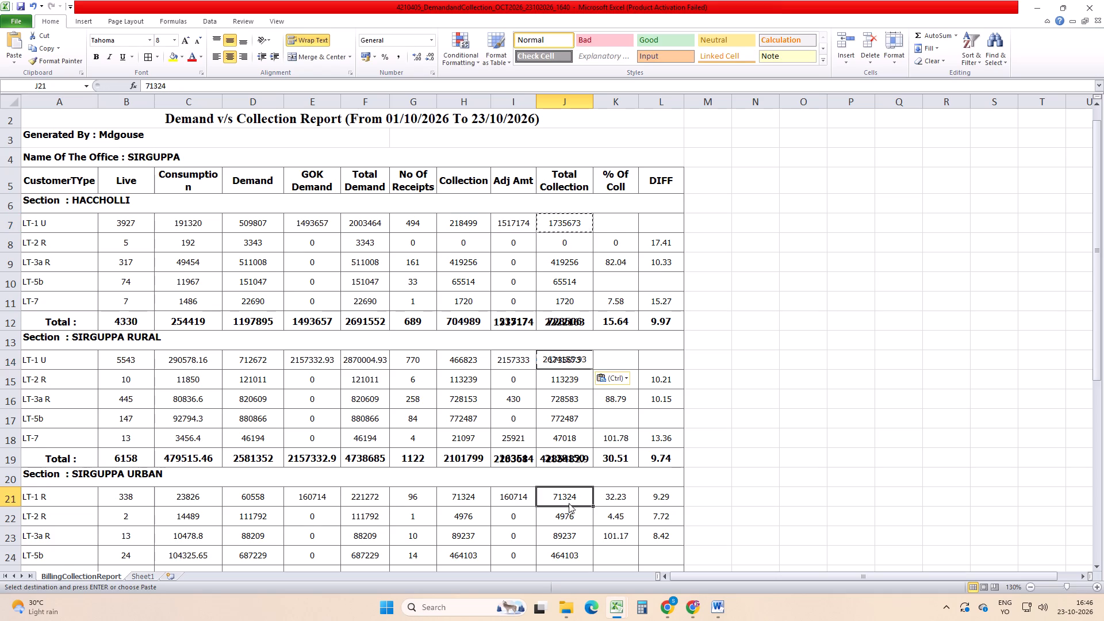
{"action": "key", "text": "ctrl+v"}
{"action": "scroll", "coordinate": [585, 504], "scroll_direction": "down", "scroll_amount": 3}
{"action": "left_click", "coordinate": [561, 442]}
{"action": "key", "text": "ctrl+v"}
{"action": "scroll", "coordinate": [592, 461], "scroll_direction": "down", "scroll_amount": 2}
{"action": "left_click", "coordinate": [562, 481]}
{"action": "key", "text": "ctrl+v"}
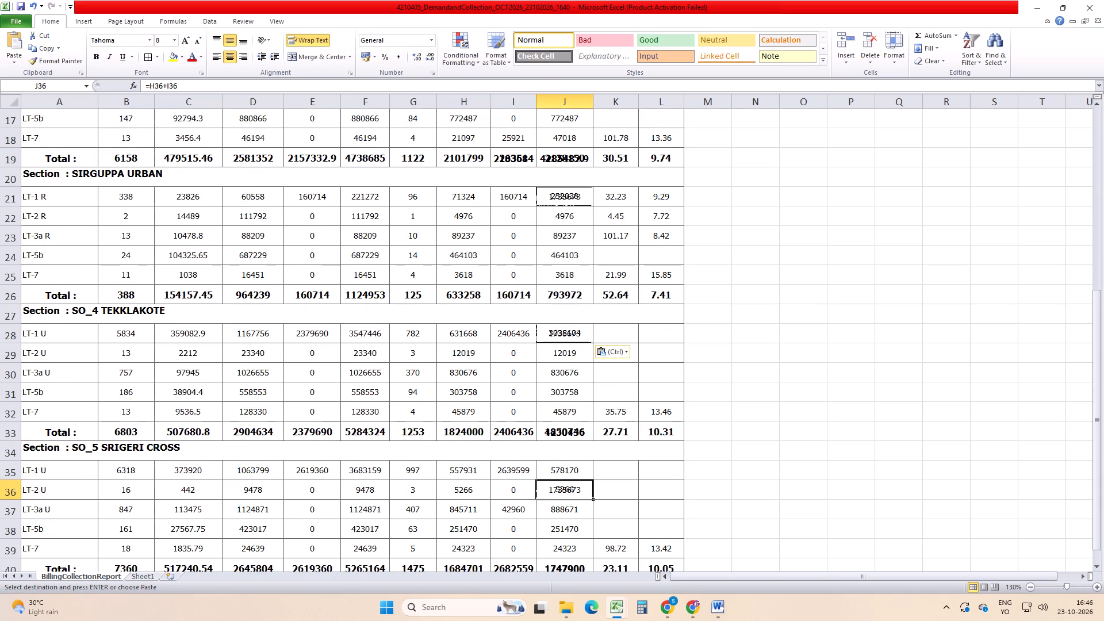
{"action": "key", "text": "ctrl+z"}
{"action": "left_click", "coordinate": [568, 470]}
{"action": "key", "text": "ctrl+v"}
{"action": "scroll", "coordinate": [593, 472], "scroll_direction": "down", "scroll_amount": 2}
{"action": "scroll", "coordinate": [604, 513], "scroll_direction": "up", "scroll_amount": 3}
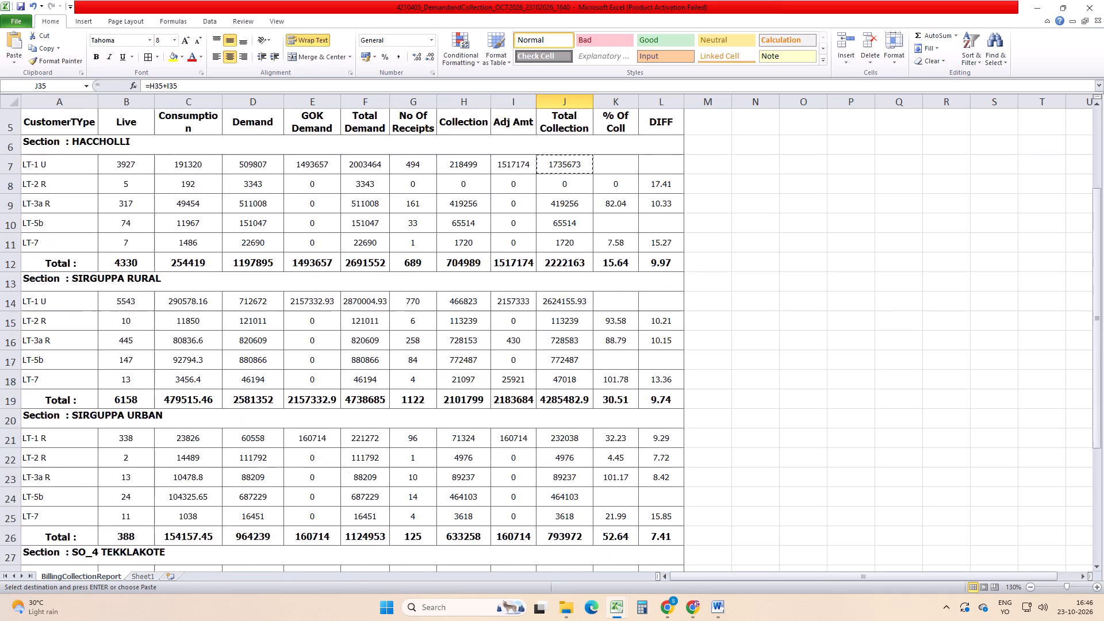
{"action": "scroll", "coordinate": [604, 513], "scroll_direction": "up", "scroll_amount": 14}
{"action": "left_click", "coordinate": [801, 317]}
Fit the Total Collection column's width to its contents, save the workbook and clear the copy selection.
{"action": "double_click", "coordinate": [592, 101]}
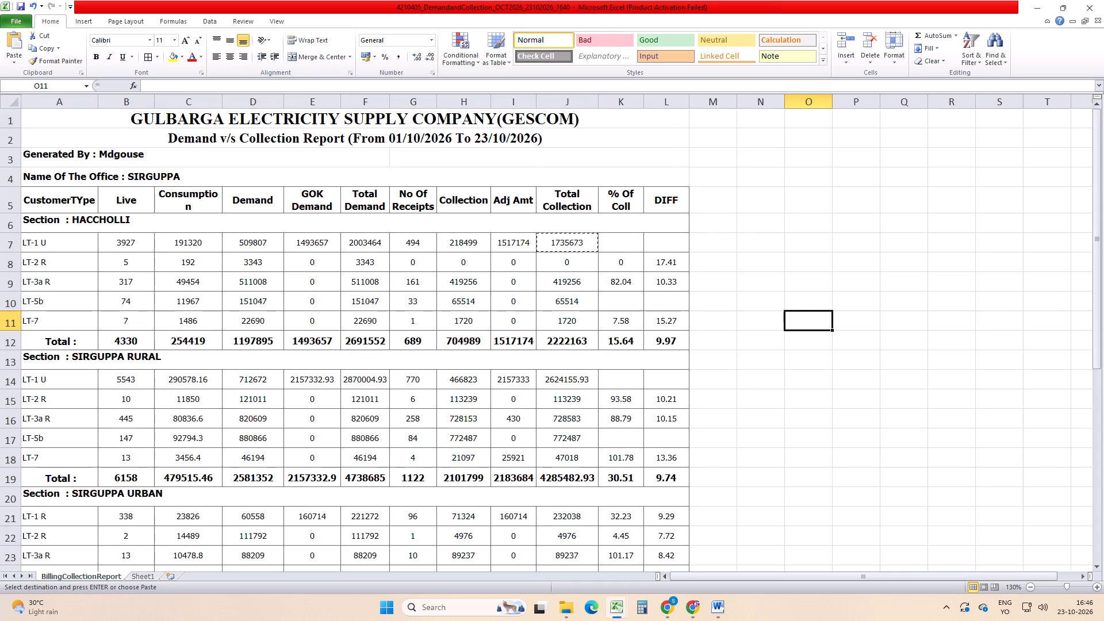
{"action": "left_click", "coordinate": [784, 327]}
{"action": "key", "text": "ctrl+s"}
{"action": "left_click", "coordinate": [795, 442]}
{"action": "key", "text": "Escape"}
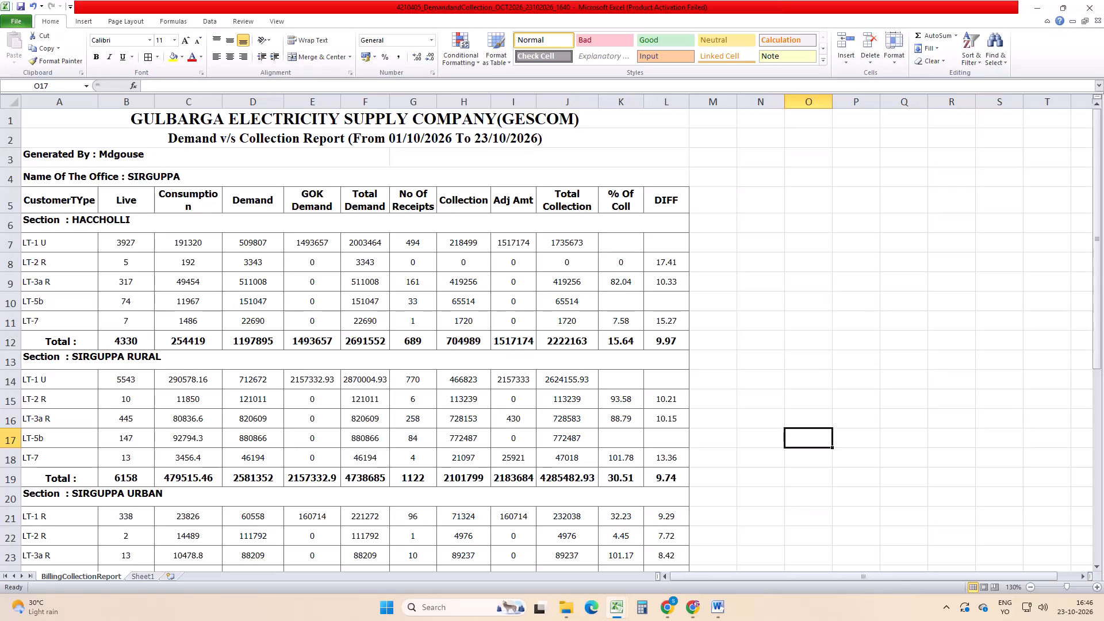
Display the SIRGUPPA RURAL Total Collection figures in J14:J19 without decimals and refit the column width.
{"action": "left_click_drag", "start_coordinate": [572, 382], "coordinate": [591, 469]}
{"action": "double_click", "coordinate": [430, 53]}
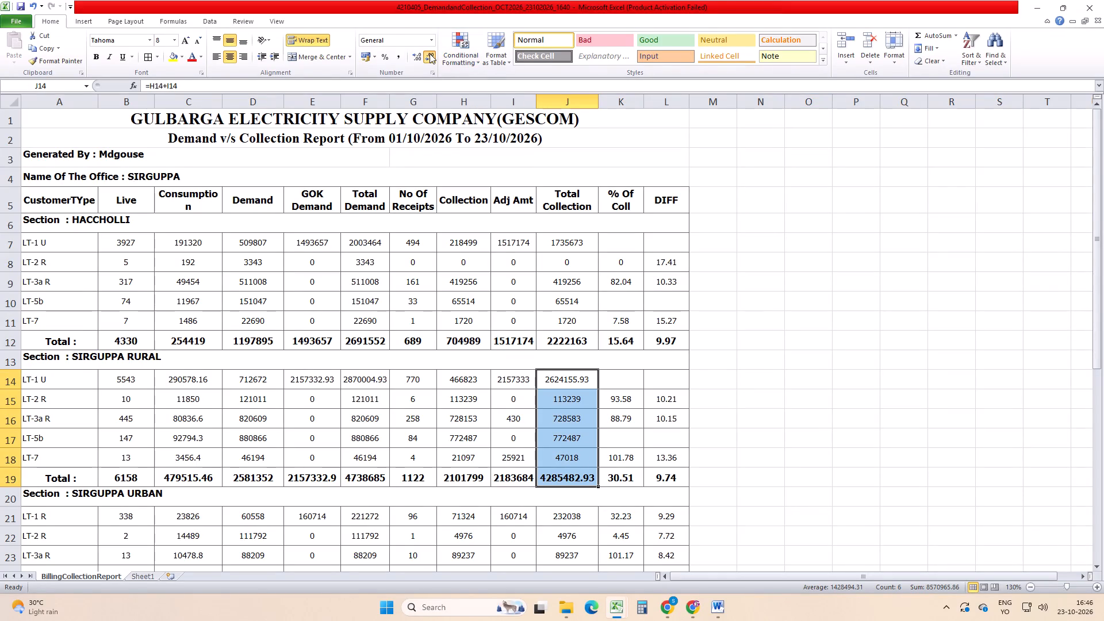
{"action": "double_click", "coordinate": [600, 103]}
{"action": "left_click", "coordinate": [738, 296]}
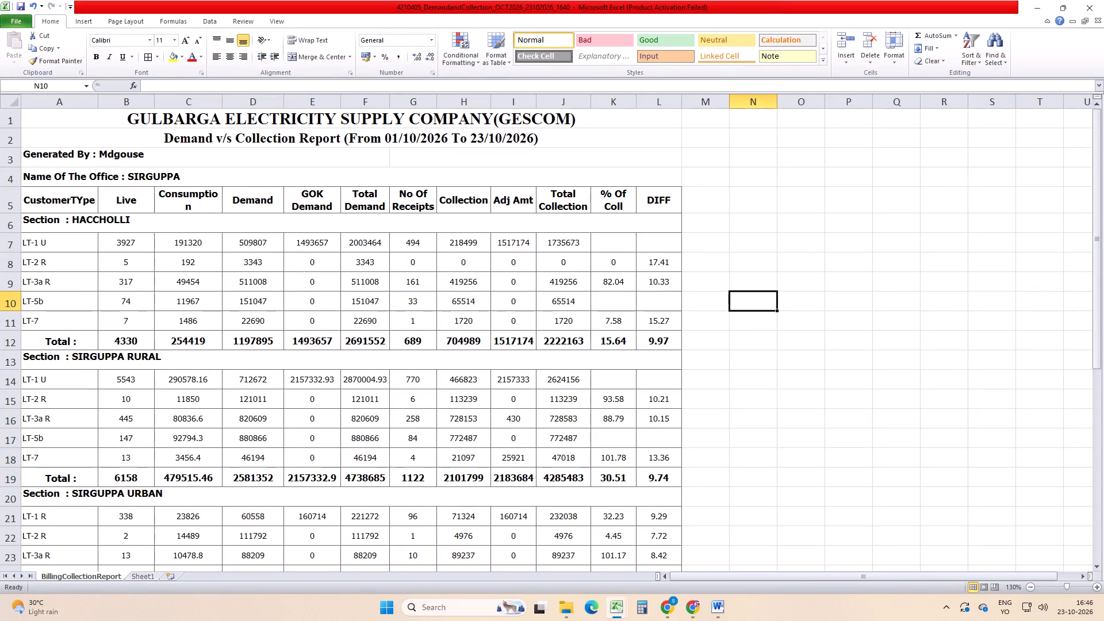
Calculate the HACCHOLLI LT-1 U % Of Coll in K7 with the formula =J7*100/F7.
{"action": "left_click", "coordinate": [634, 243]}
{"action": "key", "text": "equal"}
{"action": "key", "text": "Left"}
{"action": "type", "text": "*100/"}
{"action": "key", "text": "Left"}
{"action": "key", "text": "Left"}
{"action": "key", "text": "Left"}
{"action": "key", "text": "Left"}
{"action": "key", "text": "Left"}
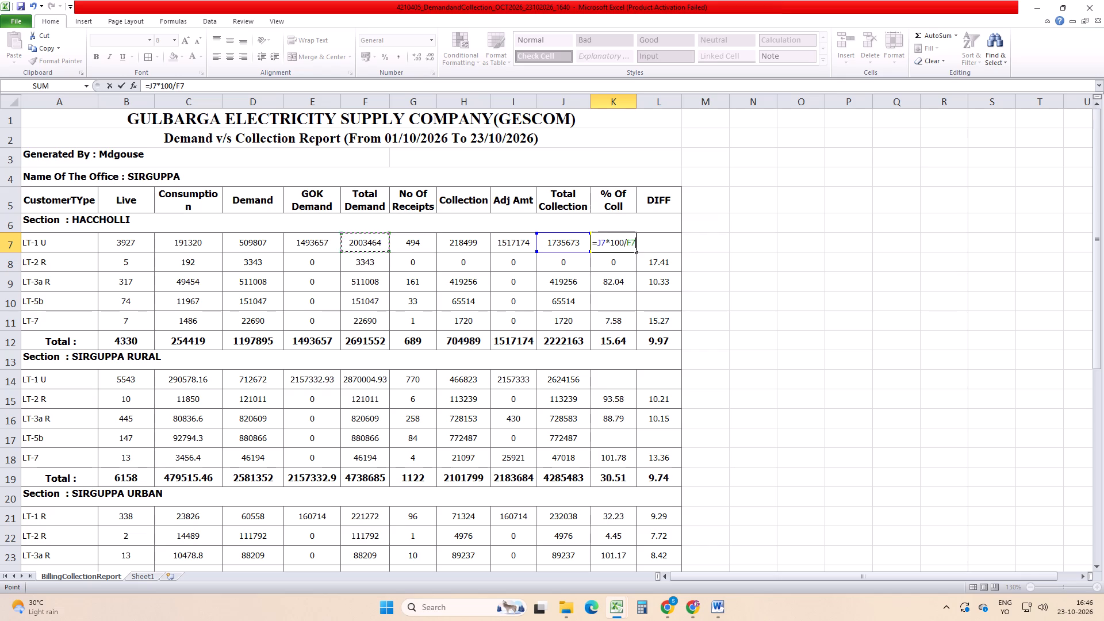
{"action": "key", "text": "Return"}
Calculate the HACCHOLLI LT-1 U DIFF in L7 with the formula =F7-J7.
{"action": "key", "text": "Up"}
{"action": "key", "text": "Right"}
{"action": "key", "text": "equal"}
{"action": "key", "text": "Left"}
{"action": "key", "text": "Left"}
{"action": "key", "text": "Left"}
{"action": "key", "text": "Left"}
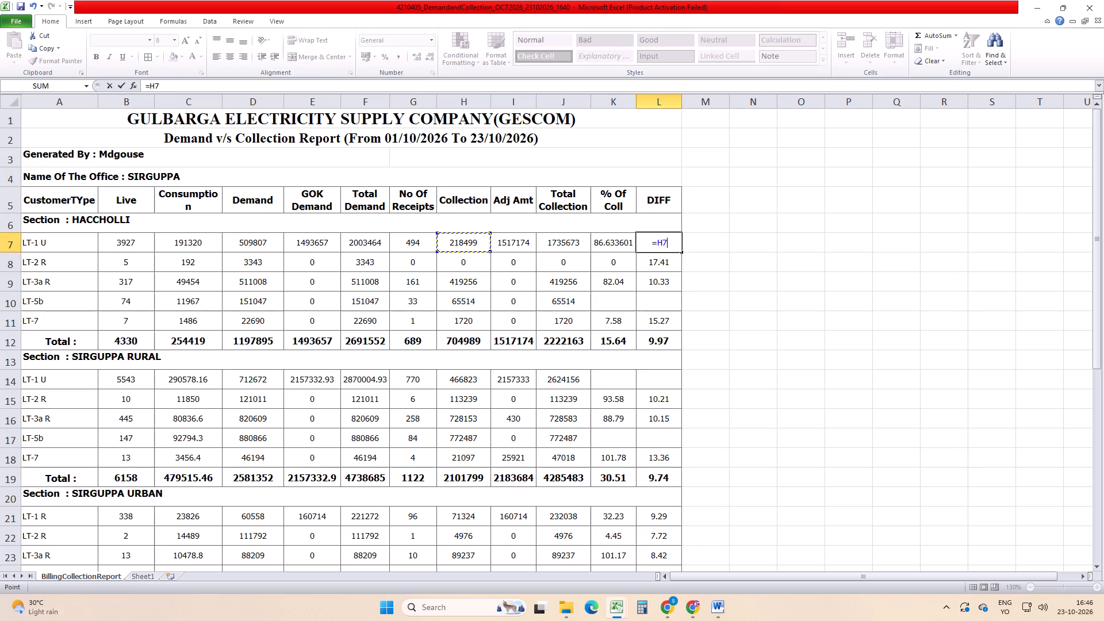
{"action": "key", "text": "Left"}
{"action": "key", "text": "Left"}
{"action": "key", "text": "minus"}
{"action": "key", "text": "Left"}
{"action": "key", "text": "Left"}
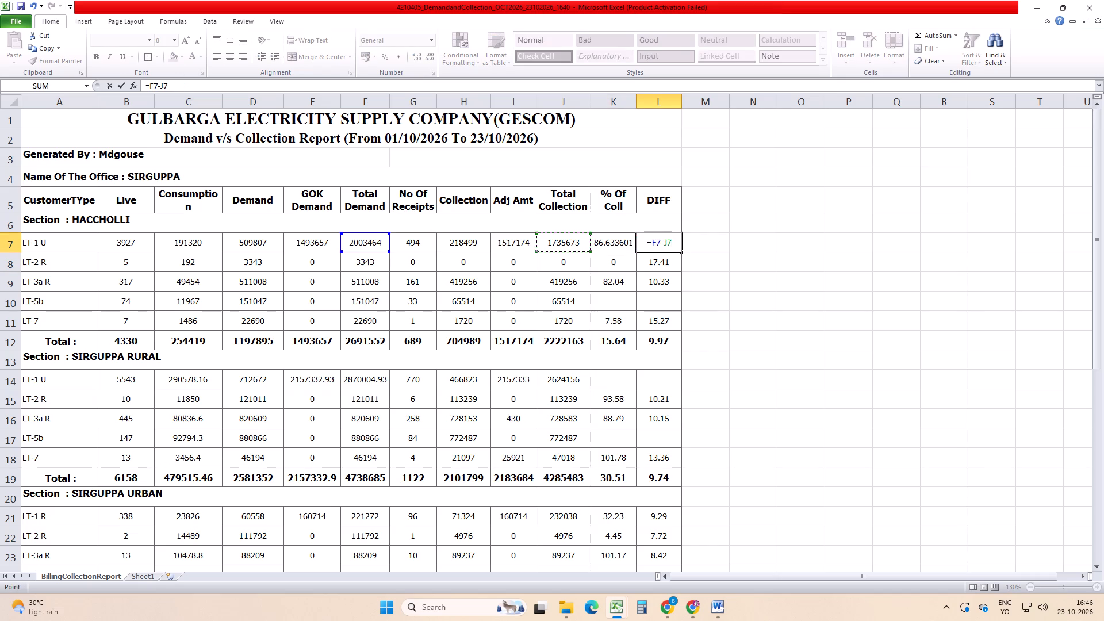
{"action": "key", "text": "Return"}
Copy the % Of Coll and DIFF formulas from K7:L7 down through the HACCHOLLI Total row 12, and save the workbook.
{"action": "key", "text": "Up"}
{"action": "key", "text": "shift+Left"}
{"action": "key", "text": "ctrl+c"}
{"action": "key", "text": "shift+Down"}
{"action": "key", "text": "shift+Down"}
{"action": "key", "text": "shift+Down"}
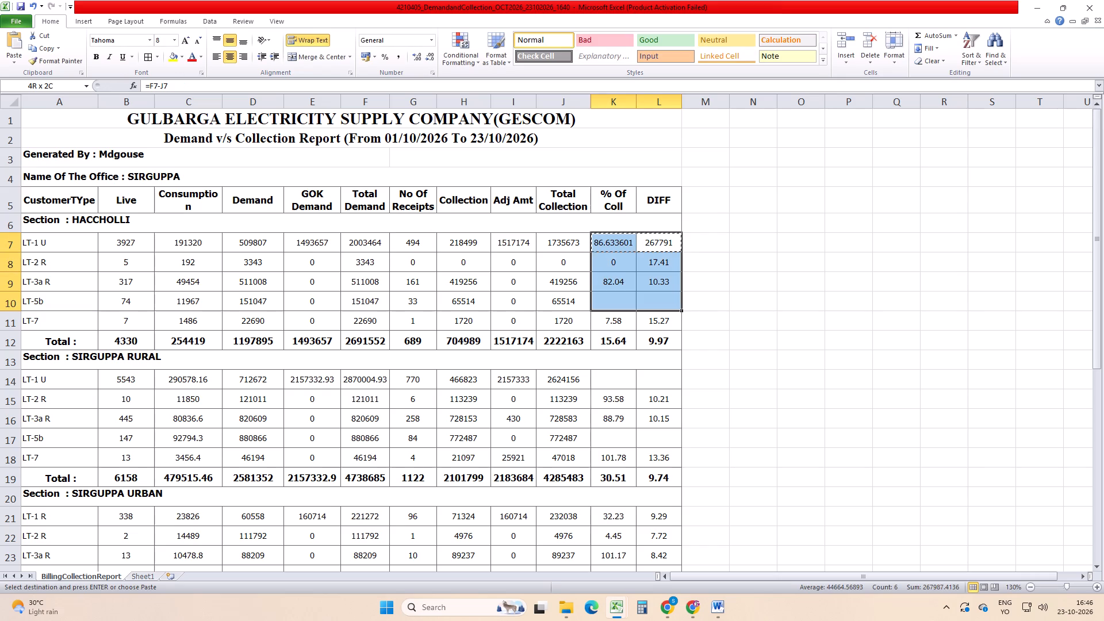
{"action": "key", "text": "shift+Down"}
{"action": "key", "text": "shift+Down"}
{"action": "key", "text": "ctrl+v"}
{"action": "key", "text": "ctrl+s"}
{"action": "key", "text": "ctrl+s"}
{"action": "left_click", "coordinate": [759, 342]}
Apply the bold total formatting of J12 to the HACCHOLLI Total cells K12:L12 with Format Painter.
{"action": "left_click", "coordinate": [544, 347]}
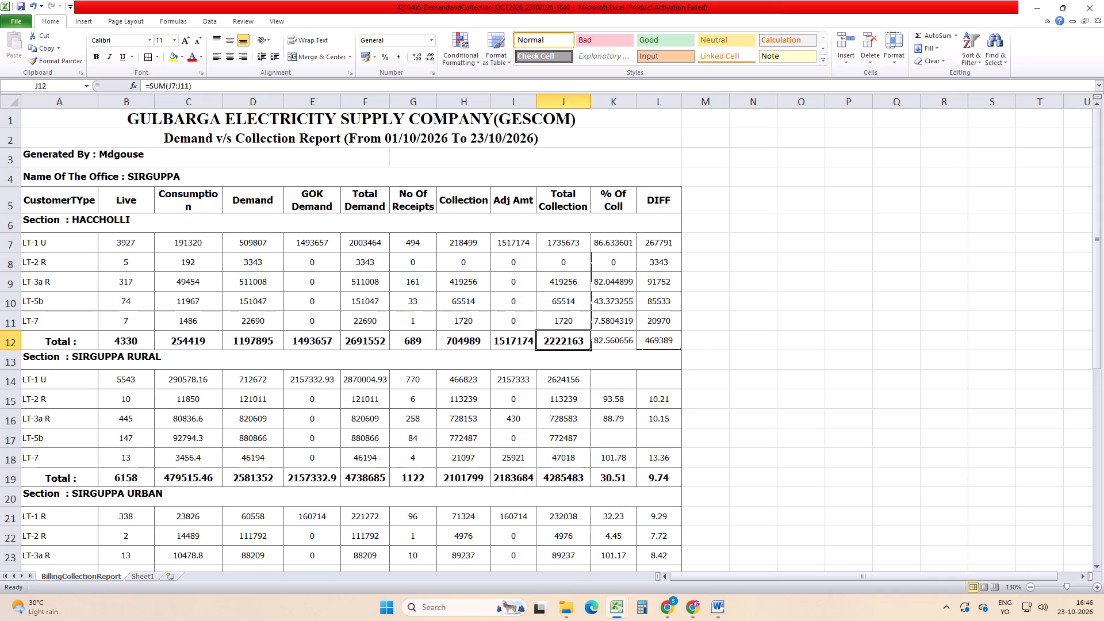
{"action": "left_click", "coordinate": [69, 66]}
{"action": "left_click_drag", "start_coordinate": [626, 335], "coordinate": [626, 335]}
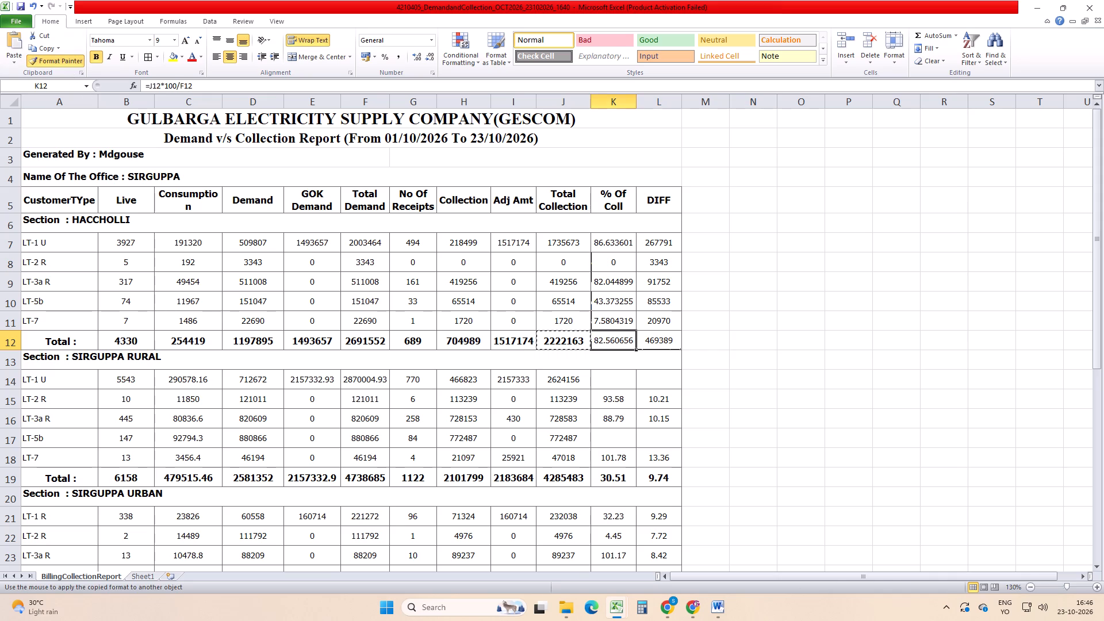
{"action": "left_click_drag", "start_coordinate": [626, 335], "coordinate": [653, 340]}
{"action": "left_click", "coordinate": [833, 345]}
Display the HACCHOLLI % Of Coll values in K7:K12 with two decimal places, and save the workbook.
{"action": "left_click_drag", "start_coordinate": [617, 246], "coordinate": [615, 332]}
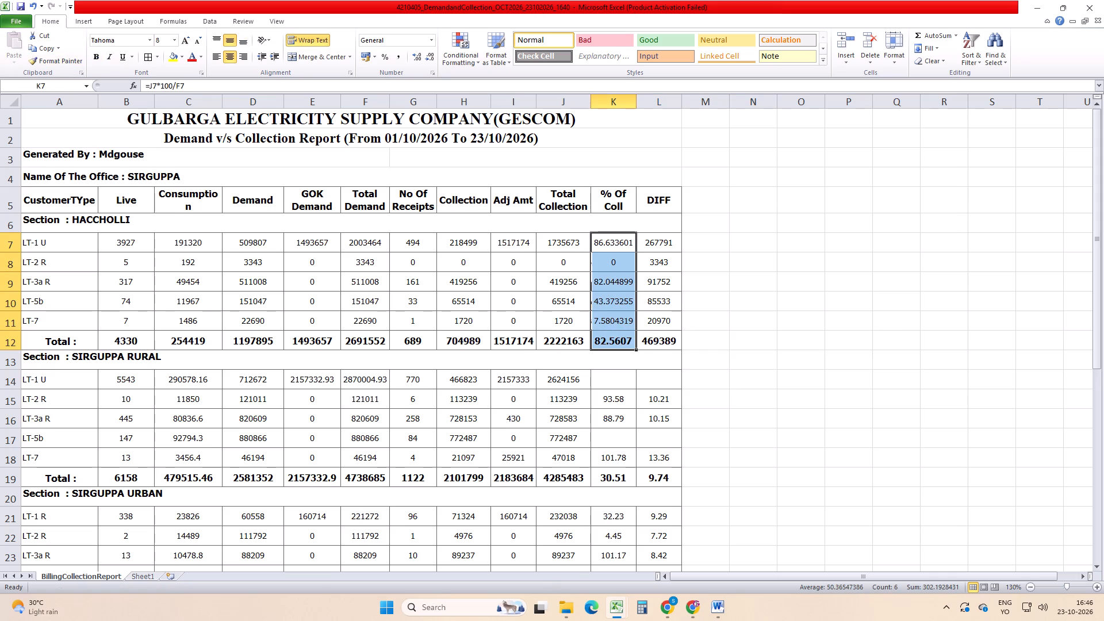
{"action": "triple_click", "coordinate": [429, 56]}
{"action": "left_click", "coordinate": [429, 56]}
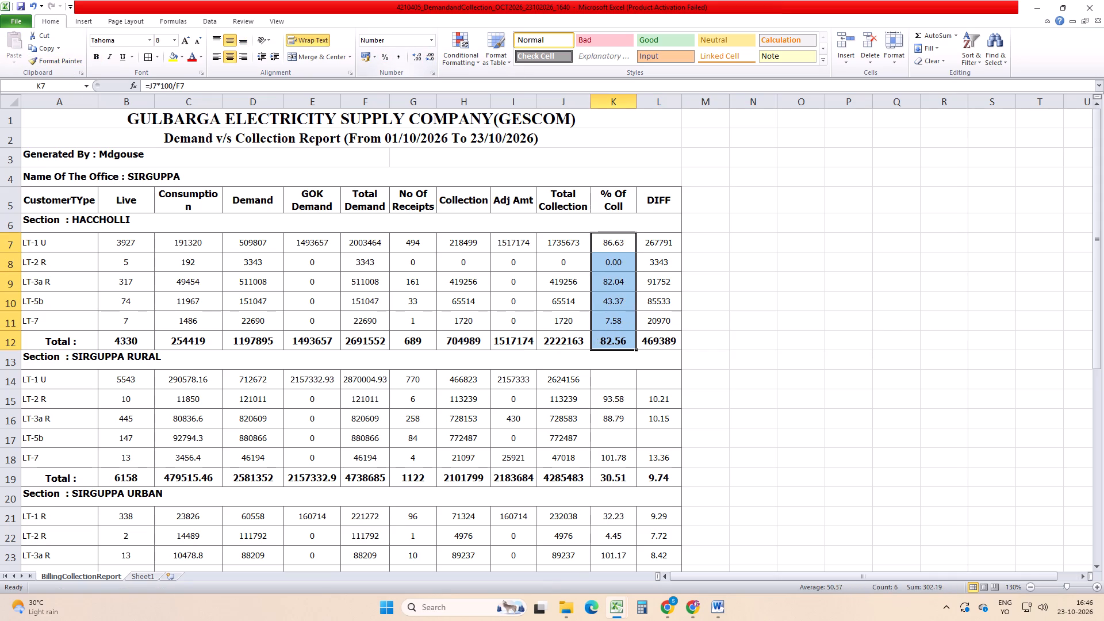
{"action": "left_click_drag", "start_coordinate": [884, 322], "coordinate": [894, 319]}
{"action": "key", "text": "ctrl+s"}
{"action": "key", "text": "ctrl+s"}
Copy the % Of Coll and DIFF block K7:L12 to the other four sections at K14, K21, K28 and K35, and save.
{"action": "left_click_drag", "start_coordinate": [622, 242], "coordinate": [669, 336]}
{"action": "key", "text": "ctrl+c"}
{"action": "left_click", "coordinate": [623, 371]}
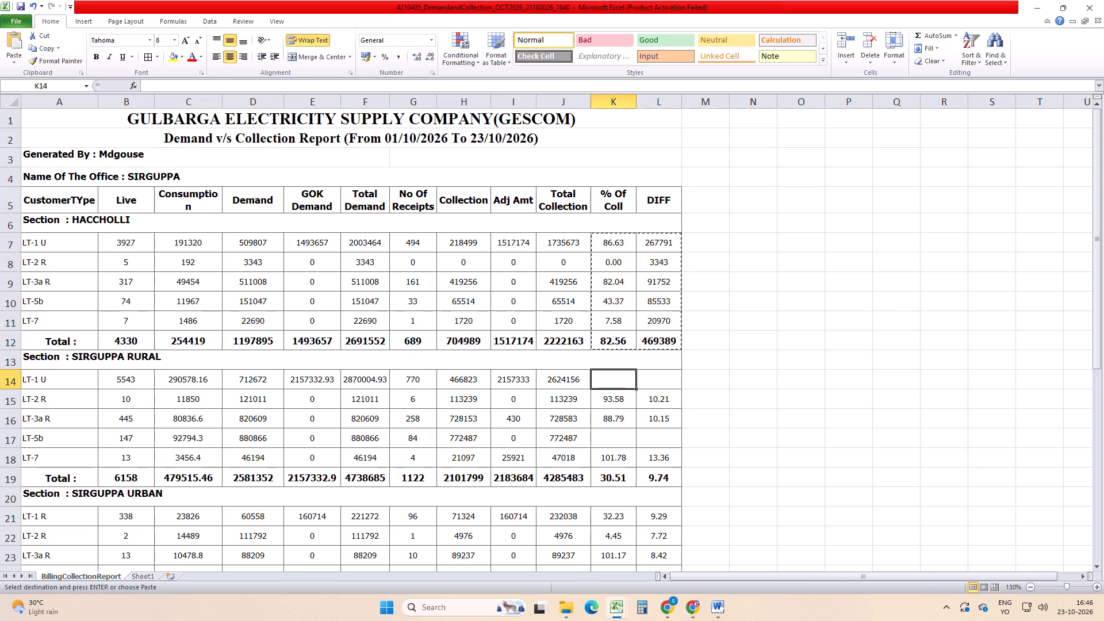
{"action": "key", "text": "ctrl+v"}
{"action": "scroll", "coordinate": [655, 404], "scroll_direction": "down", "scroll_amount": 2}
{"action": "left_click", "coordinate": [630, 396]}
{"action": "key", "text": "ctrl+v"}
{"action": "scroll", "coordinate": [729, 415], "scroll_direction": "down", "scroll_amount": 4}
{"action": "left_click", "coordinate": [625, 297]}
{"action": "key", "text": "ctrl+v"}
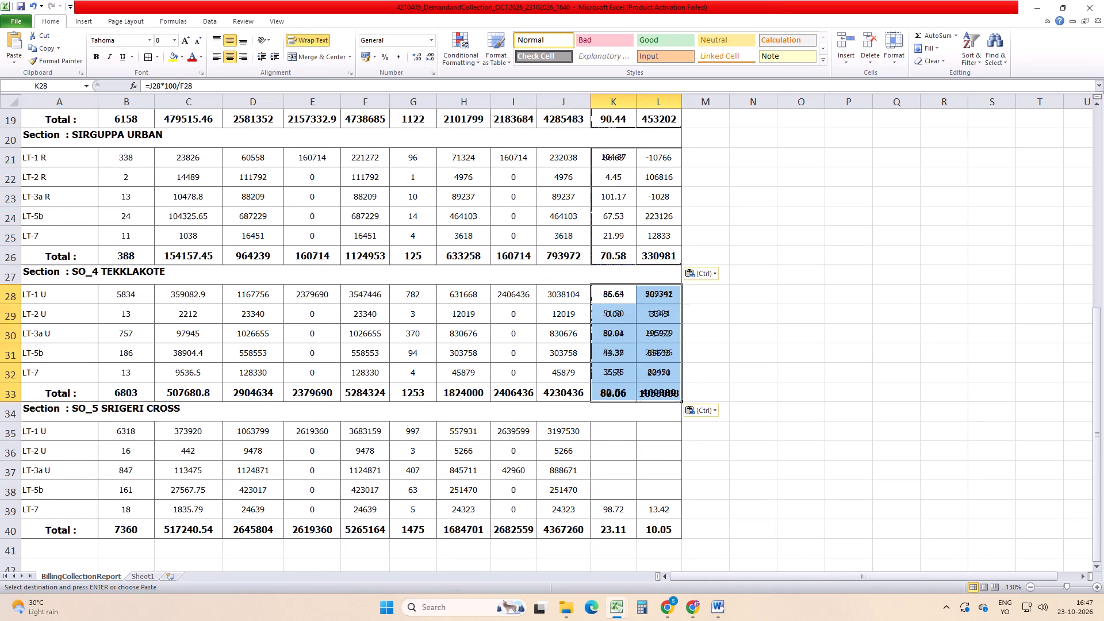
{"action": "left_click", "coordinate": [614, 434]}
{"action": "key", "text": "ctrl+v"}
{"action": "left_click", "coordinate": [794, 404]}
{"action": "key", "text": "ctrl+s"}
Fit the widths of the % Of Coll and DIFF columns to their contents.
{"action": "double_click", "coordinate": [633, 100]}
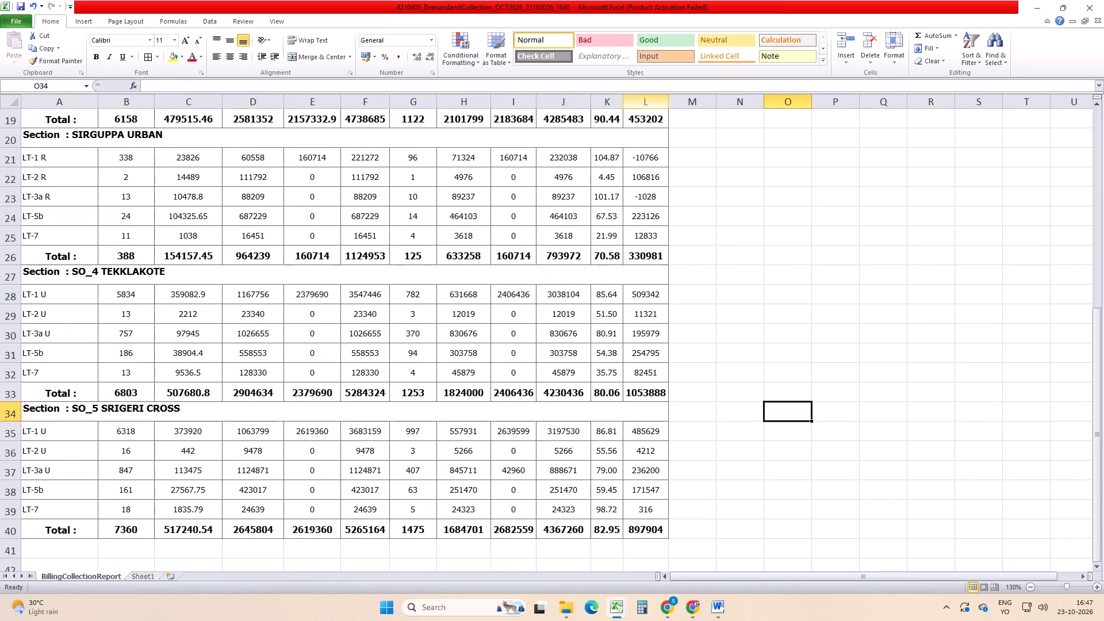
{"action": "double_click", "coordinate": [673, 100]}
{"action": "scroll", "coordinate": [607, 369], "scroll_direction": "up", "scroll_amount": 10}
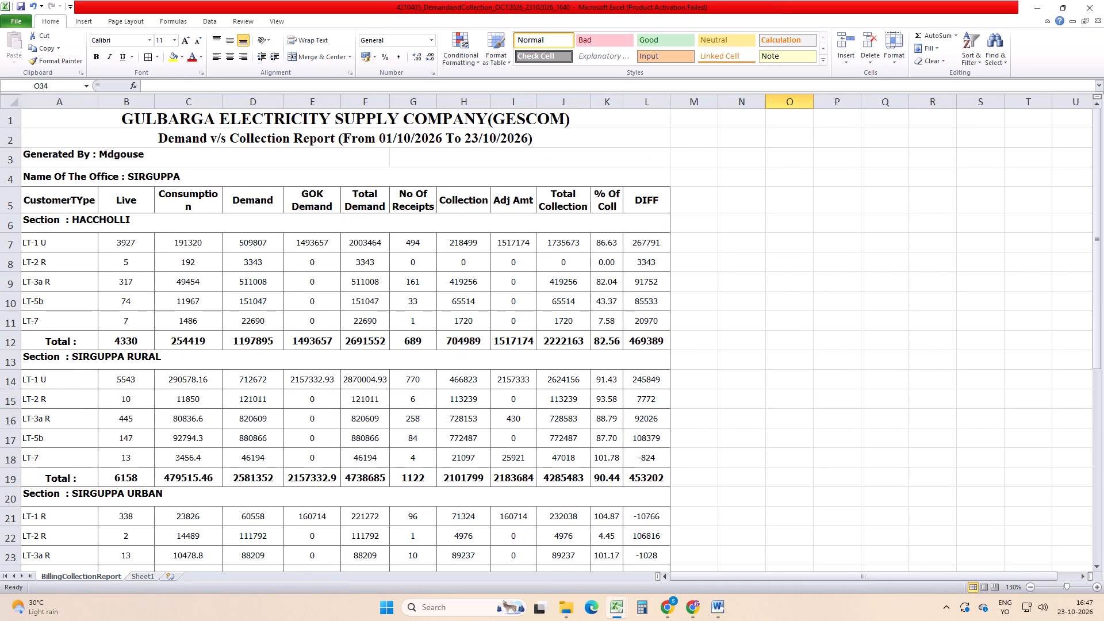
Move the whole SIRGUPPA URBAN section above HACCHOLLI, inserting it at row 6 with the row height fitted.
{"action": "left_click", "coordinate": [241, 233]}
{"action": "left_click", "coordinate": [234, 226]}
{"action": "key", "text": "shift+space"}
{"action": "key", "text": "ctrl+plus"}
{"action": "scroll", "coordinate": [398, 349], "scroll_direction": "down", "scroll_amount": 2}
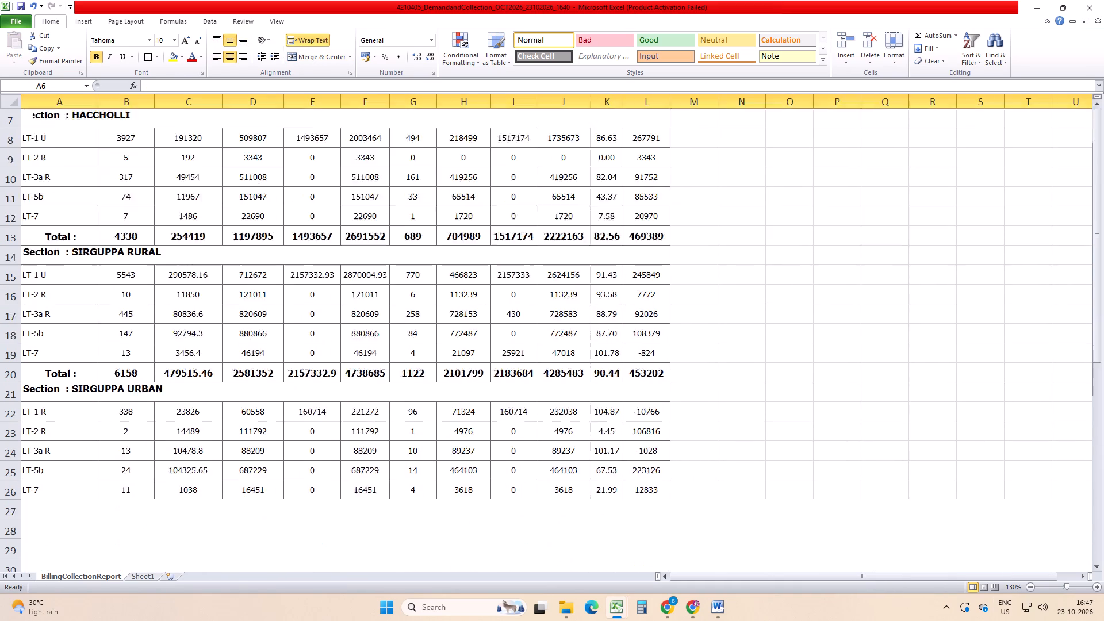
{"action": "scroll", "coordinate": [398, 349], "scroll_direction": "down", "scroll_amount": 1}
{"action": "left_click_drag", "start_coordinate": [239, 333], "coordinate": [243, 444]}
{"action": "key", "text": "ctrl+x"}
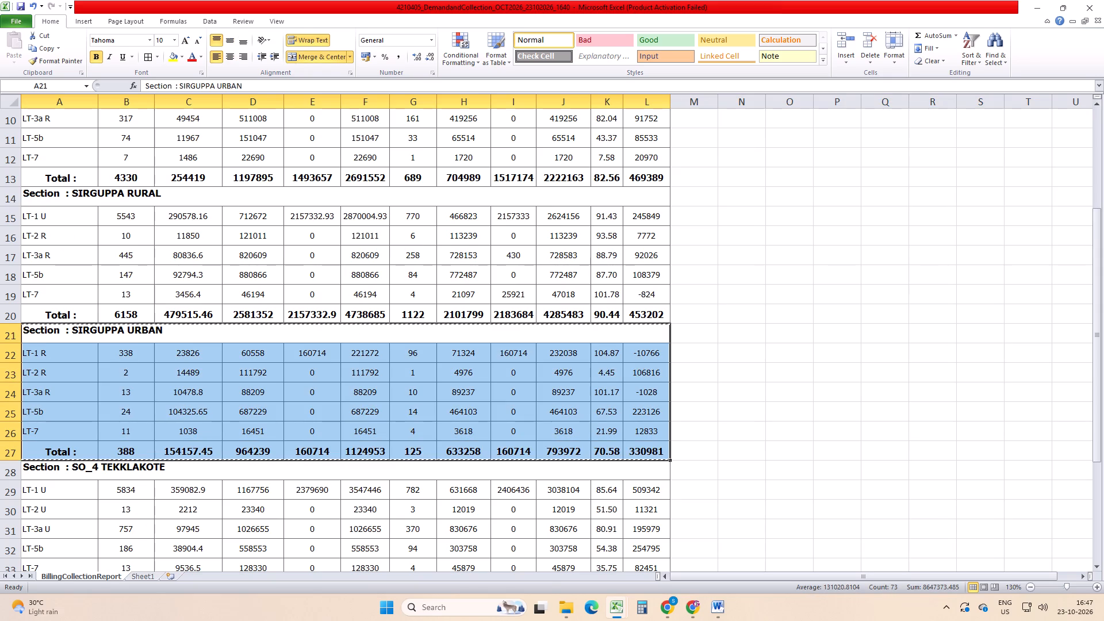
{"action": "key", "text": "ctrl+x"}
{"action": "scroll", "coordinate": [270, 478], "scroll_direction": "up", "scroll_amount": 8}
{"action": "left_click", "coordinate": [57, 224]}
{"action": "right_click", "coordinate": [57, 224]}
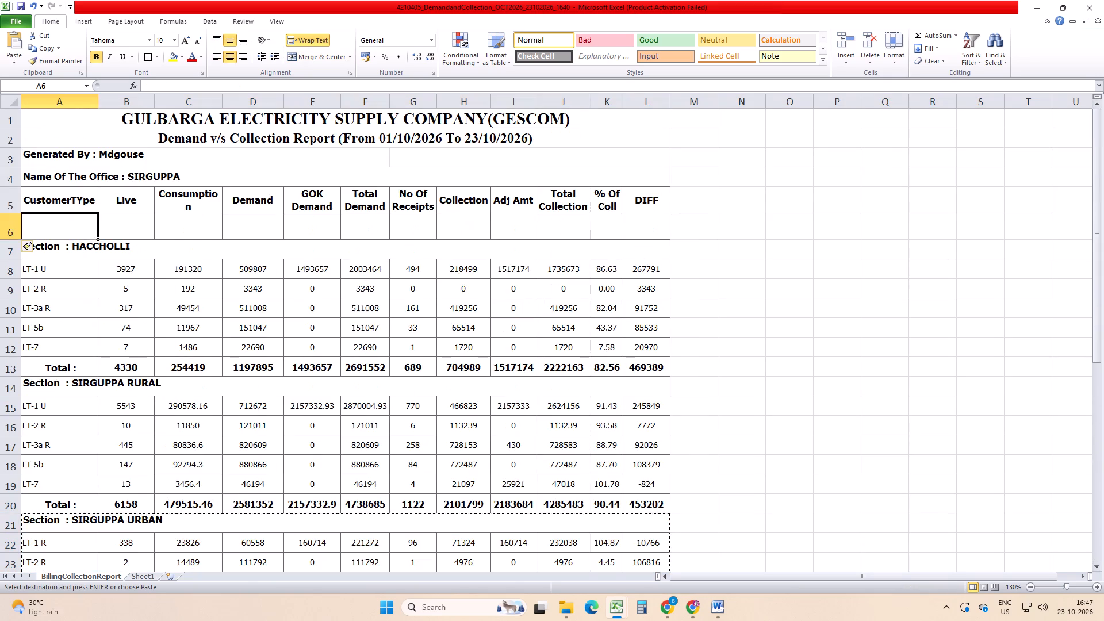
{"action": "left_click", "coordinate": [98, 298]}
{"action": "double_click", "coordinate": [13, 242]}
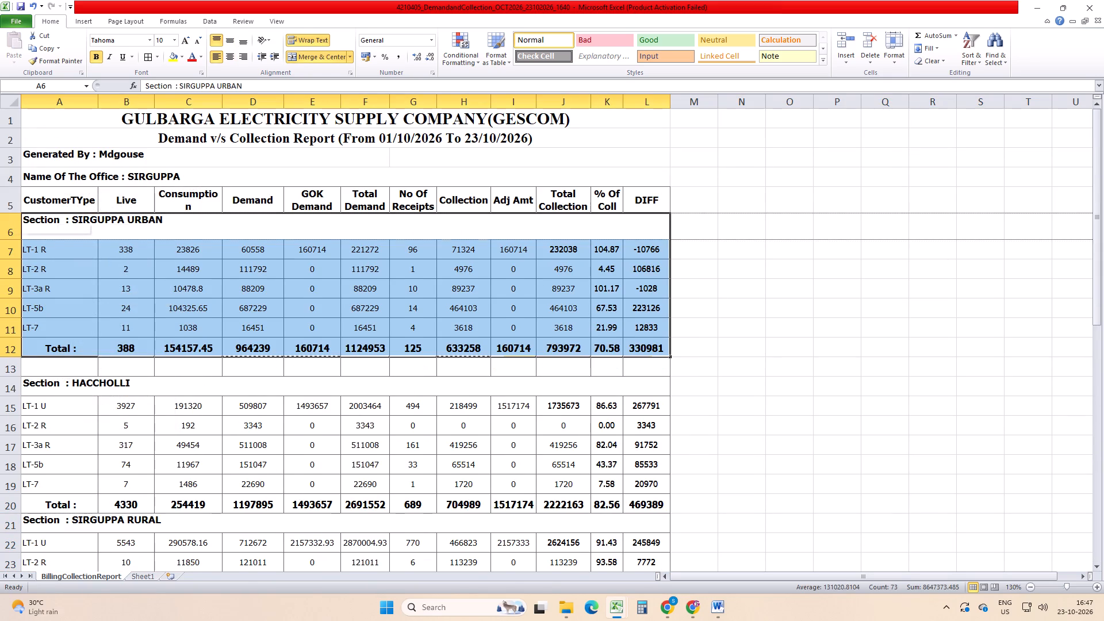
Delete the empty row 13 between the SIRGUPPA URBAN and HACCHOLLI sections, and save the workbook.
{"action": "left_click", "coordinate": [157, 360]}
{"action": "key", "text": "shift+space"}
{"action": "key", "text": "ctrl+minus"}
{"action": "key", "text": "ctrl+s"}
{"action": "key", "text": "ctrl+s"}
{"action": "left_click", "coordinate": [663, 349]}
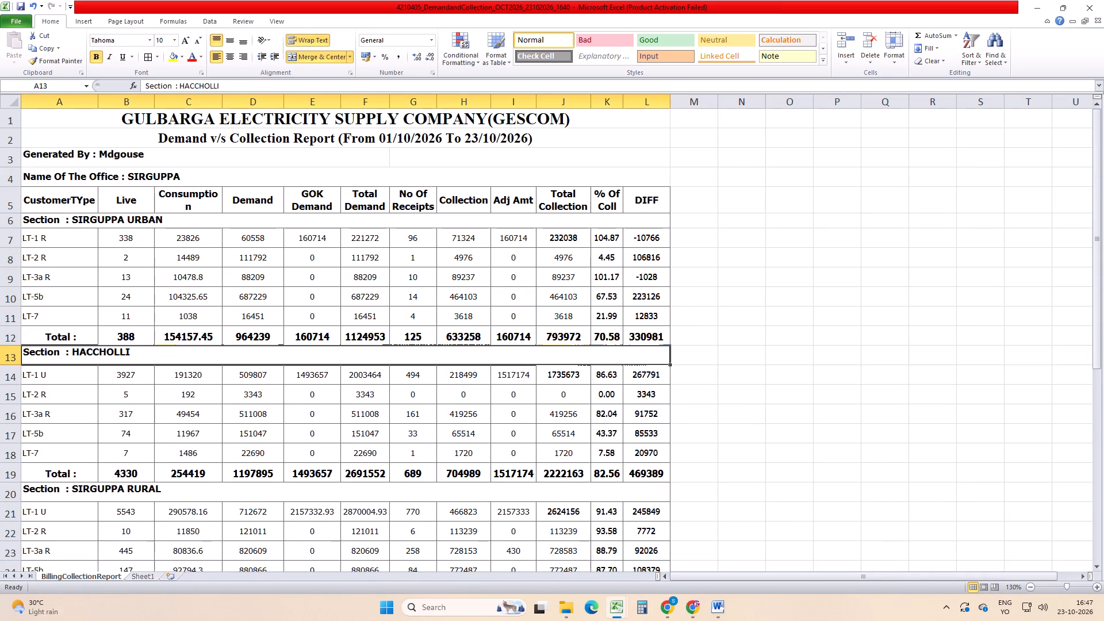
Widen the GOK Demand column to fit its contents, adjust the No Of Receipts column width, and save the workbook.
{"action": "double_click", "coordinate": [342, 103]}
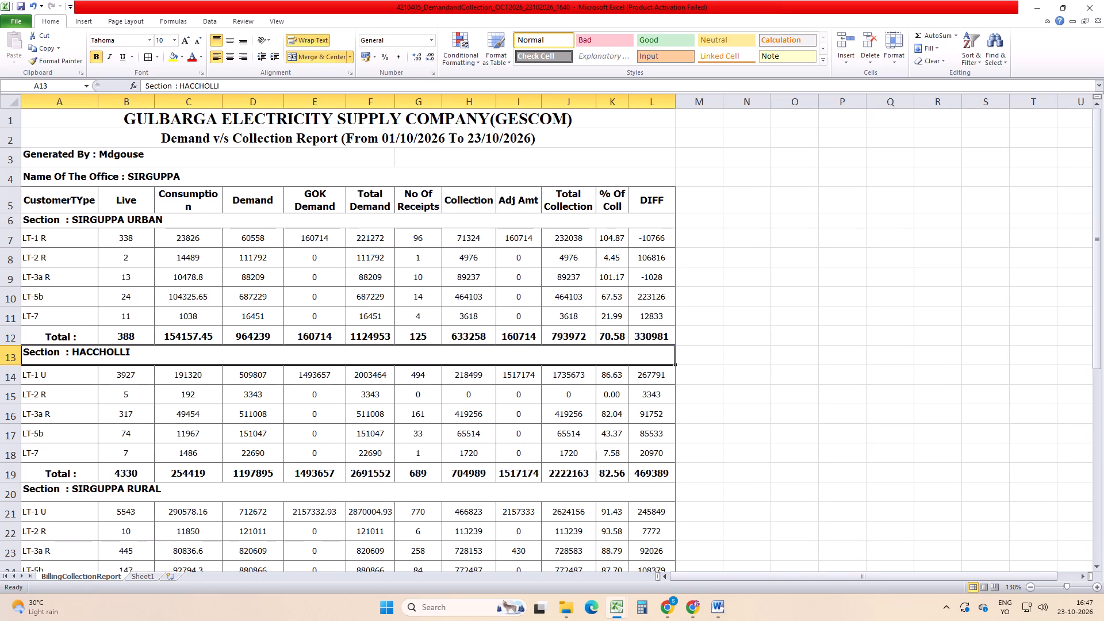
{"action": "left_click", "coordinate": [1005, 331]}
{"action": "left_click", "coordinate": [442, 102]}
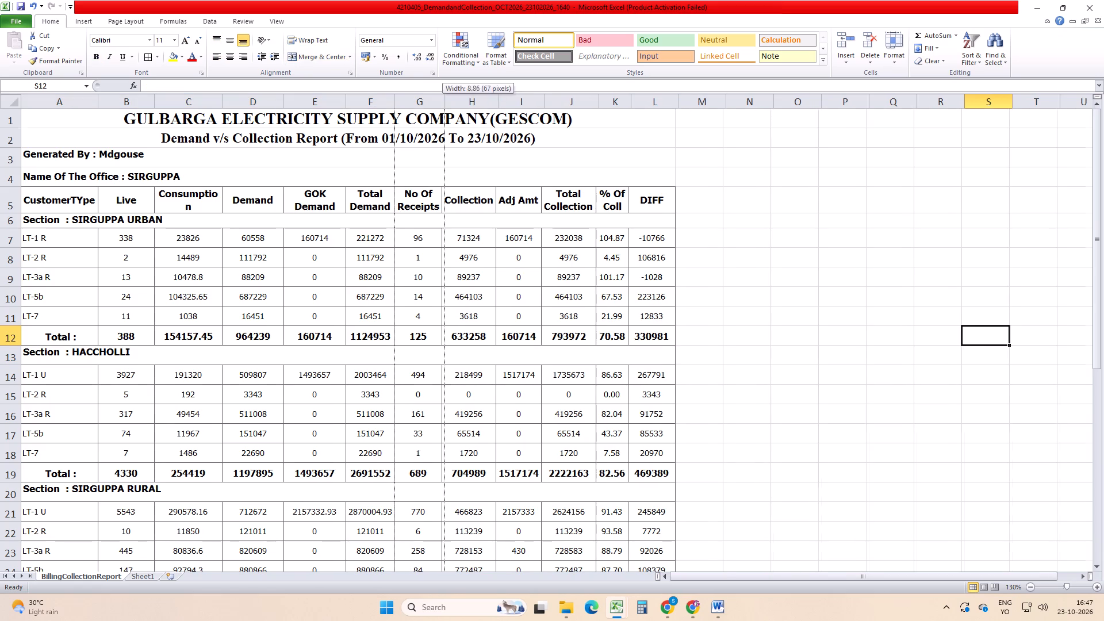
{"action": "left_click", "coordinate": [833, 300]}
{"action": "key", "text": "ctrl+s"}
Shorten the SIRGUPPA URBAN customer type labels in A7:A10 to LT-1, LT-2, LT-3 and LT-5.
{"action": "scroll", "coordinate": [654, 429], "scroll_direction": "down", "scroll_amount": 5}
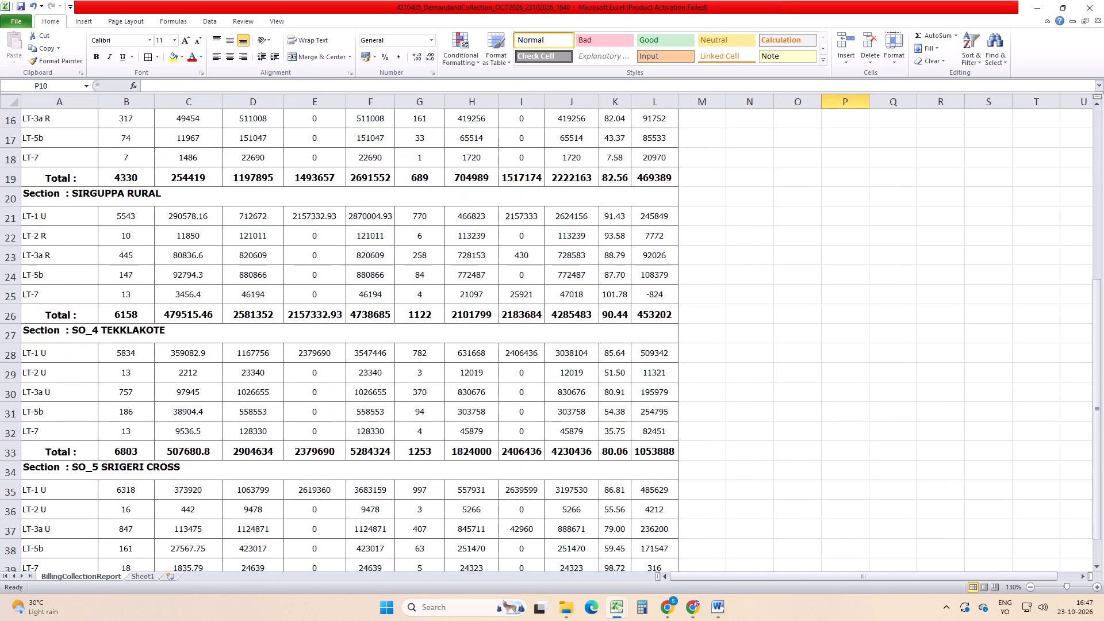
{"action": "scroll", "coordinate": [653, 429], "scroll_direction": "down", "scroll_amount": 3}
{"action": "left_click", "coordinate": [685, 462]}
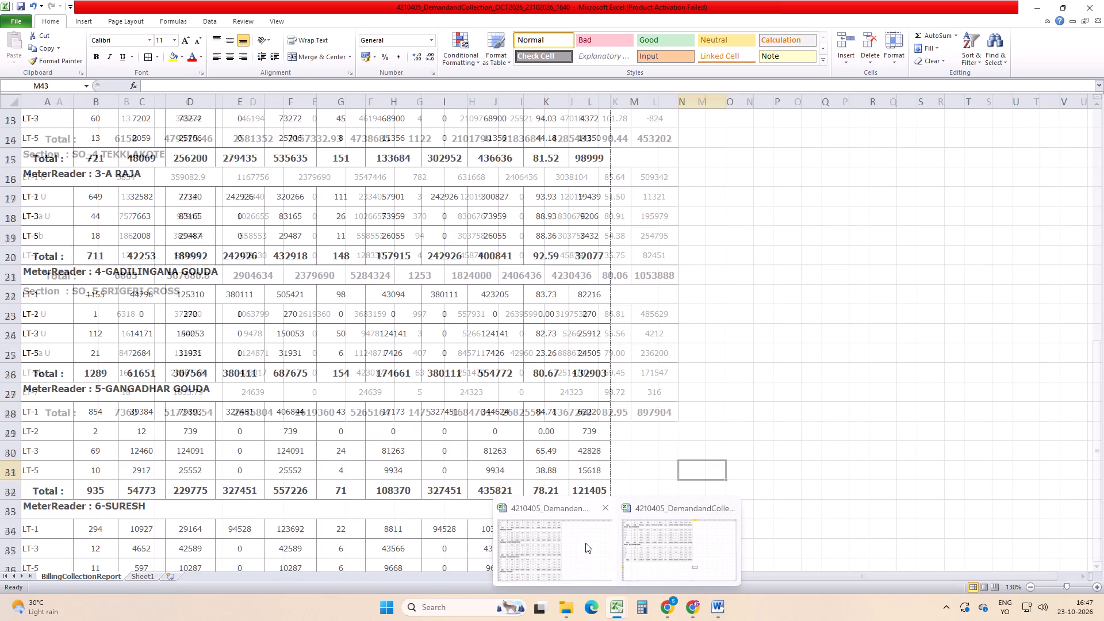
{"action": "scroll", "coordinate": [185, 511], "scroll_direction": "up", "scroll_amount": 10}
{"action": "scroll", "coordinate": [901, 612], "scroll_direction": "up", "scroll_amount": 4}
{"action": "double_click", "coordinate": [51, 244]}
{"action": "key", "text": "BackSpace"}
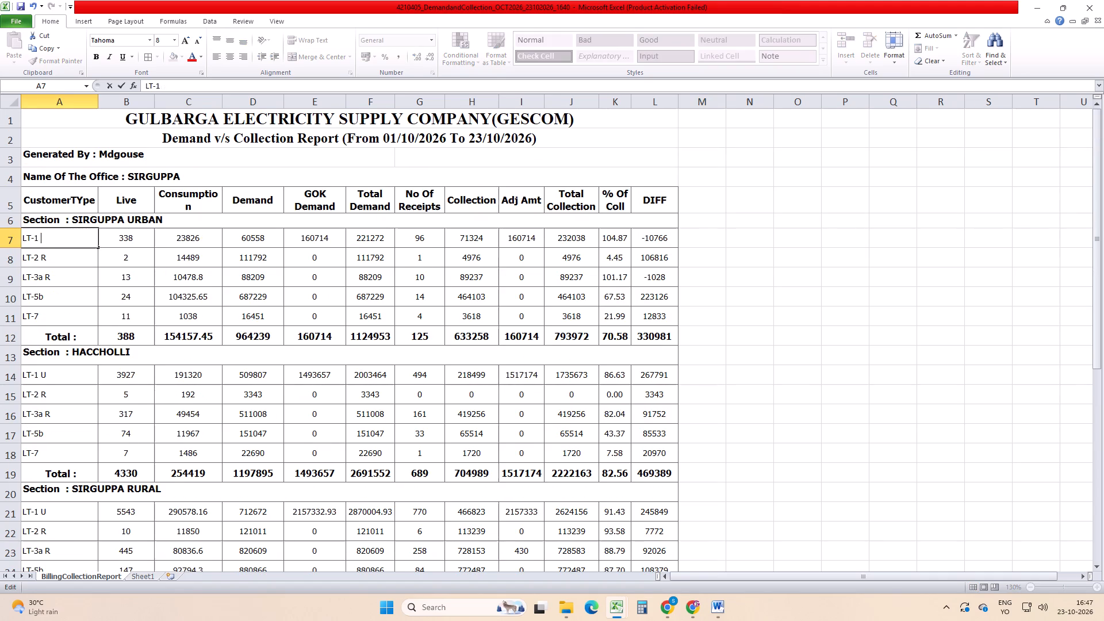
{"action": "double_click", "coordinate": [53, 255]}
{"action": "key", "text": "BackSpace"}
{"action": "double_click", "coordinate": [54, 279]}
{"action": "key", "text": "BackSpace"}
{"action": "key", "text": "BackSpace"}
{"action": "key", "text": "BackSpace"}
{"action": "double_click", "coordinate": [43, 301]}
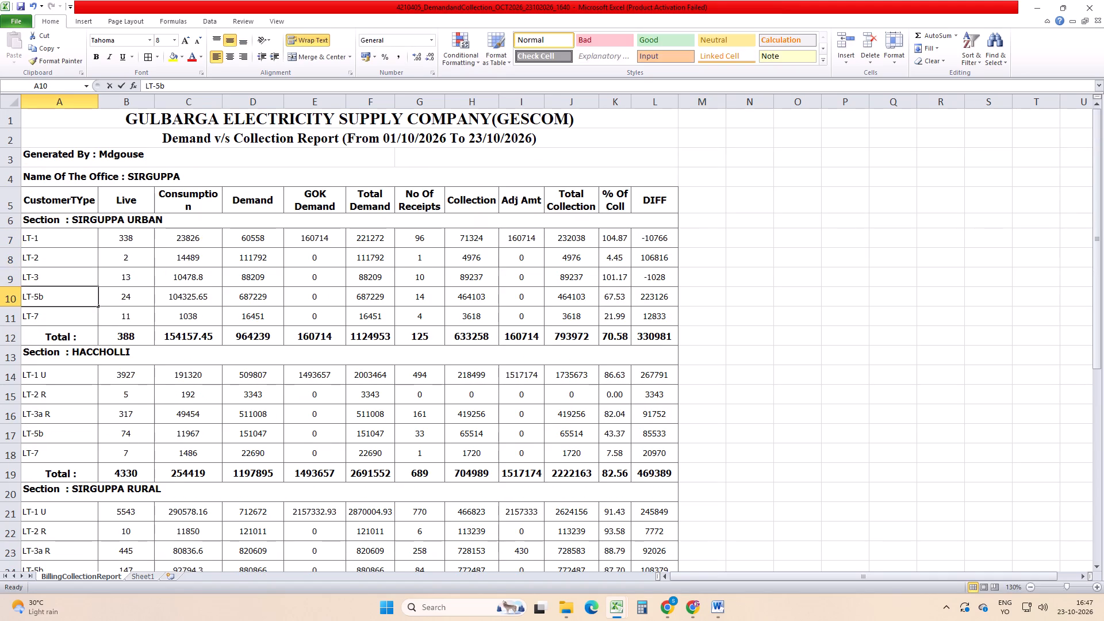
{"action": "key", "text": "BackSpace"}
{"action": "left_click", "coordinate": [62, 377]}
Copy the customer type labels A7:A11 to the other four sections at A14, A21, A28 and A35, and save the workbook.
{"action": "left_click_drag", "start_coordinate": [40, 238], "coordinate": [55, 313]}
{"action": "key", "text": "ctrl+c"}
{"action": "left_click", "coordinate": [41, 367]}
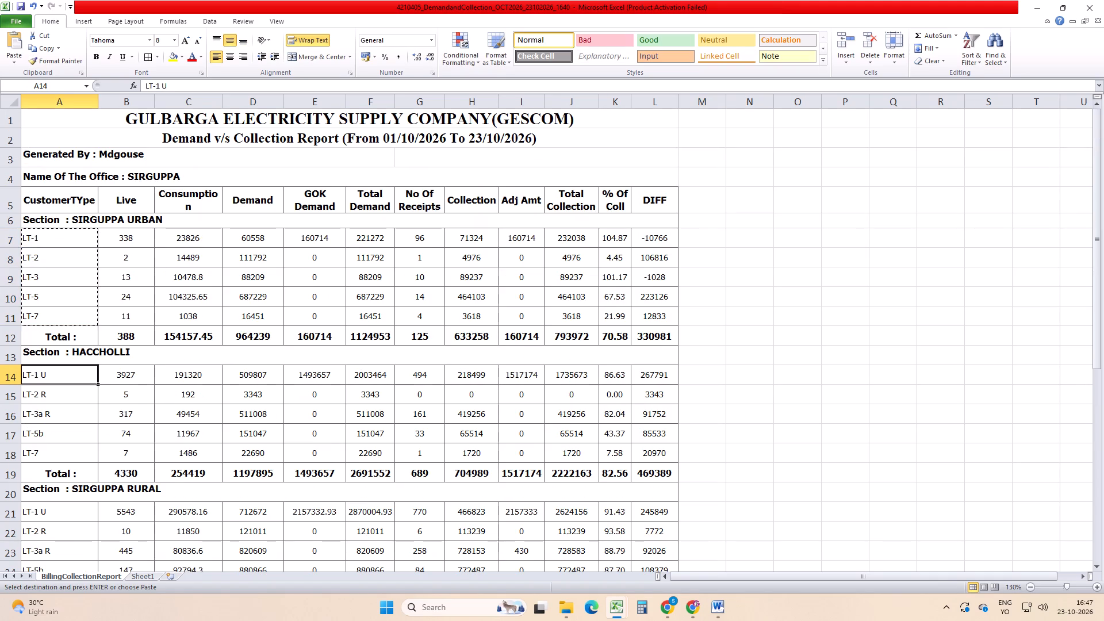
{"action": "key", "text": "ctrl+v"}
{"action": "left_click", "coordinate": [40, 511]}
{"action": "key", "text": "ctrl+v"}
{"action": "scroll", "coordinate": [62, 495], "scroll_direction": "down", "scroll_amount": 4}
{"action": "left_click", "coordinate": [44, 417]}
{"action": "key", "text": "ctrl+v"}
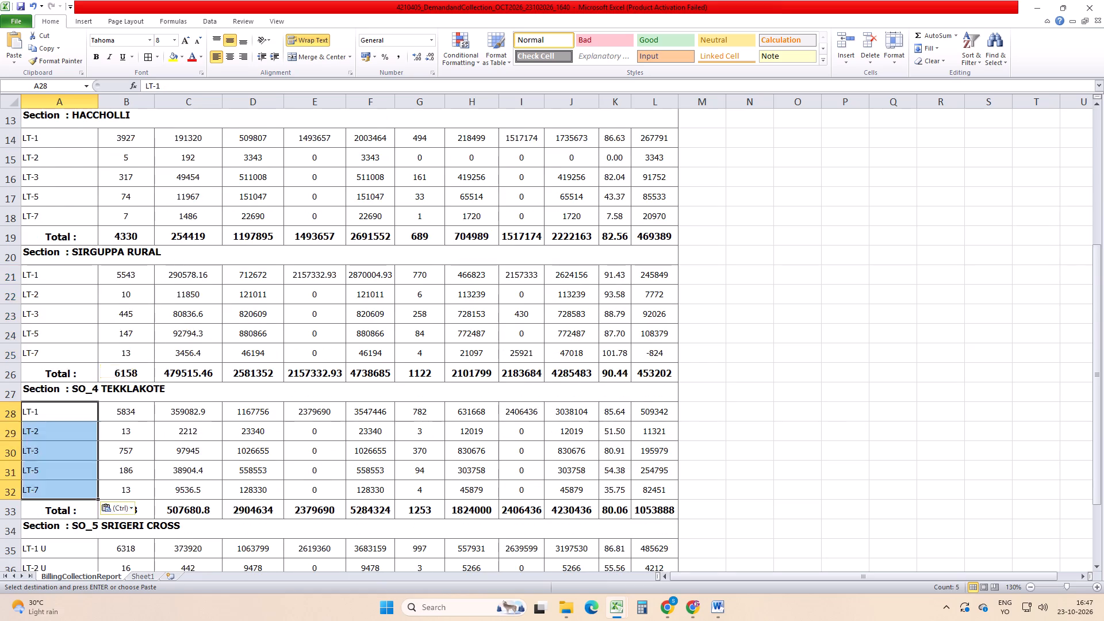
{"action": "scroll", "coordinate": [65, 444], "scroll_direction": "down", "scroll_amount": 3}
{"action": "left_click", "coordinate": [53, 373]}
{"action": "key", "text": "ctrl+v"}
{"action": "key", "text": "ctrl+s"}
Copy the customer type labels and Total label from A35:A40 to A42 below the SRIGERI CROSS section, and save the workbook.
{"action": "left_click_drag", "start_coordinate": [51, 366], "coordinate": [59, 468]}
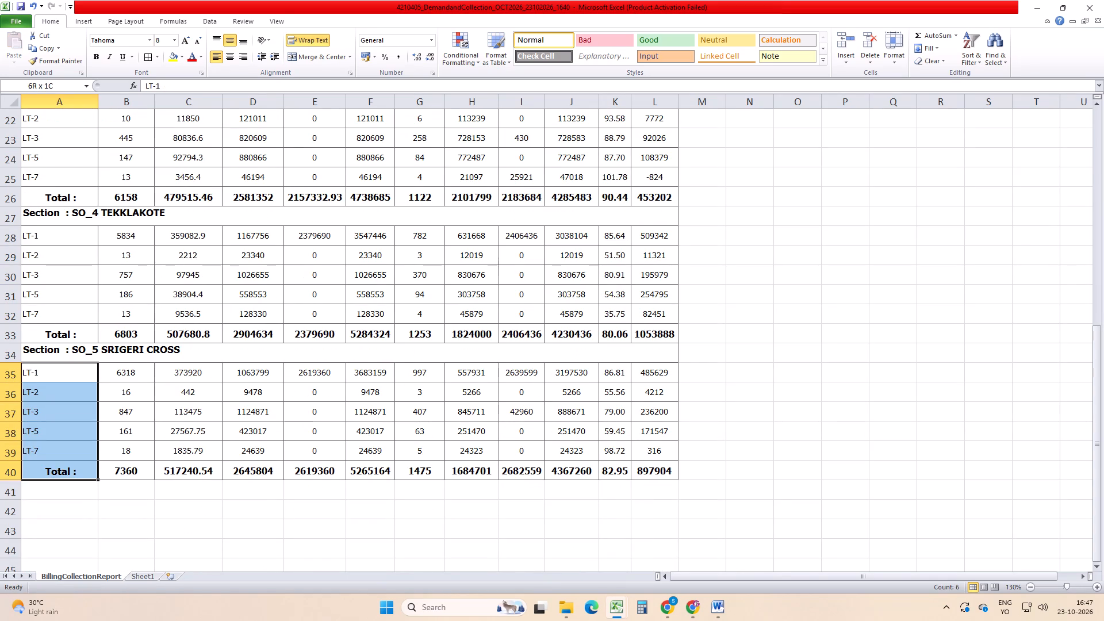
{"action": "left_click_drag", "start_coordinate": [59, 468], "coordinate": [59, 469]}
{"action": "key", "text": "ctrl+c"}
{"action": "left_click", "coordinate": [64, 508]}
{"action": "key", "text": "ctrl+v"}
{"action": "key", "text": "ctrl+s"}
Enter a formula in B42 adding the LT-1 Live values of all five sections: =B7+B14+B21+B28+B35.
{"action": "left_click", "coordinate": [120, 507]}
{"action": "key", "text": "equal"}
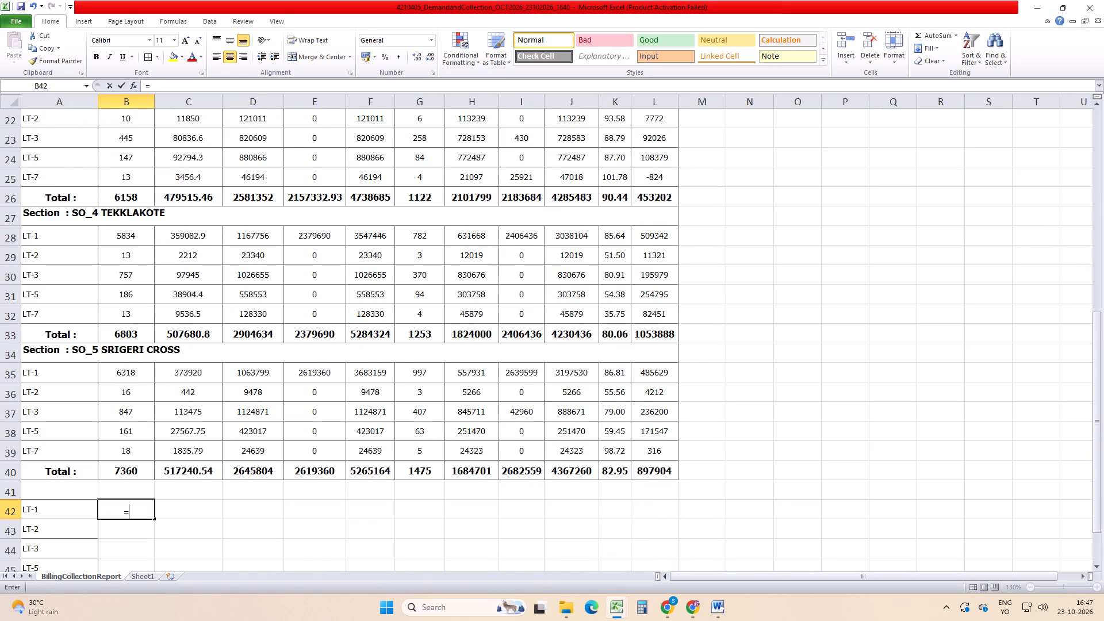
{"action": "scroll", "coordinate": [144, 549], "scroll_direction": "up", "scroll_amount": 13}
{"action": "left_click", "coordinate": [128, 235]}
{"action": "key", "text": "plus"}
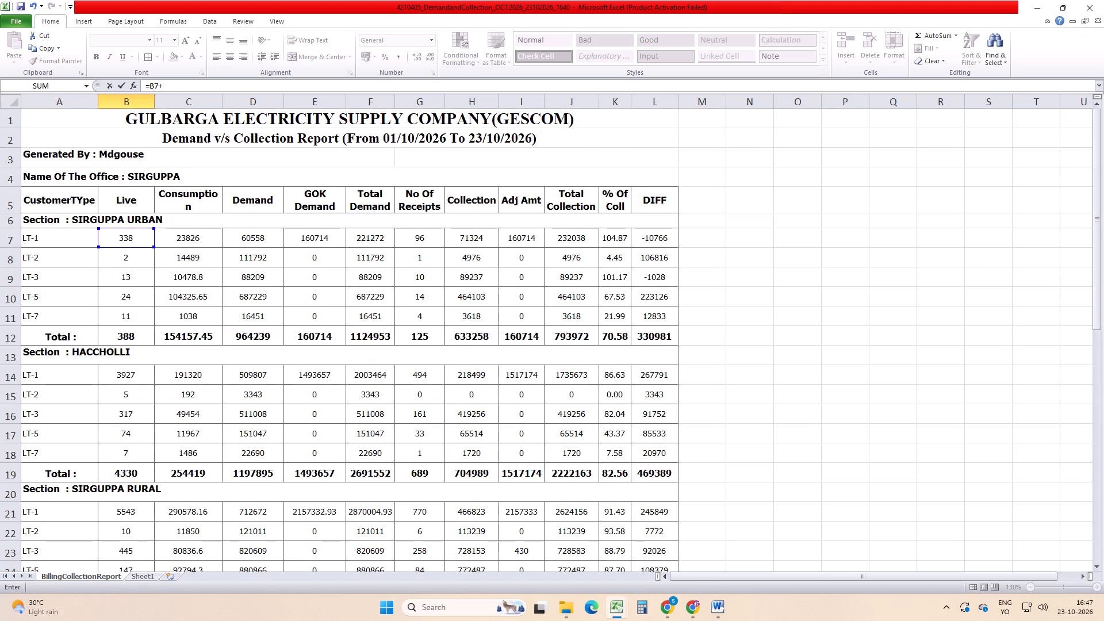
{"action": "left_click", "coordinate": [137, 375]}
{"action": "key", "text": "plus"}
{"action": "scroll", "coordinate": [169, 489], "scroll_direction": "down", "scroll_amount": 1}
{"action": "left_click", "coordinate": [131, 455]}
{"action": "key", "text": "plus"}
{"action": "scroll", "coordinate": [137, 471], "scroll_direction": "down", "scroll_amount": 2}
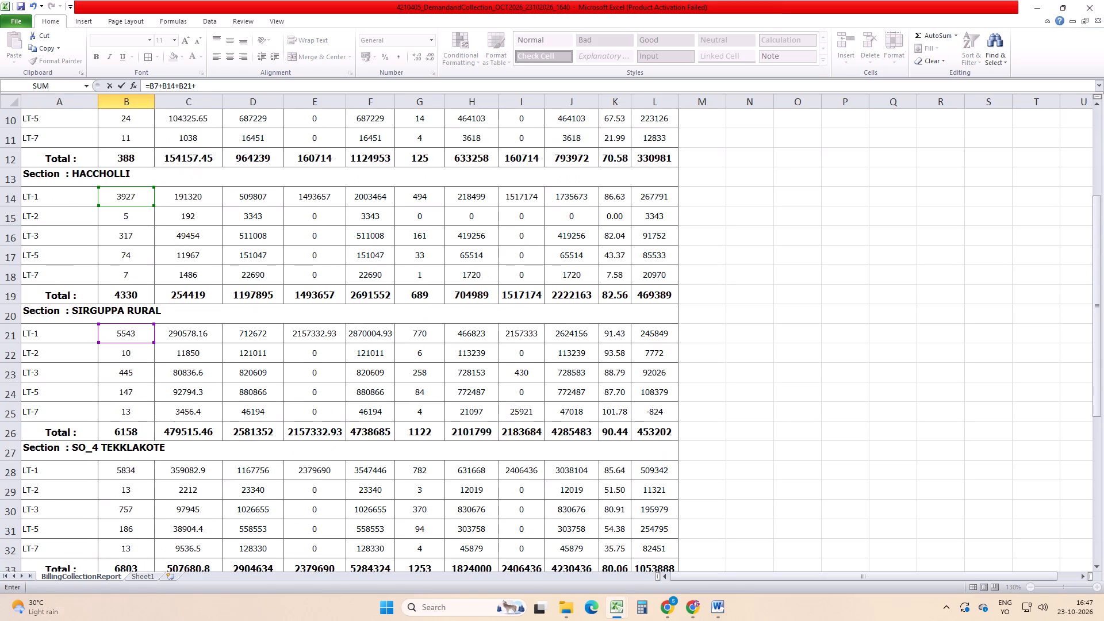
{"action": "left_click", "coordinate": [127, 478]}
{"action": "key", "text": "plus"}
{"action": "scroll", "coordinate": [131, 475], "scroll_direction": "down", "scroll_amount": 2}
{"action": "left_click", "coordinate": [125, 496]}
{"action": "key", "text": "Return"}
Copy the B42 formula down to the LT-2, LT-3, LT-5 and LT-7 rows, through B46.
{"action": "scroll", "coordinate": [254, 491], "scroll_direction": "down", "scroll_amount": 3}
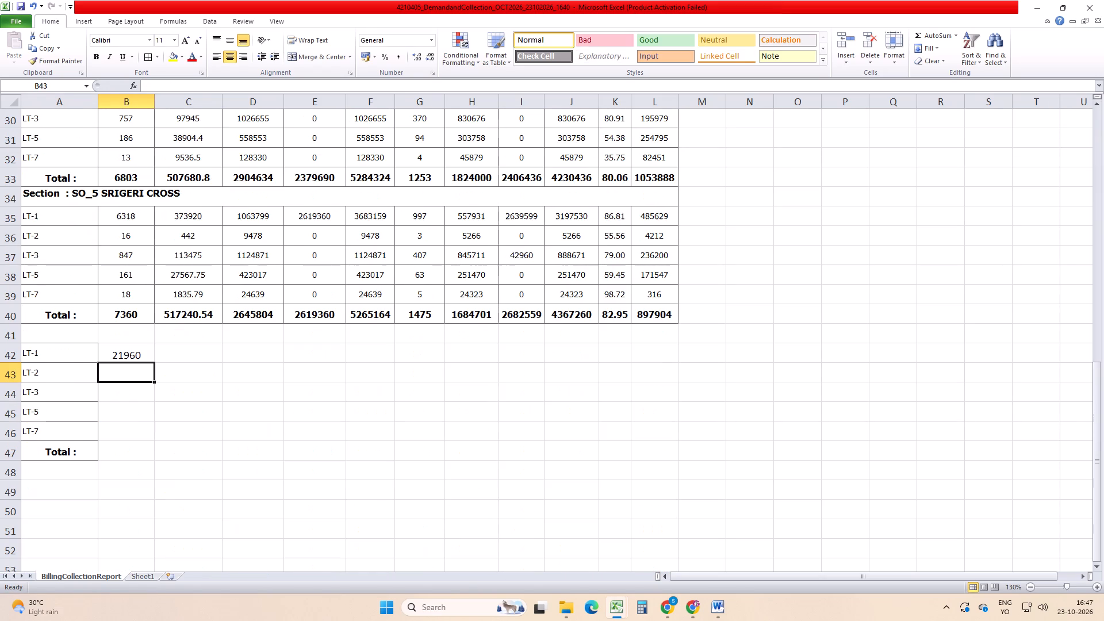
{"action": "key", "text": "Up"}
{"action": "key", "text": "ctrl+c"}
{"action": "key", "text": "shift+Down"}
{"action": "key", "text": "shift+Down"}
{"action": "key", "text": "shift+Down"}
{"action": "key", "text": "shift+Down"}
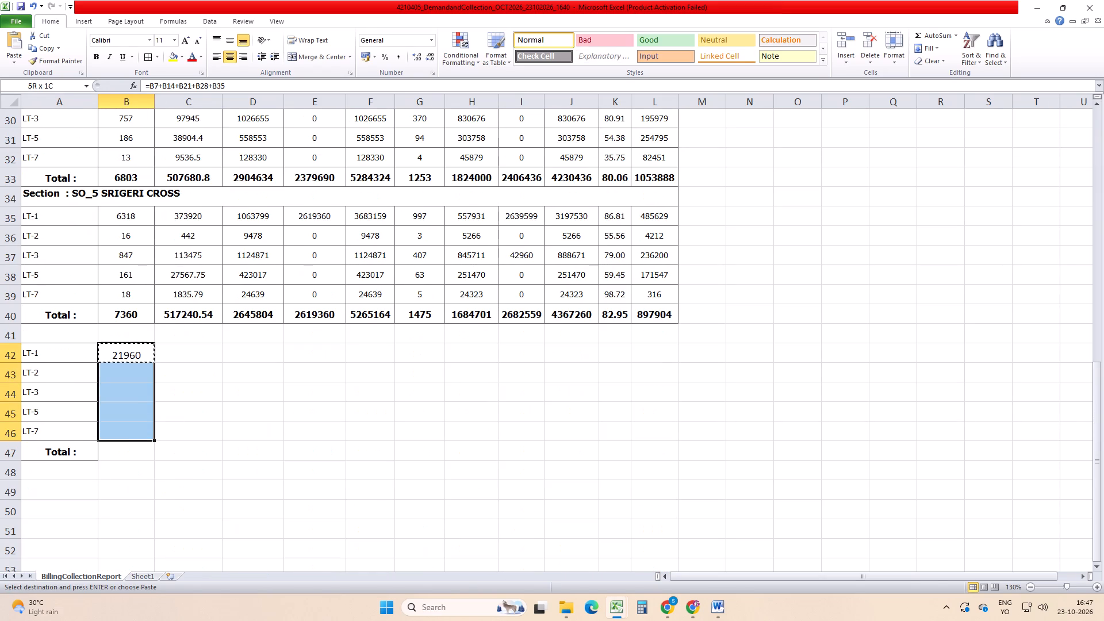
{"action": "key", "text": "ctrl+v"}
Copy the formulas in B42:B46 across through the Total Collection column J, and save the workbook.
{"action": "key", "text": "ctrl+c"}
{"action": "key", "text": "shift+Right"}
{"action": "key", "text": "shift+Right"}
{"action": "key", "text": "shift+Right"}
{"action": "key", "text": "shift+Right"}
{"action": "key", "text": "shift+Right"}
{"action": "key", "text": "shift+Right"}
{"action": "key", "text": "shift+Right"}
{"action": "key", "text": "shift+Right"}
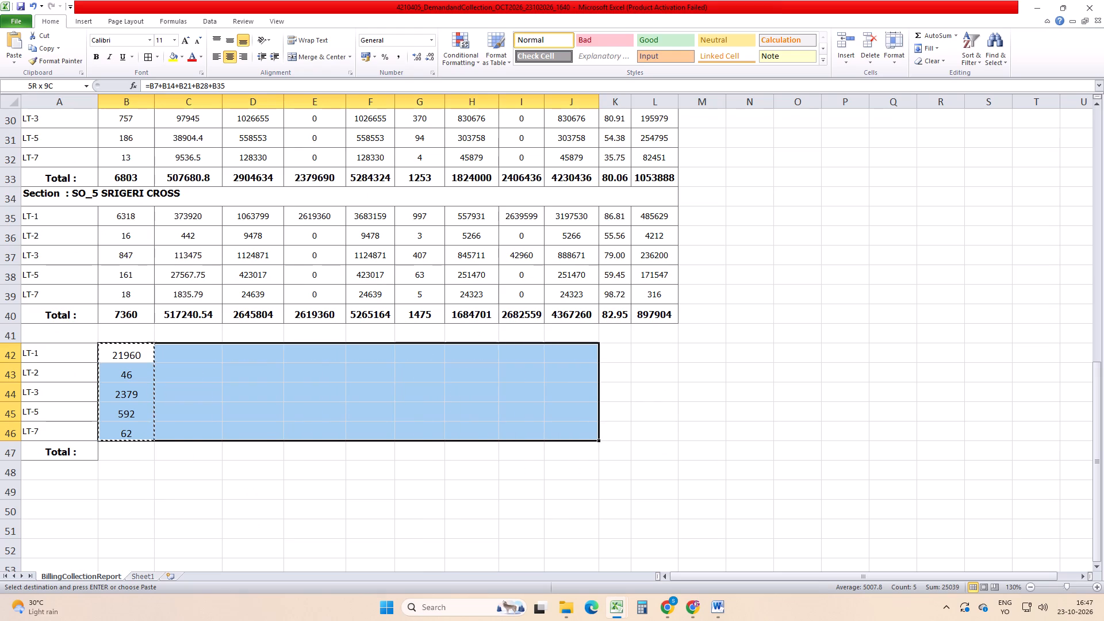
{"action": "key", "text": "ctrl+v"}
{"action": "key", "text": "ctrl+s"}
Sum B42:B46 in cell B47 of the new Total row.
{"action": "key", "text": "Down"}
{"action": "key", "text": "Down"}
{"action": "key", "text": "Down"}
{"action": "key", "text": "Down"}
{"action": "key", "text": "Down"}
{"action": "key", "text": "alt+equal"}
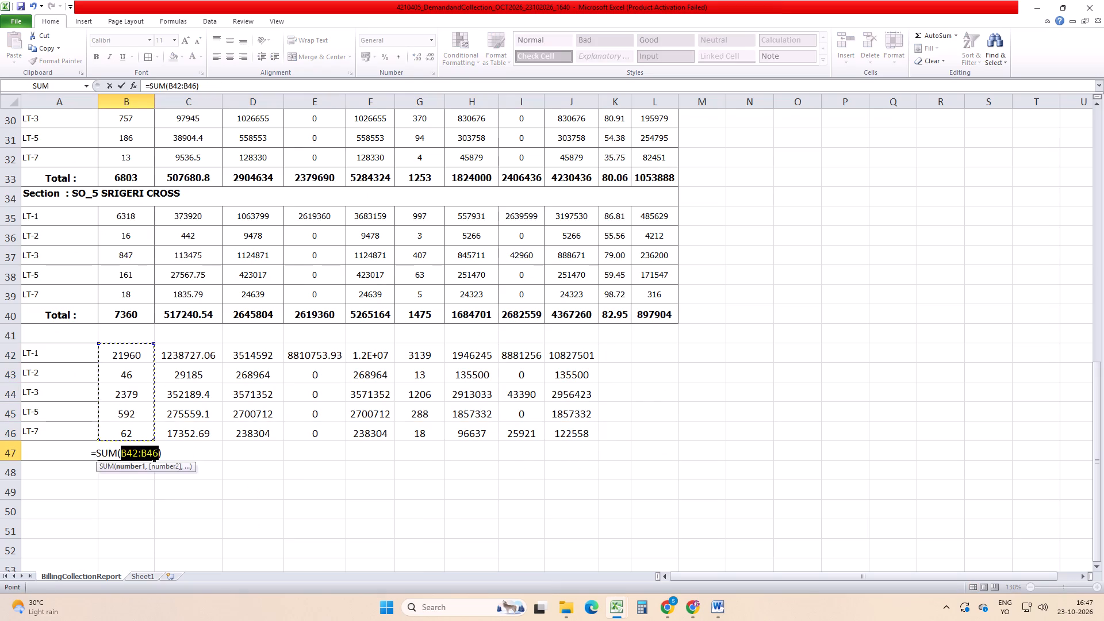
{"action": "key", "text": "Return"}
Copy the B47 sum across the Total row to J47, and save the workbook.
{"action": "key", "text": "Up"}
{"action": "key", "text": "ctrl+c"}
{"action": "key", "text": "shift+Right"}
{"action": "key", "text": "shift+Right"}
{"action": "key", "text": "shift+Right"}
{"action": "key", "text": "shift+Right"}
{"action": "key", "text": "shift+Right"}
{"action": "key", "text": "shift+Right"}
{"action": "key", "text": "shift+Right"}
{"action": "key", "text": "shift+Right"}
{"action": "key", "text": "ctrl+v"}
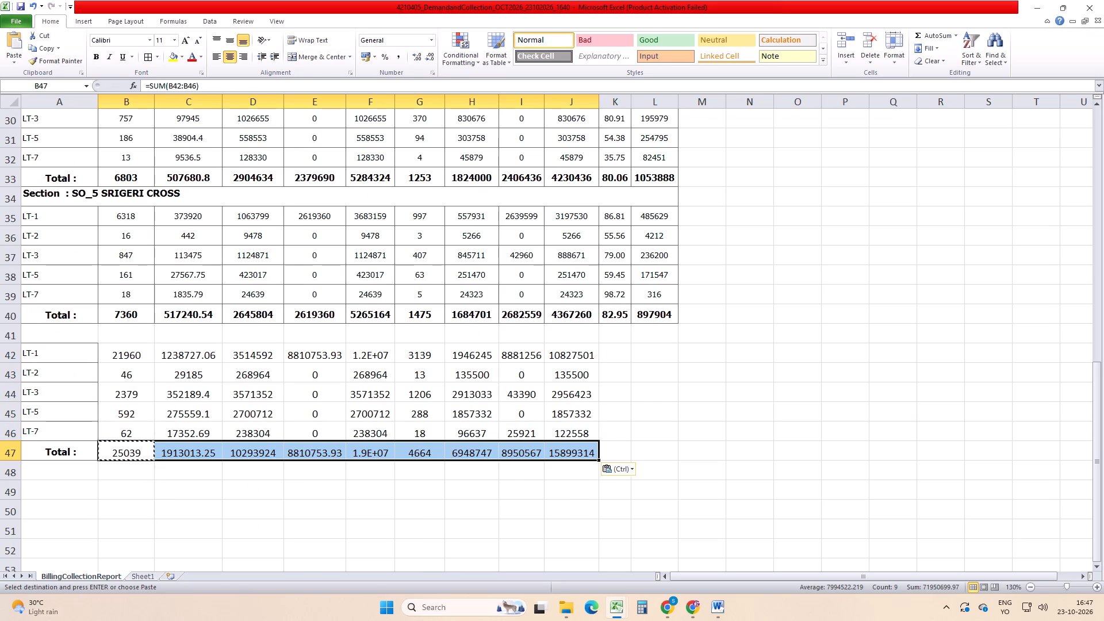
{"action": "key", "text": "ctrl+s"}
{"action": "key", "text": "ctrl+s"}
Widen the Total Demand column to fit its contents.
{"action": "left_click", "coordinate": [595, 415]}
{"action": "double_click", "coordinate": [397, 99]}
{"action": "left_click_drag", "start_coordinate": [820, 400], "coordinate": [845, 413]}
Copy the percentage and DIFF formulas from K35:L40 to K42:L47, and save the workbook.
{"action": "left_click_drag", "start_coordinate": [643, 217], "coordinate": [687, 325]}
{"action": "key", "text": "ctrl+c"}
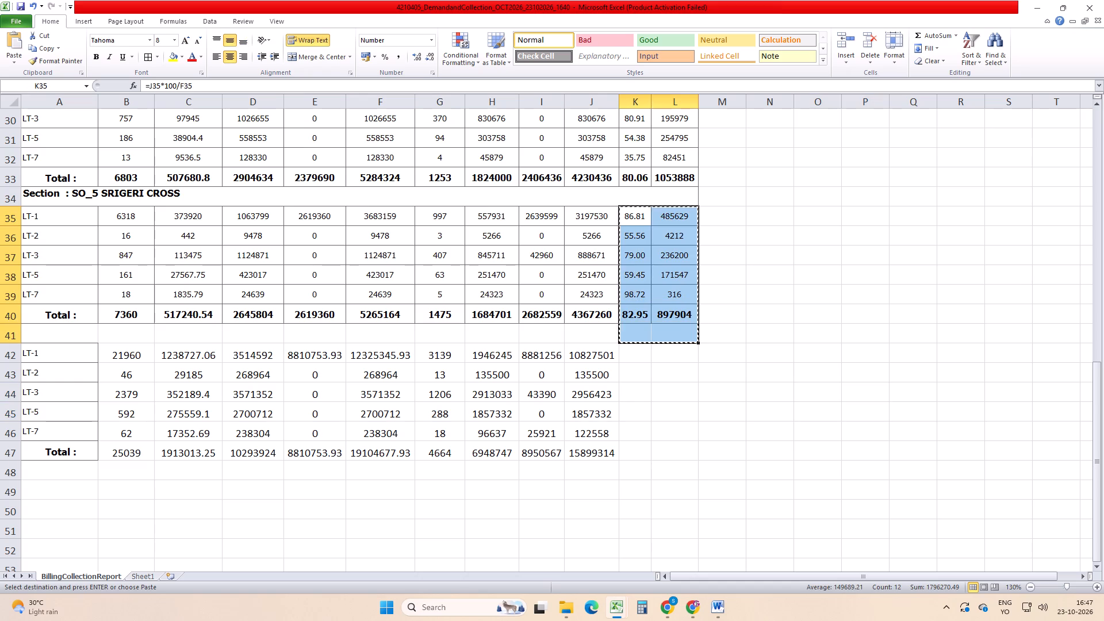
{"action": "left_click_drag", "start_coordinate": [638, 211], "coordinate": [676, 305]}
{"action": "key", "text": "ctrl+c"}
{"action": "left_click", "coordinate": [639, 346]}
{"action": "key", "text": "ctrl+v"}
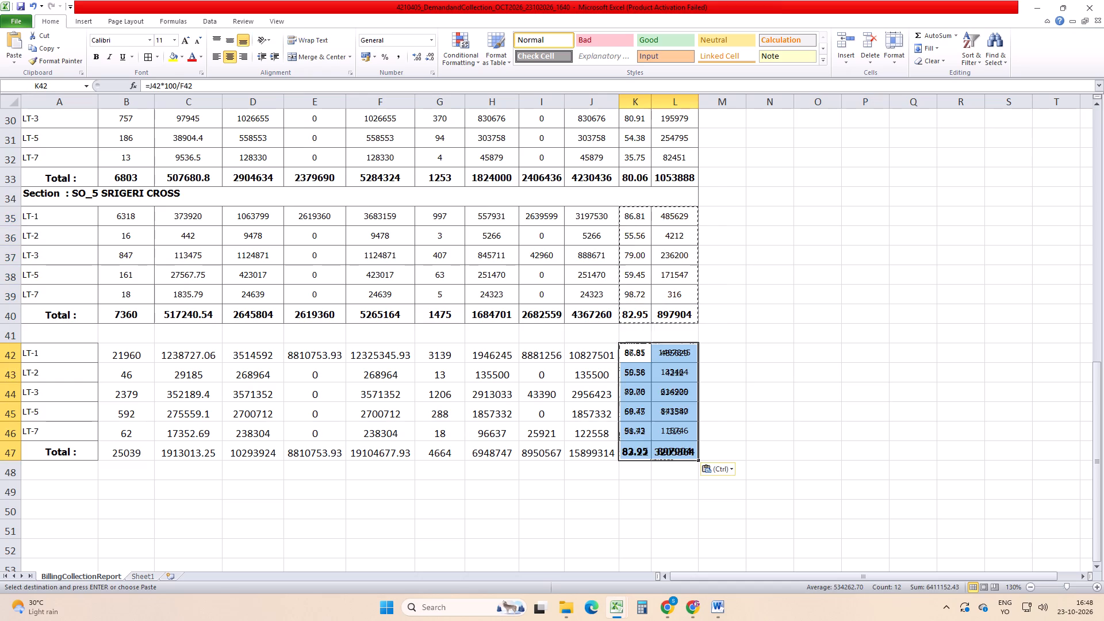
{"action": "key", "text": "ctrl+s"}
{"action": "key", "text": "ctrl+s"}
Autofit the widths of the % Of Coll and DIFF columns.
{"action": "left_click", "coordinate": [789, 436]}
{"action": "double_click", "coordinate": [653, 103]}
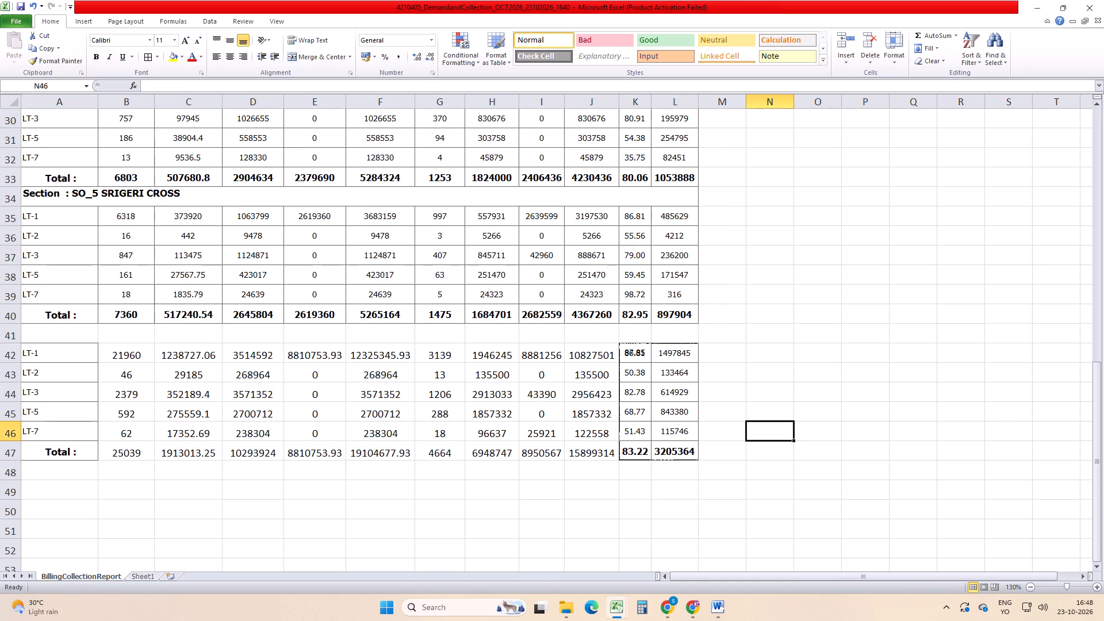
{"action": "double_click", "coordinate": [693, 99]}
{"action": "double_click", "coordinate": [699, 104]}
{"action": "left_click", "coordinate": [834, 327]}
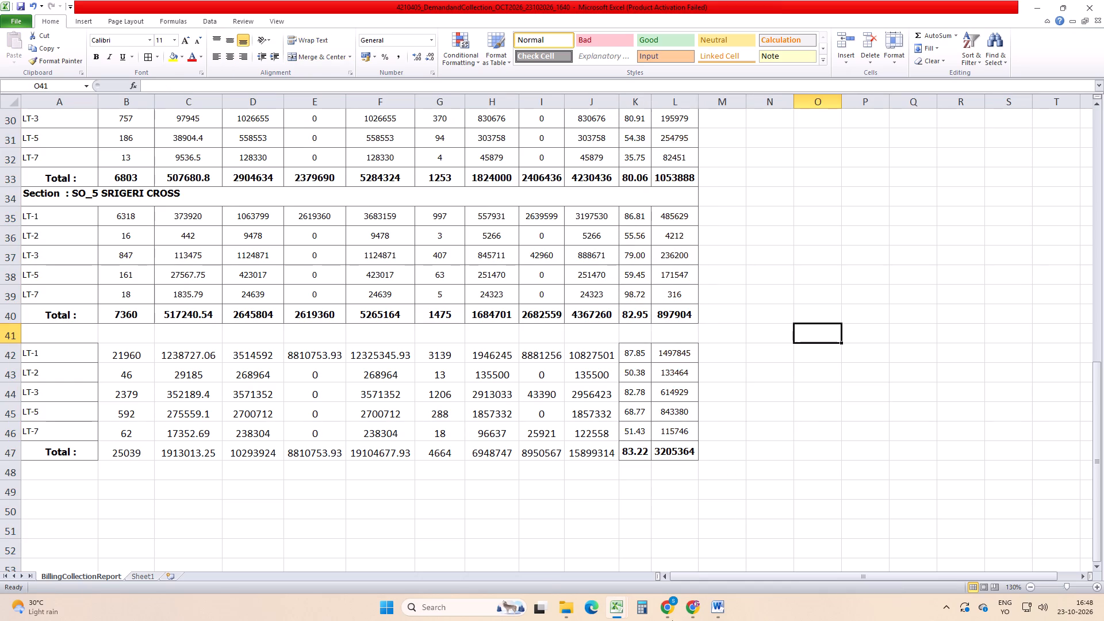
Copy the SRIGERI CROSS section heading's format to row 41, enter SIRUGUPPA SUB DIVISION TOTAL there, and save the workbook.
{"action": "left_click", "coordinate": [308, 202]}
{"action": "left_click", "coordinate": [55, 59]}
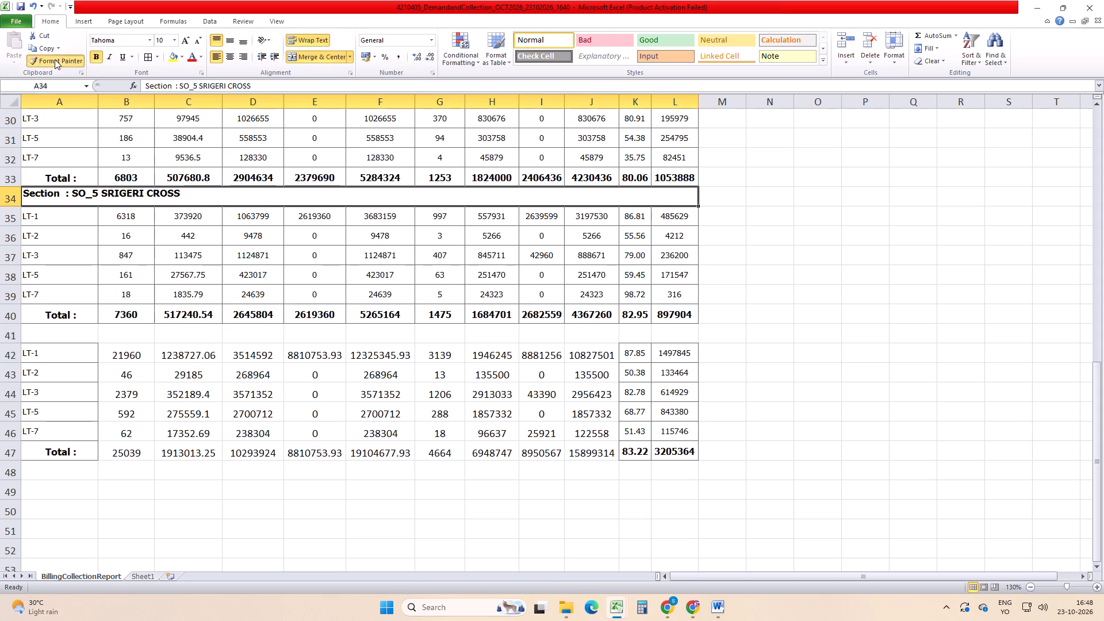
{"action": "left_click", "coordinate": [54, 334]}
{"action": "type", "text": "SIRUGUPPA S"}
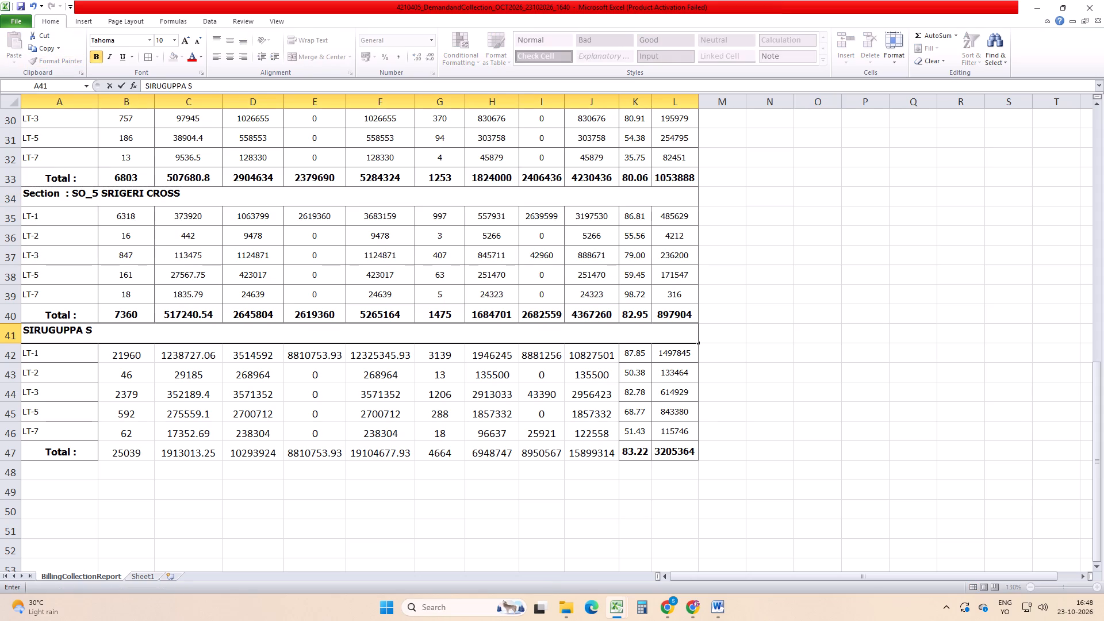
{"action": "type", "text": "UB DIVISI"}
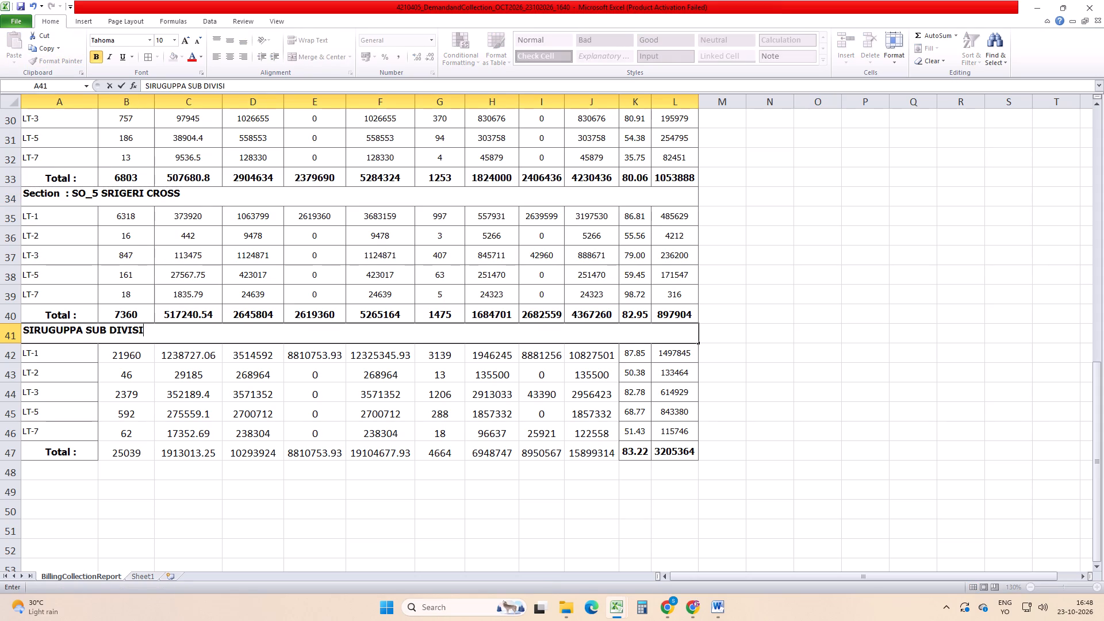
{"action": "type", "text": "ON TOTAL"}
{"action": "key", "text": "Return"}
{"action": "key", "text": "ctrl+s"}
{"action": "key", "text": "ctrl+s"}
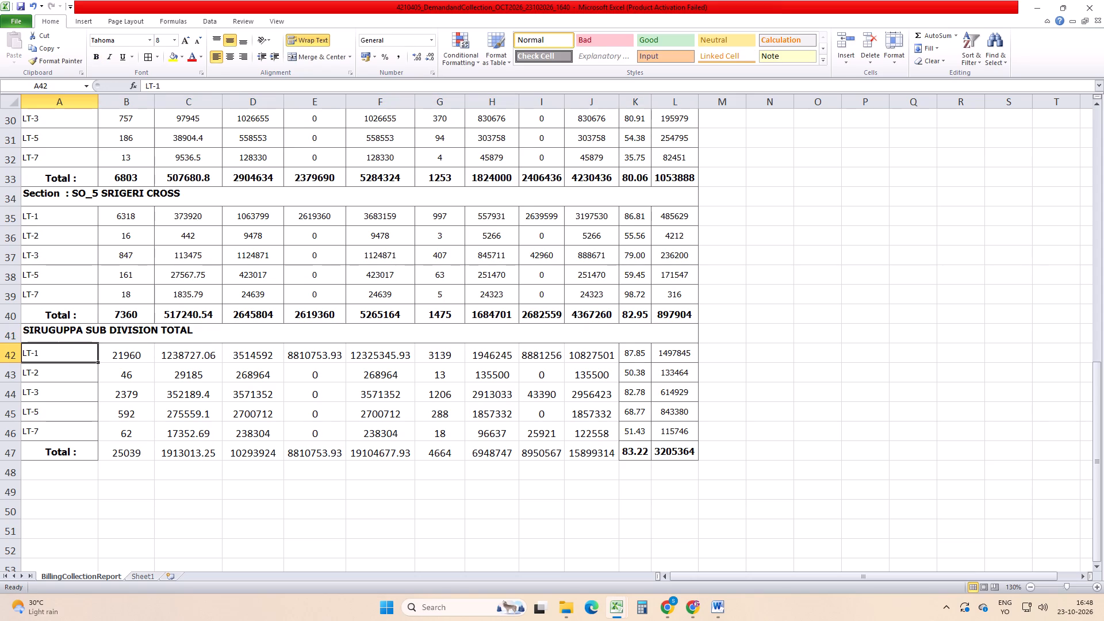
Copy the bold Total row format from E40 onto the new totals in B47:J47.
{"action": "left_click", "coordinate": [319, 316]}
{"action": "left_click", "coordinate": [51, 59]}
{"action": "left_click_drag", "start_coordinate": [143, 458], "coordinate": [539, 457]}
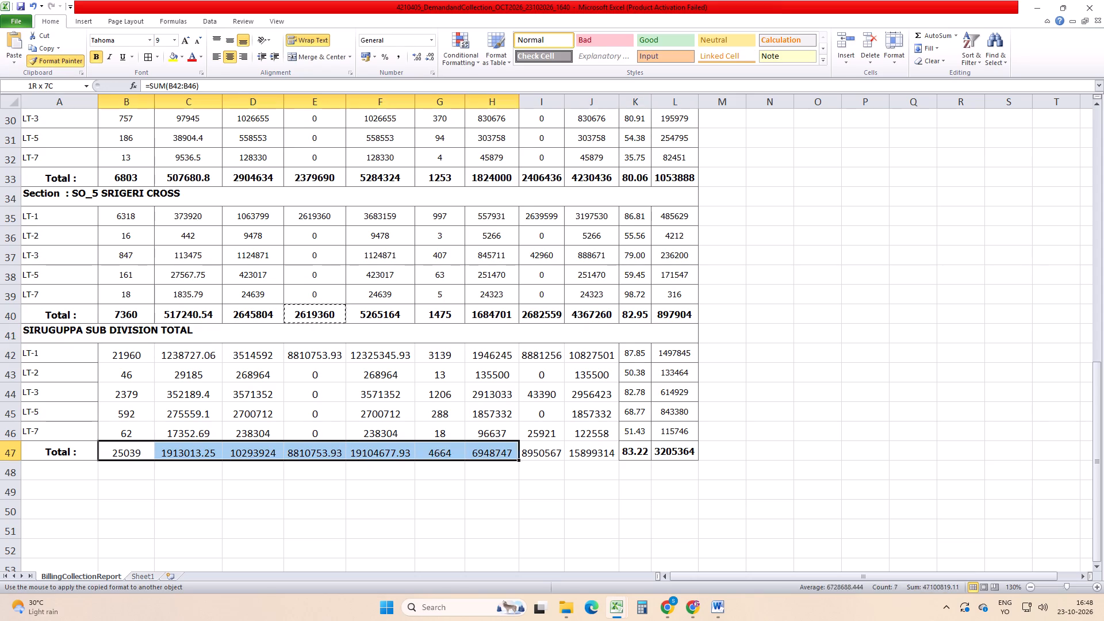
{"action": "left_click_drag", "start_coordinate": [539, 457], "coordinate": [612, 461]}
{"action": "left_click", "coordinate": [543, 514]}
Delete the empty row 48 beneath the sub division total block.
{"action": "left_click", "coordinate": [434, 472]}
{"action": "key", "text": "shift+space"}
{"action": "key", "text": "ctrl+minus"}
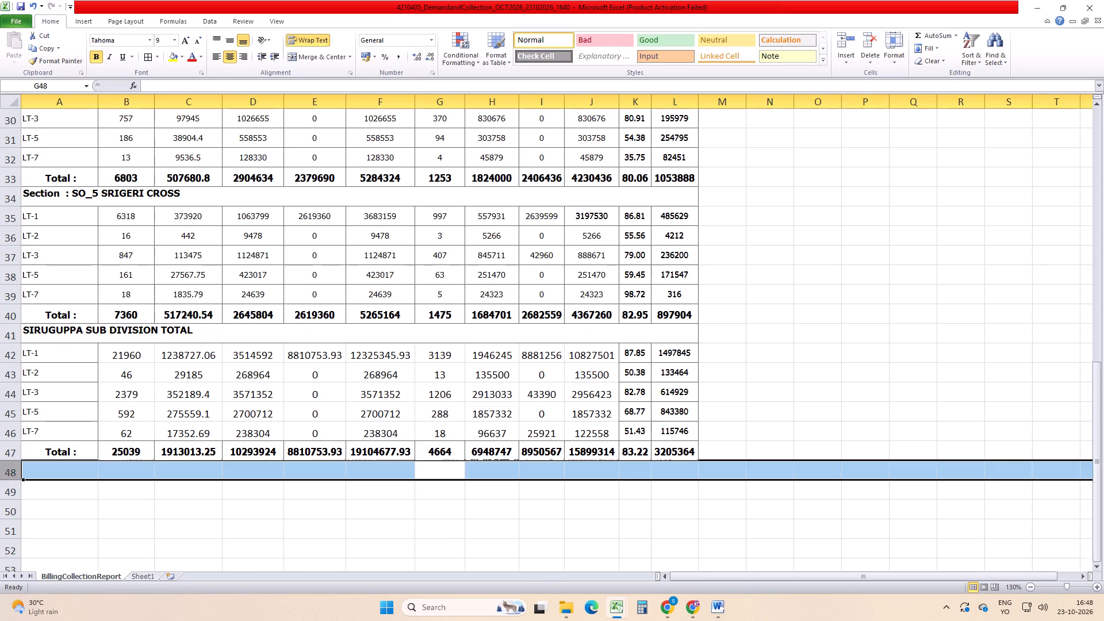
{"action": "left_click", "coordinate": [458, 535]}
Apply all borders to the sub division total block A41:L47.
{"action": "left_click_drag", "start_coordinate": [409, 337], "coordinate": [427, 442]}
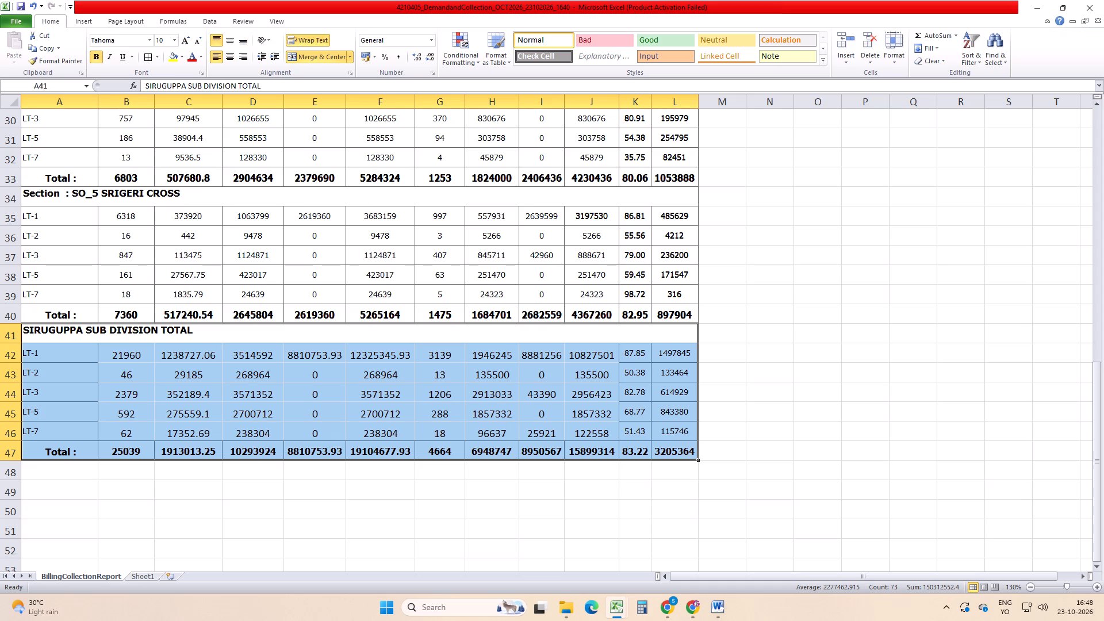
{"action": "left_click", "coordinate": [152, 57]}
{"action": "left_click", "coordinate": [384, 517]}
Remove the two decimal places from E42:I47 so the values show as whole numbers.
{"action": "left_click_drag", "start_coordinate": [295, 356], "coordinate": [329, 367]}
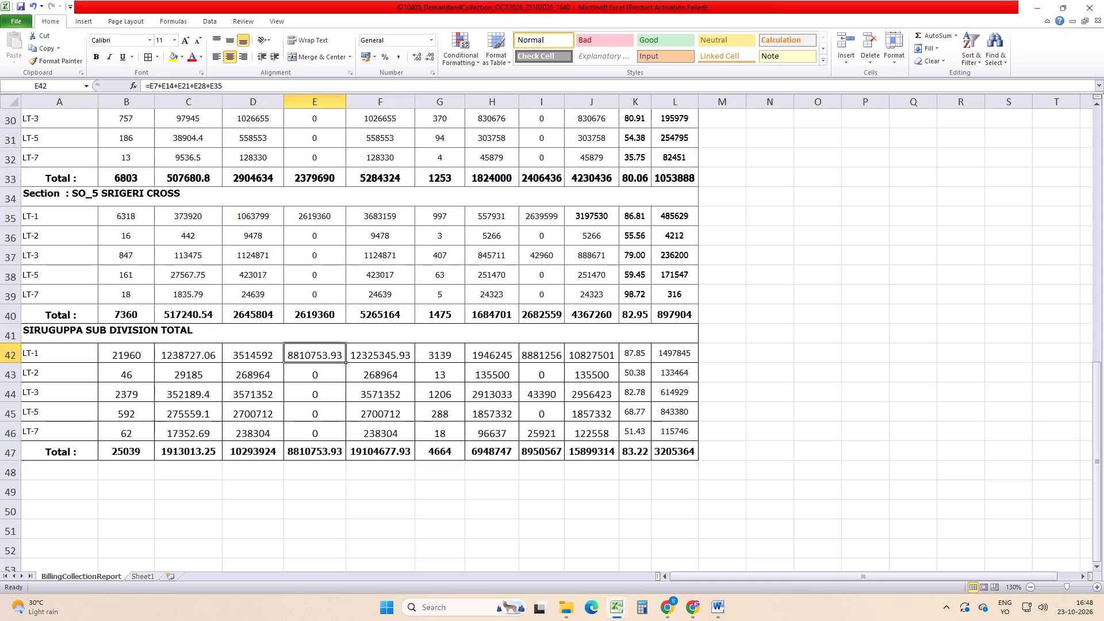
{"action": "left_click_drag", "start_coordinate": [329, 367], "coordinate": [520, 446]}
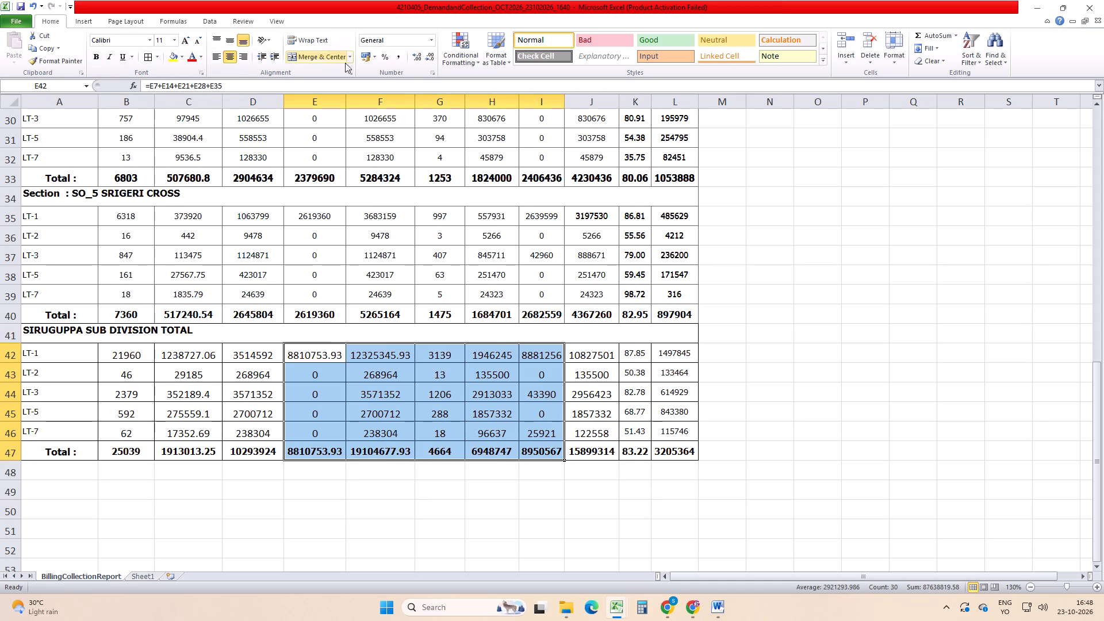
{"action": "double_click", "coordinate": [425, 55]}
{"action": "left_click", "coordinate": [532, 473]}
{"action": "left_click", "coordinate": [545, 549]}
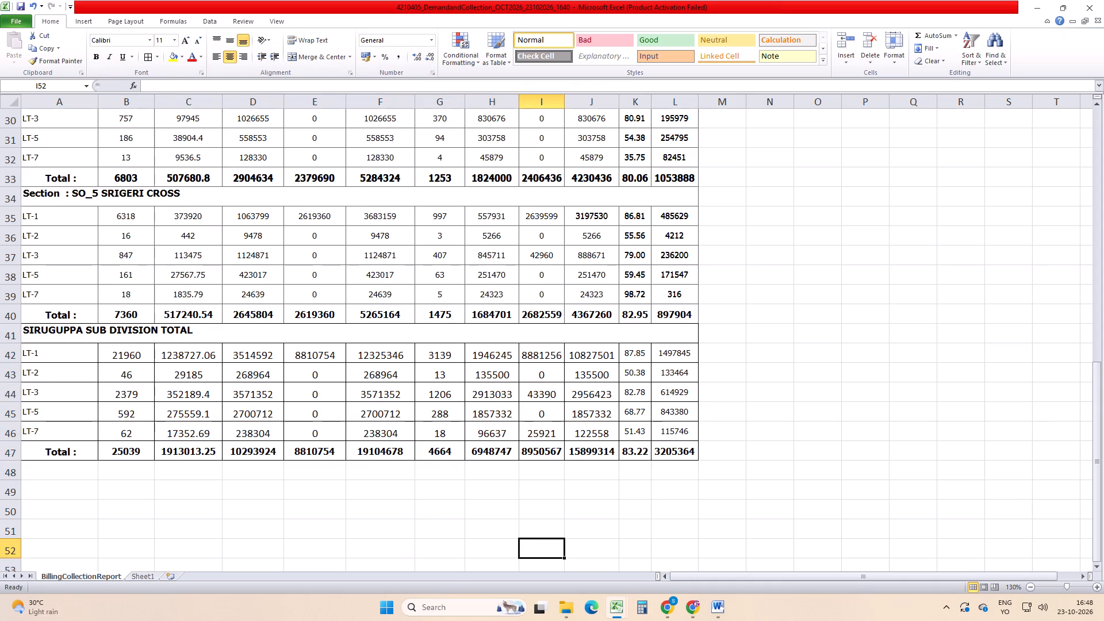
Remove the decimals from SIRGUPPA RURAL's GOK Demand values in E21:E26, and save the workbook.
{"action": "scroll", "coordinate": [470, 539], "scroll_direction": "up", "scroll_amount": 4}
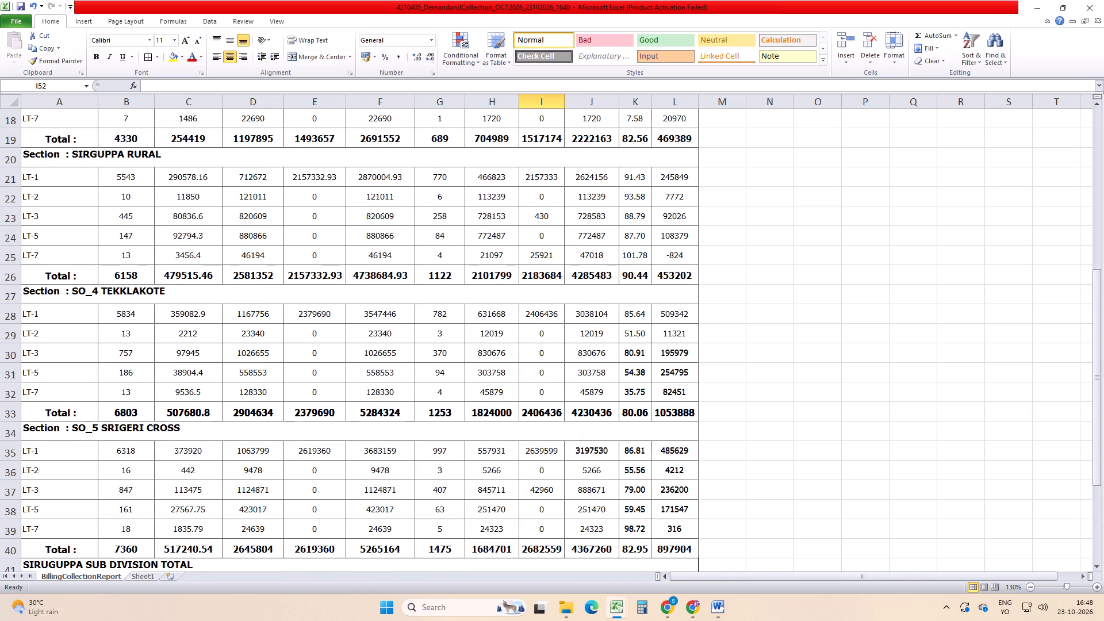
{"action": "left_click_drag", "start_coordinate": [320, 181], "coordinate": [331, 267]}
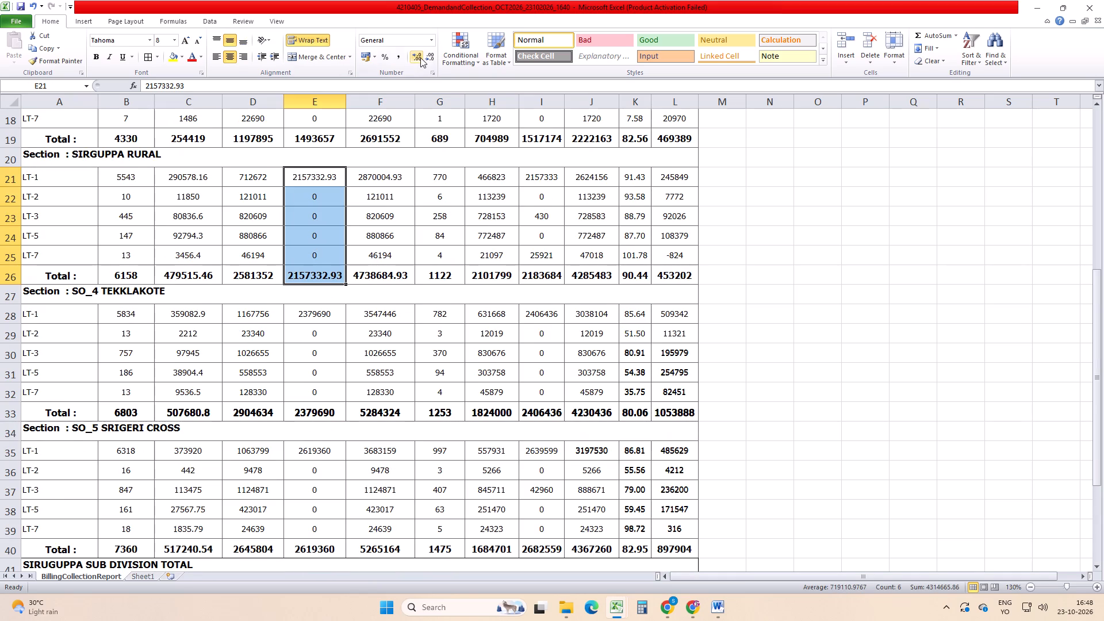
{"action": "double_click", "coordinate": [426, 55]}
{"action": "scroll", "coordinate": [370, 423], "scroll_direction": "up", "scroll_amount": 5}
{"action": "left_click", "coordinate": [798, 408]}
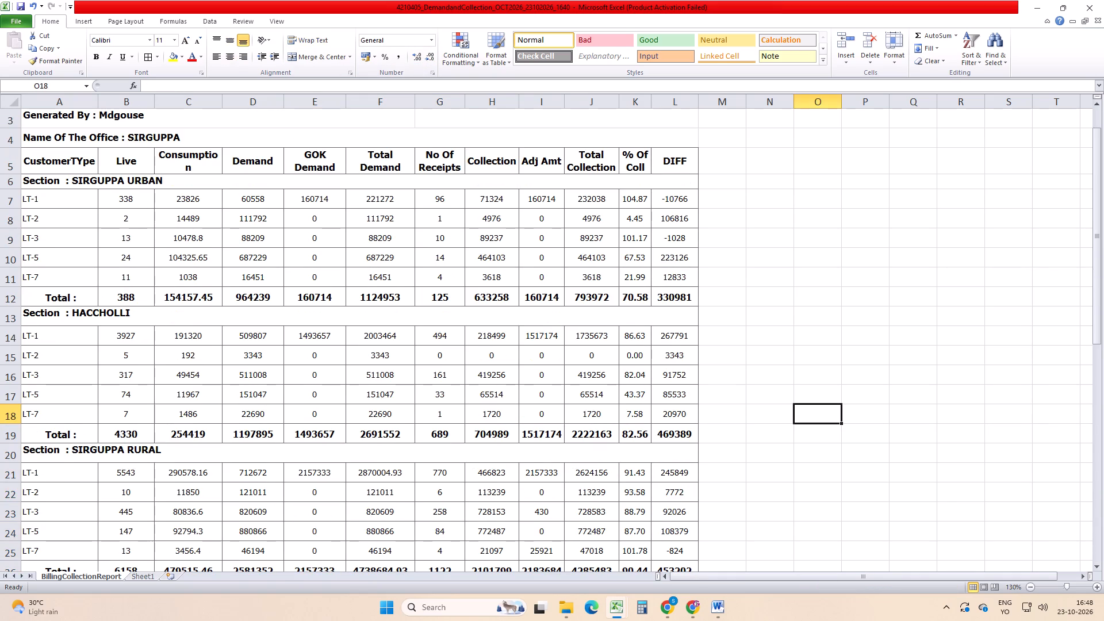
{"action": "key", "text": "ctrl+s"}
{"action": "key", "text": "ctrl+s"}
{"action": "key", "text": "ctrl+s"}
Autofit the GOK Demand column to its contents, and save the workbook.
{"action": "double_click", "coordinate": [346, 100]}
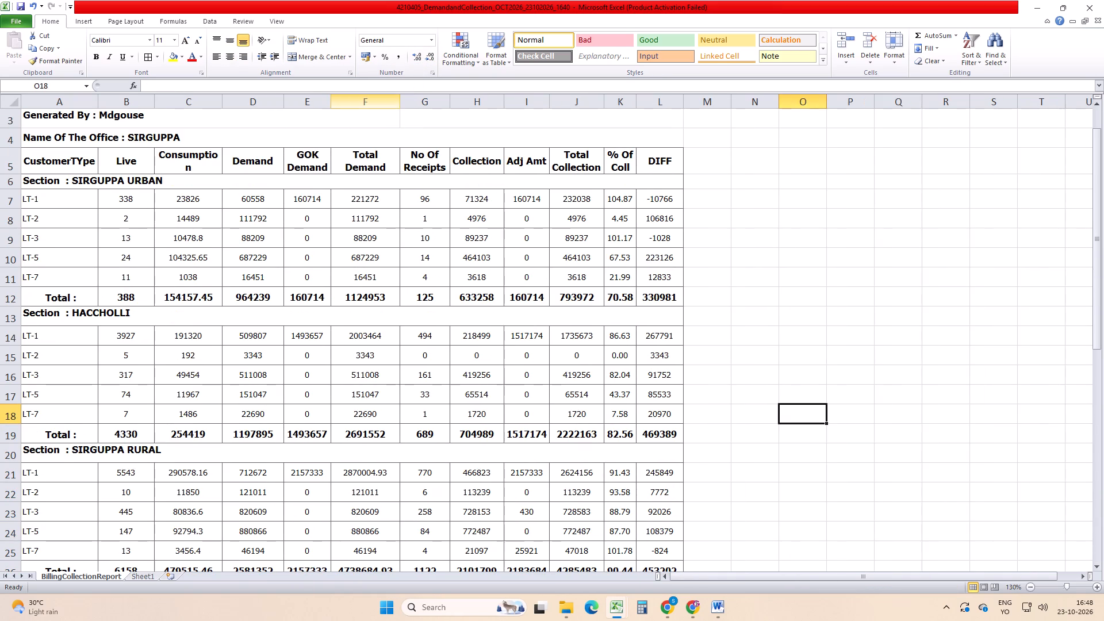
{"action": "left_click", "coordinate": [400, 379]}
{"action": "left_click", "coordinate": [822, 390]}
{"action": "key", "text": "ctrl+s"}
{"action": "scroll", "coordinate": [213, 413], "scroll_direction": "up", "scroll_amount": 2}
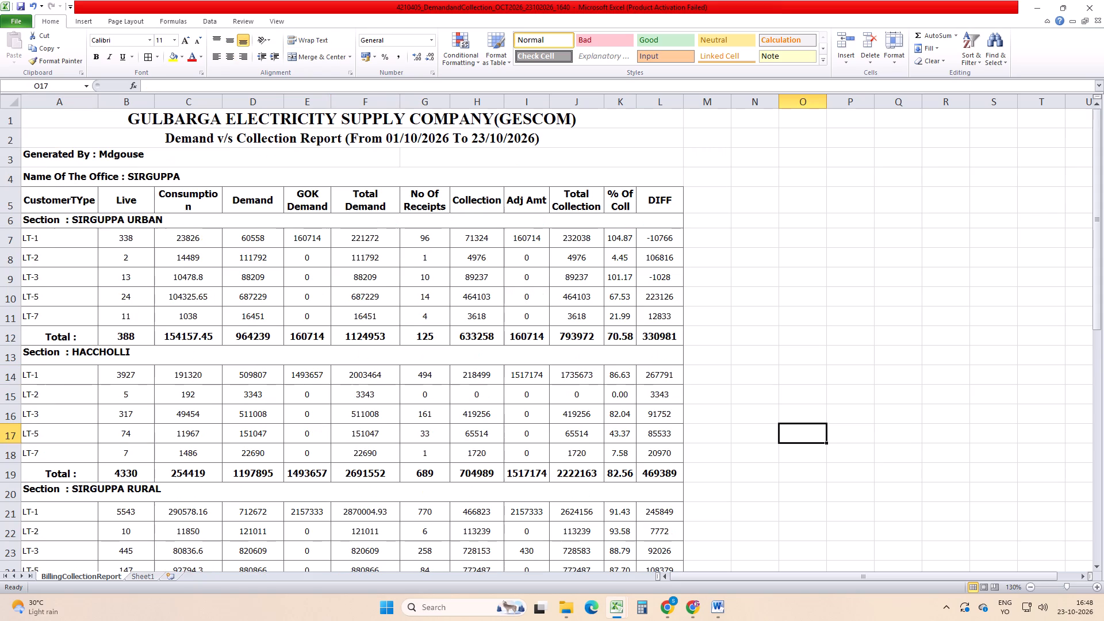
{"action": "scroll", "coordinate": [213, 413], "scroll_direction": "up", "scroll_amount": 3}
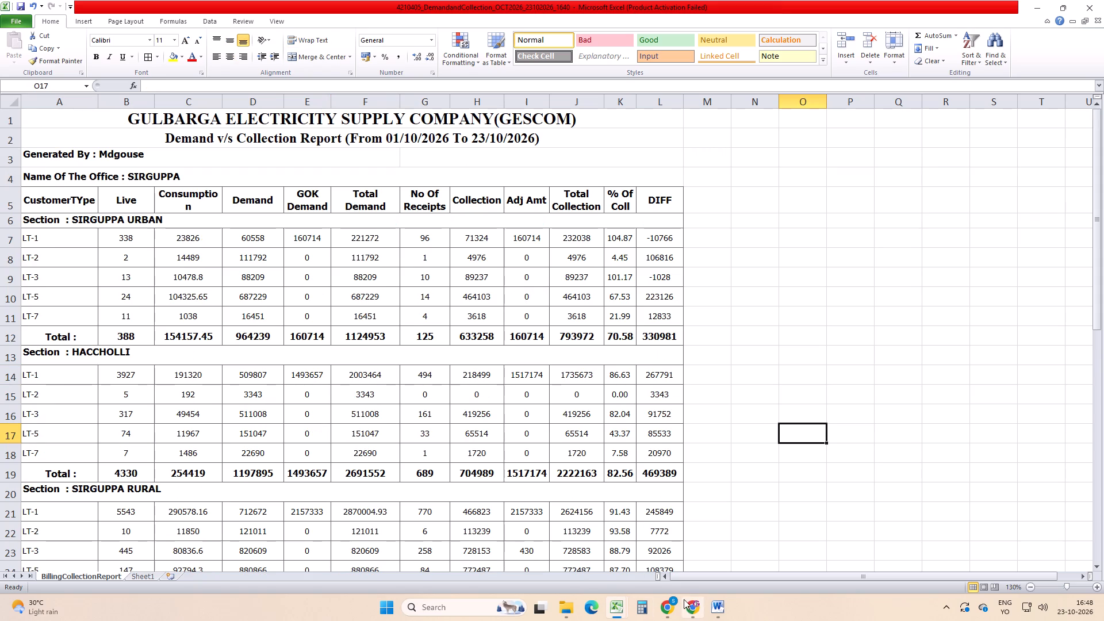
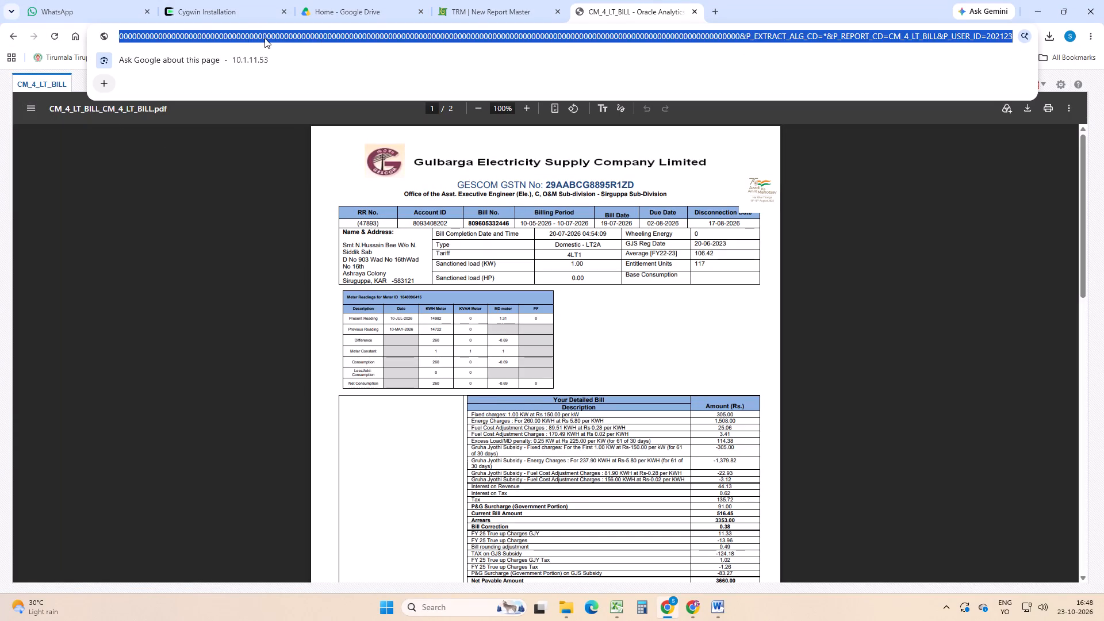
Trim the bill report's address down to 10.1.11.53:7011/xmlpserver/ and load it.
{"action": "left_click", "coordinate": [264, 38]}
{"action": "left_click_drag", "start_coordinate": [267, 33], "coordinate": [1014, 32]}
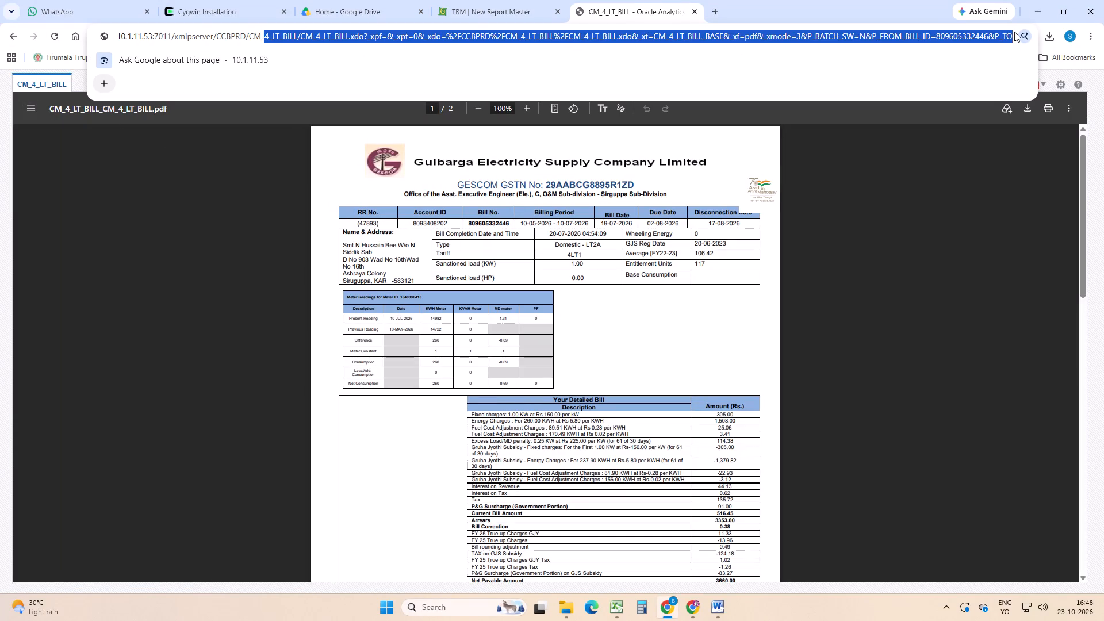
{"action": "key", "text": "Delete"}
{"action": "left_click", "coordinate": [519, 42]}
{"action": "double_click", "coordinate": [519, 35]}
{"action": "left_click", "coordinate": [511, 37]}
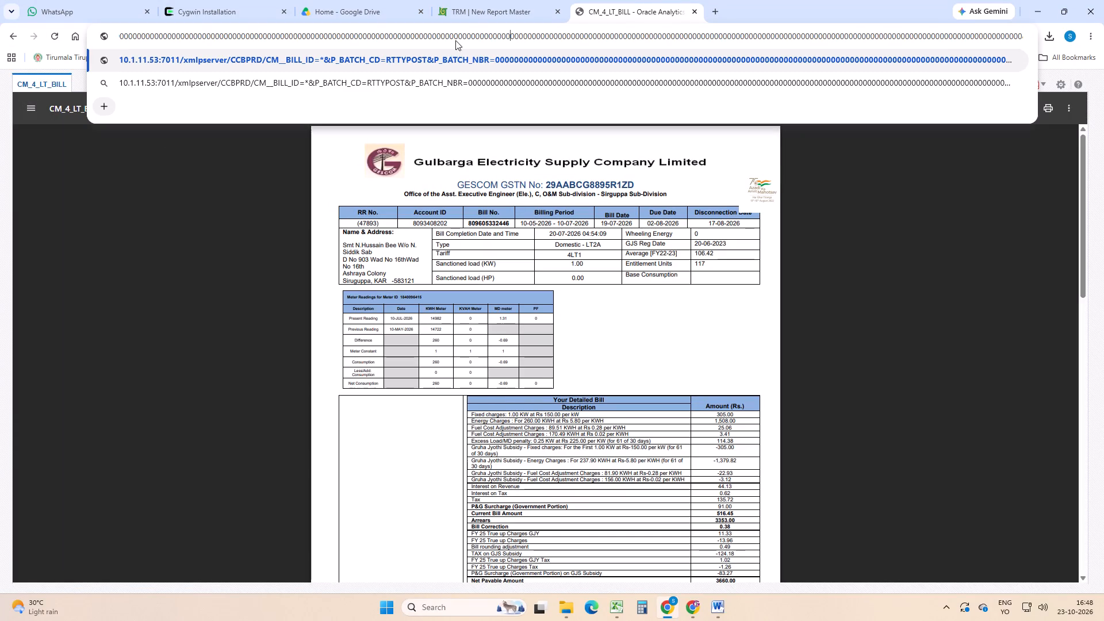
{"action": "left_click", "coordinate": [174, 63]}
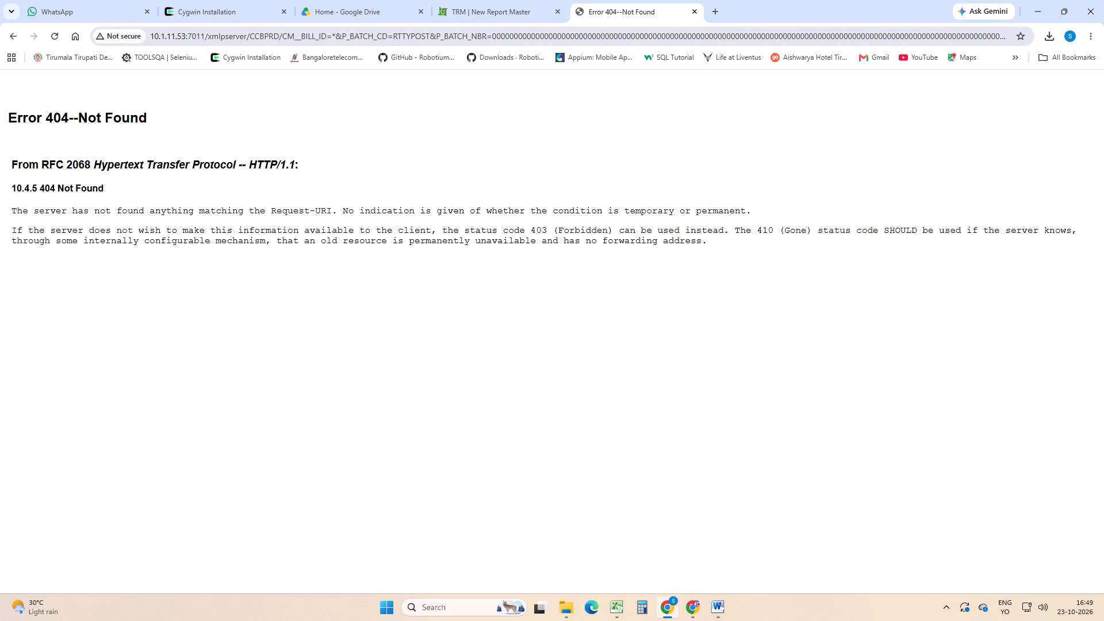
{"action": "left_click_drag", "start_coordinate": [252, 34], "coordinate": [654, 33]}
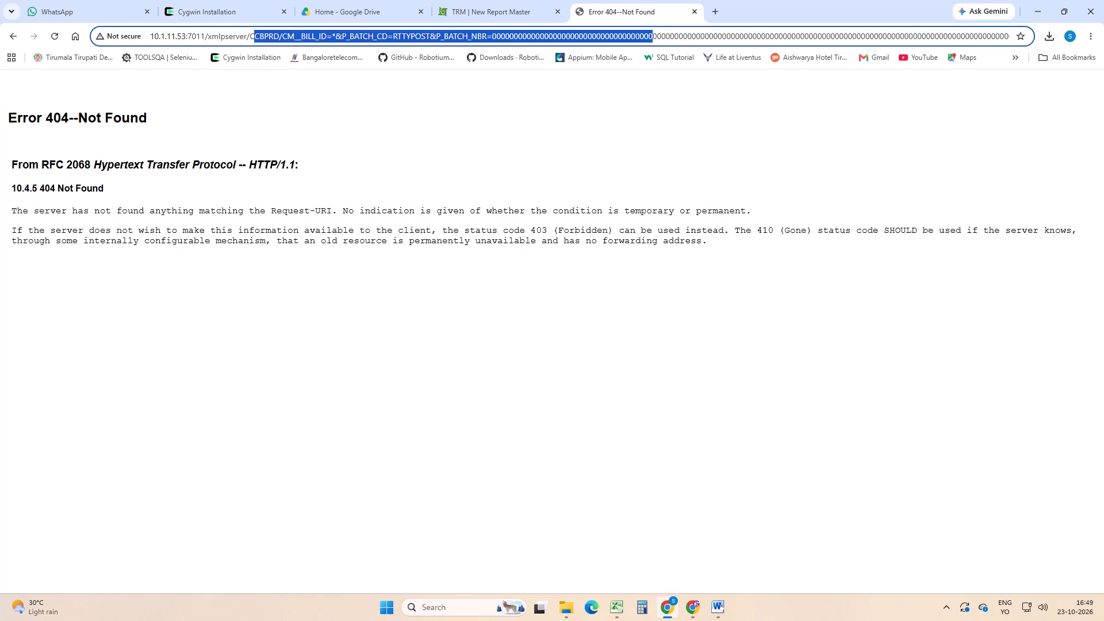
{"action": "left_click_drag", "start_coordinate": [654, 33], "coordinate": [1064, 36]}
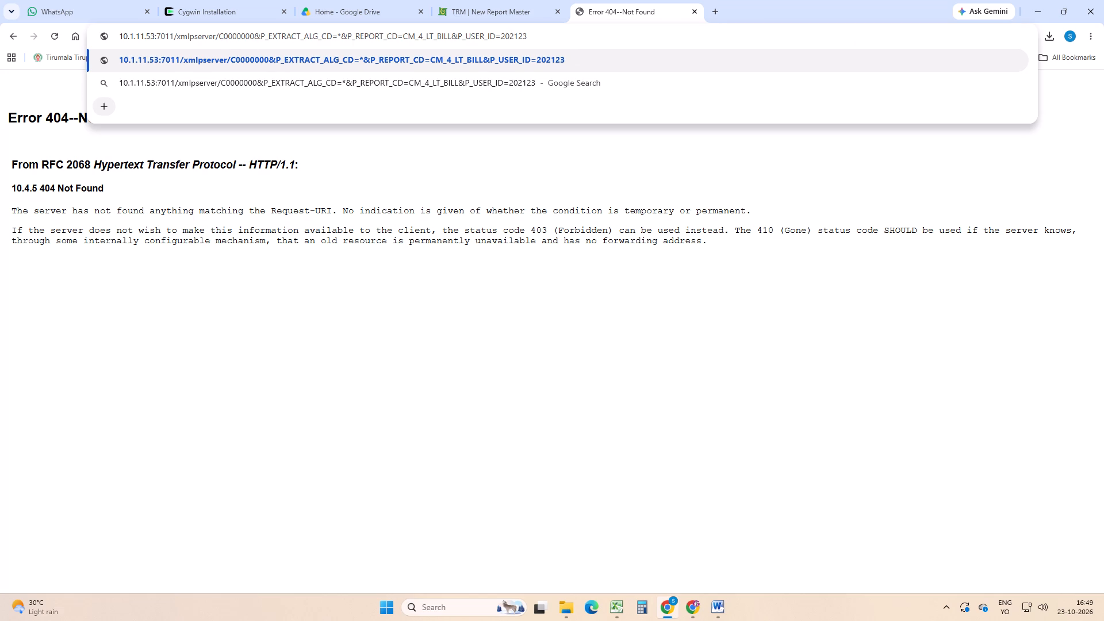
{"action": "left_click_drag", "start_coordinate": [219, 34], "coordinate": [645, 36]}
{"action": "key", "text": "Delete"}
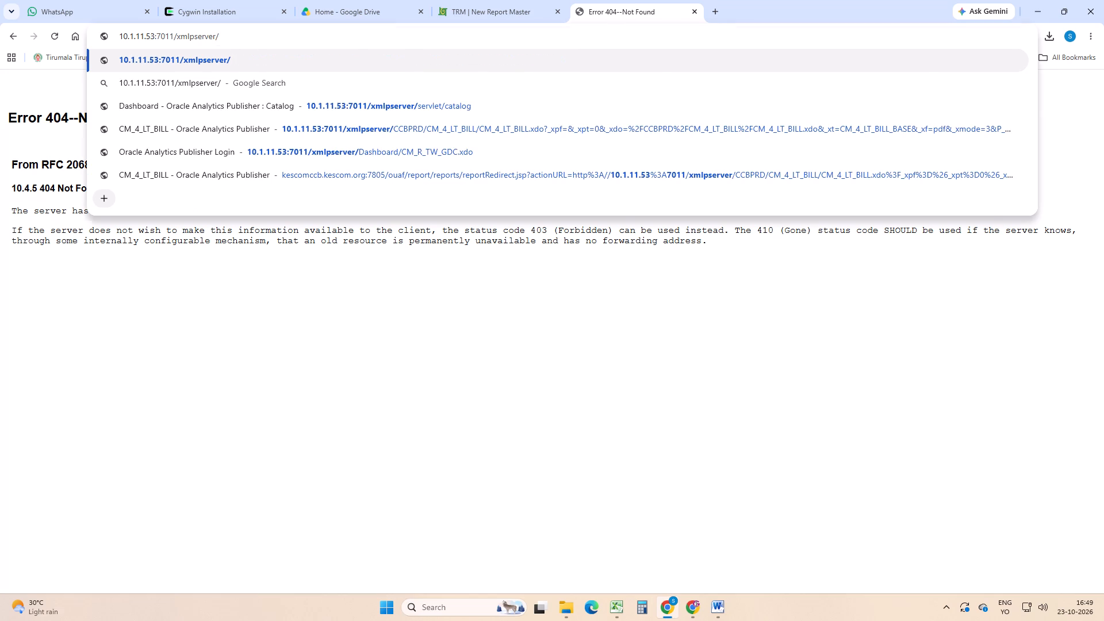
{"action": "key", "text": "Return"}
Open the CM_R_TW_GDC tariff wise demand, consumption and collection report from the shared Dashboard folder.
{"action": "left_click", "coordinate": [64, 165]}
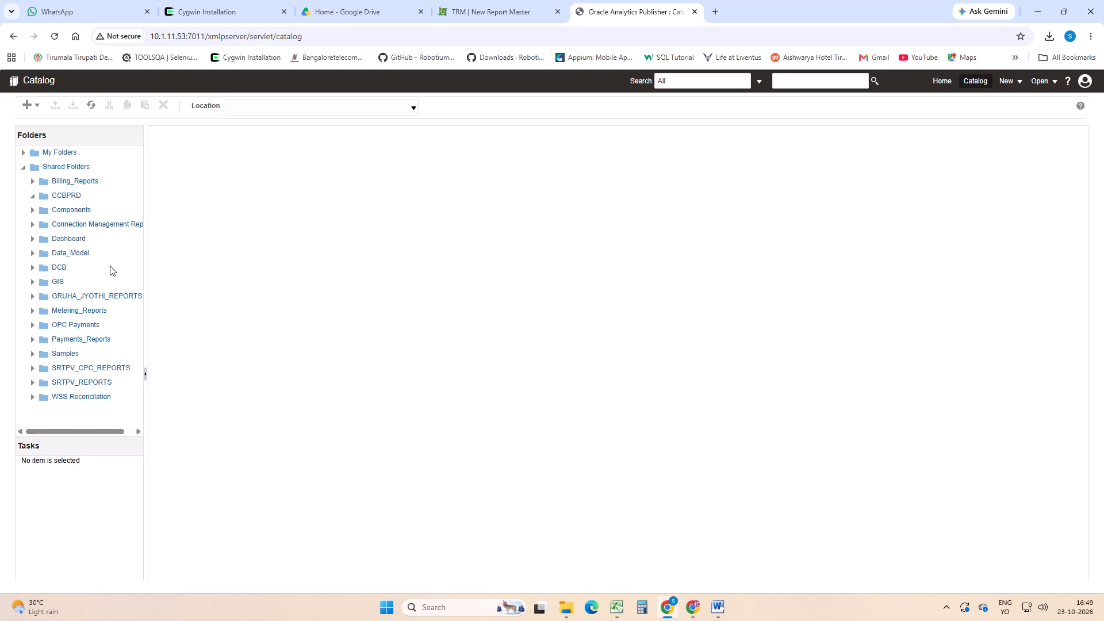
{"action": "left_click", "coordinate": [62, 240]}
{"action": "scroll", "coordinate": [259, 337], "scroll_direction": "down", "scroll_amount": 5}
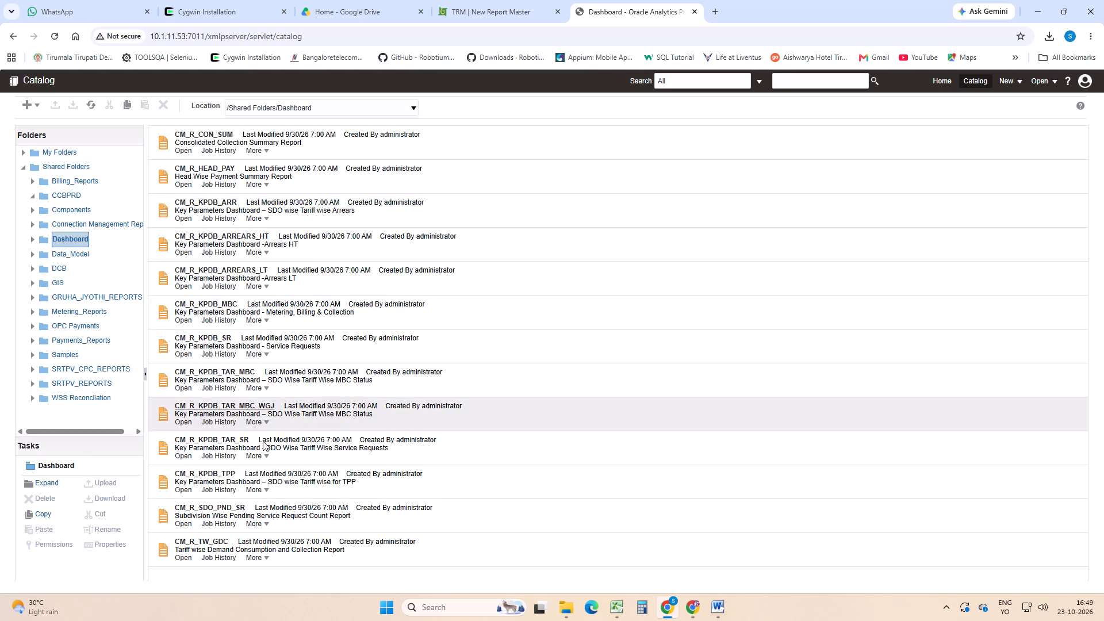
{"action": "left_click", "coordinate": [216, 539]}
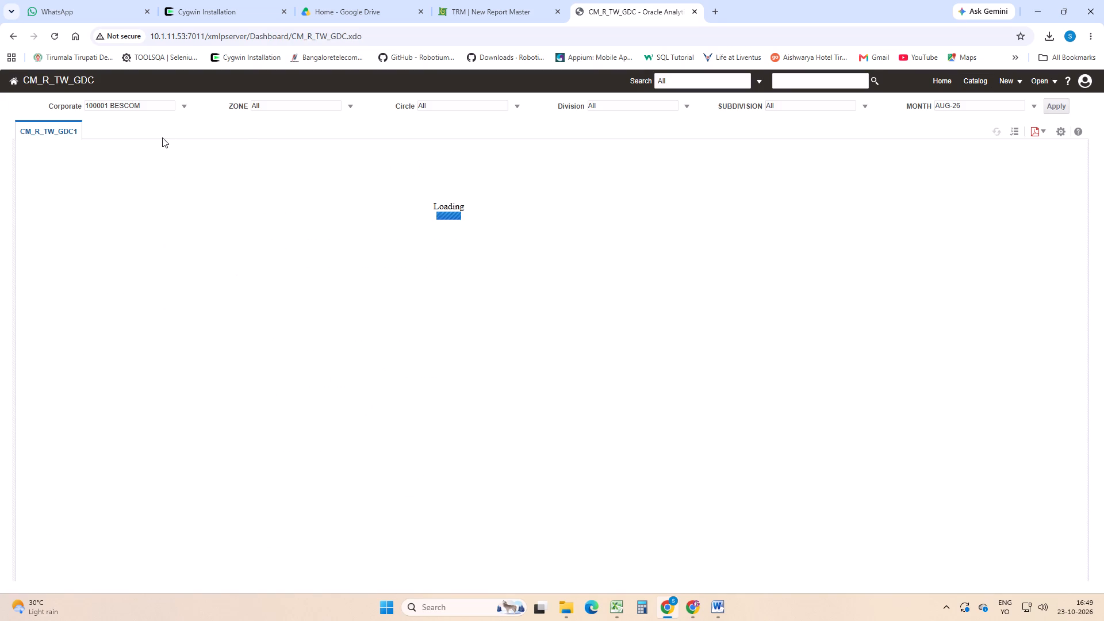
Set the report's corporate to 400001 Gulbarga Electricity and its zone to 410002 BELLARY.
{"action": "left_click", "coordinate": [146, 106]}
{"action": "left_click", "coordinate": [143, 146]}
{"action": "left_click", "coordinate": [300, 104]}
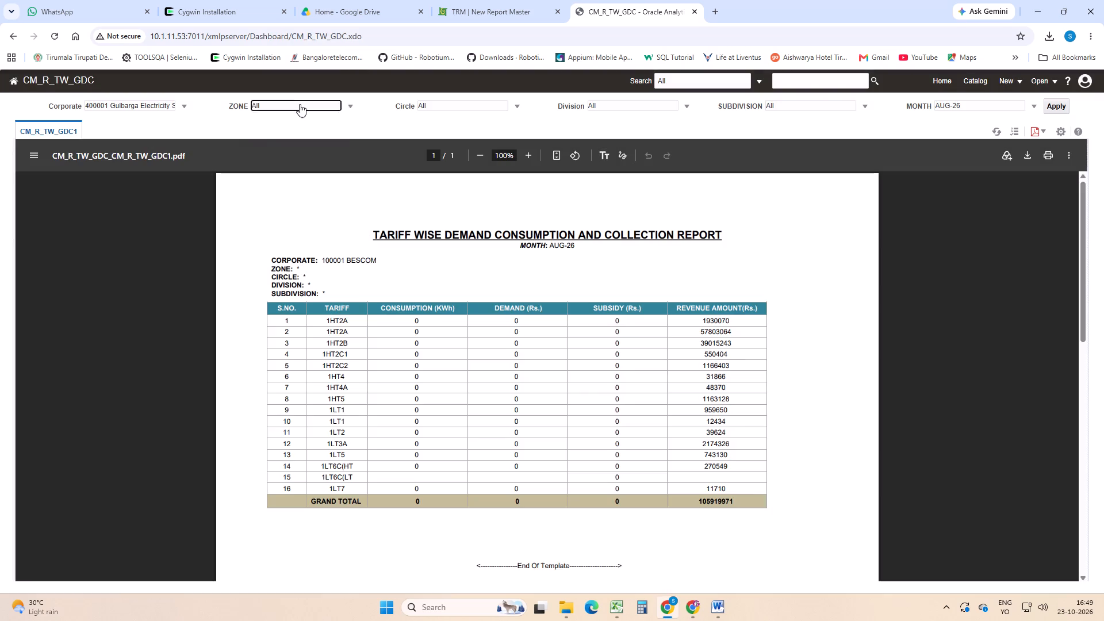
{"action": "left_click", "coordinate": [295, 142]}
{"action": "left_click", "coordinate": [290, 95]}
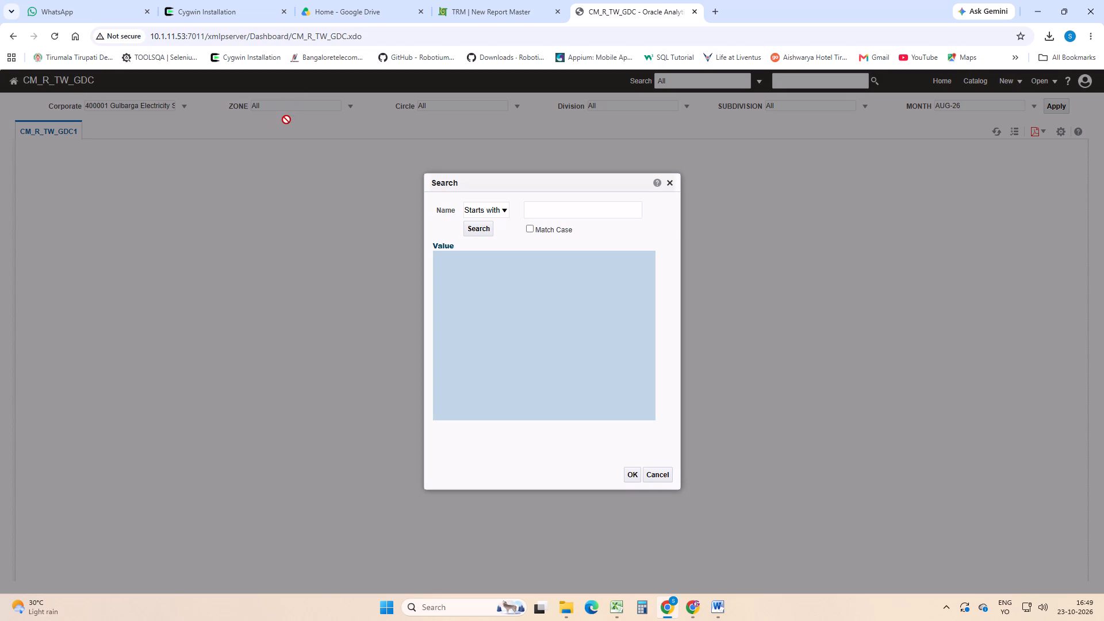
{"action": "left_click", "coordinate": [671, 183]}
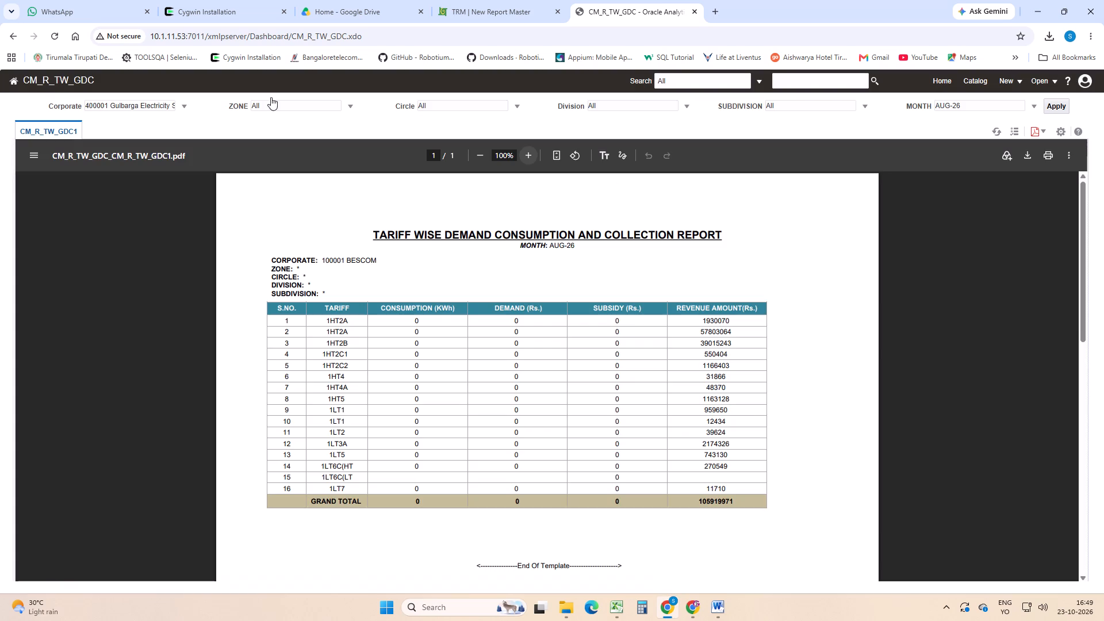
{"action": "left_click", "coordinate": [273, 112]}
{"action": "left_click", "coordinate": [269, 103]}
{"action": "left_click", "coordinate": [282, 136]}
Set the circle to 420003 BELLARY, the division to 430008 Bellary and the subdivision to 440027 Sirguppa Sub-Division.
{"action": "left_click", "coordinate": [494, 113]}
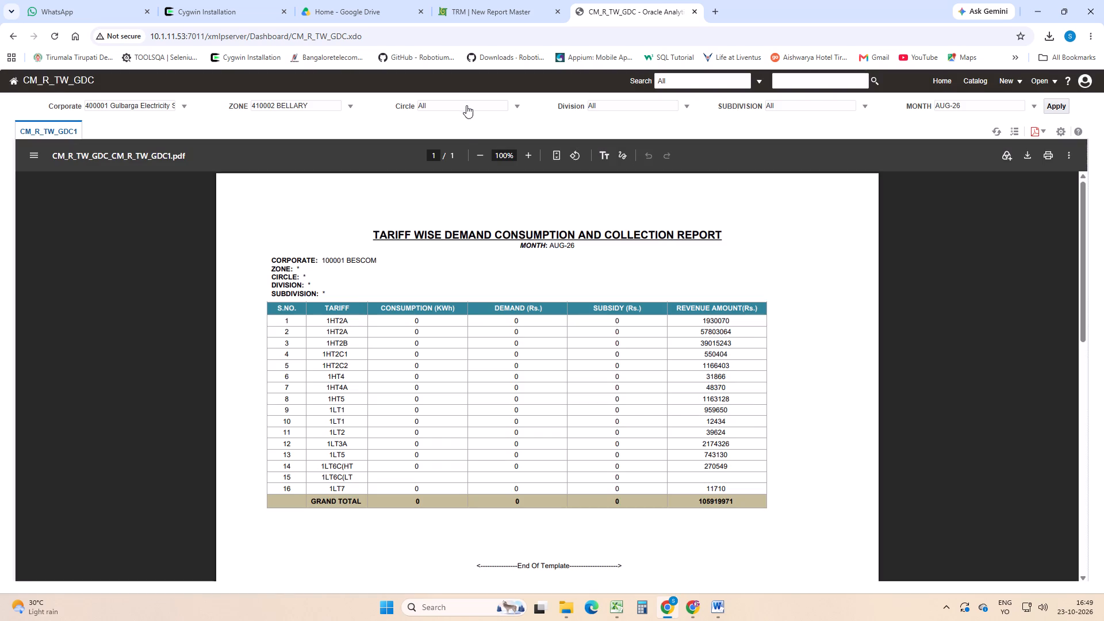
{"action": "left_click", "coordinate": [465, 104]}
{"action": "left_click", "coordinate": [461, 125]}
{"action": "left_click", "coordinate": [627, 103]}
{"action": "left_click", "coordinate": [618, 139]}
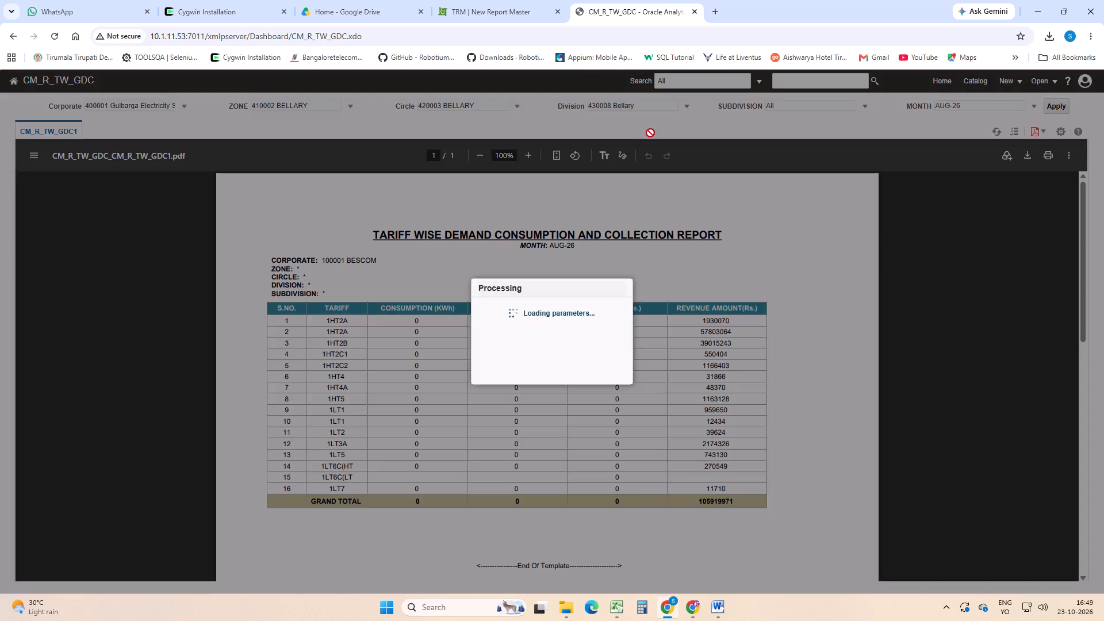
{"action": "left_click", "coordinate": [793, 100]}
{"action": "left_click", "coordinate": [796, 126]}
Set the report month to OCT-26 and run the report with the chosen parameters.
{"action": "left_click", "coordinate": [954, 117]}
{"action": "left_click", "coordinate": [958, 105]}
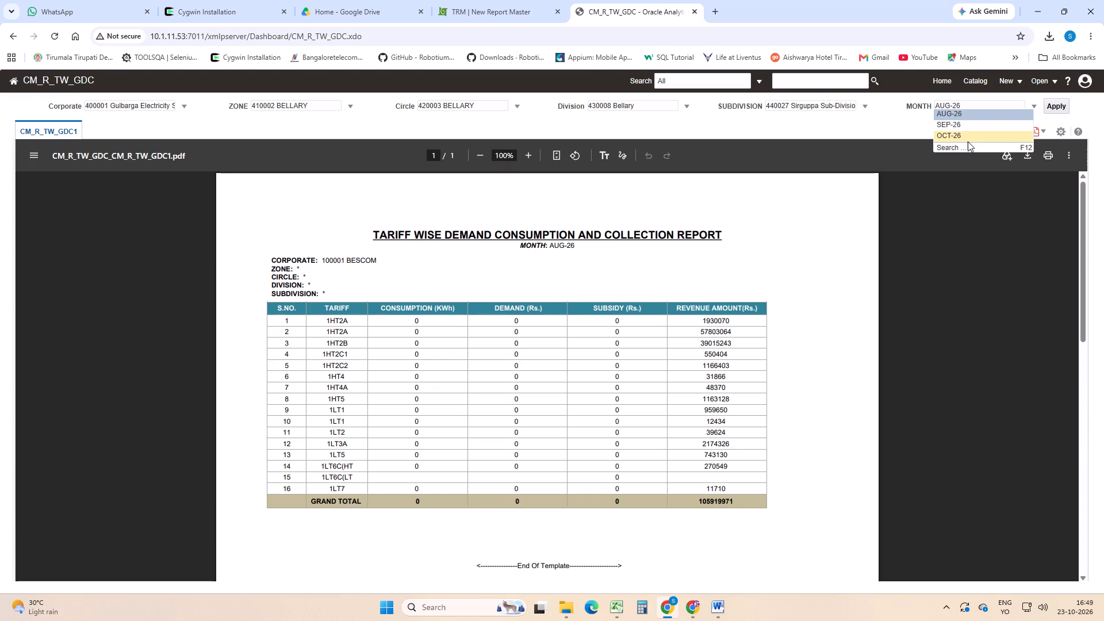
{"action": "left_click", "coordinate": [965, 137]}
{"action": "left_click", "coordinate": [1059, 103]}
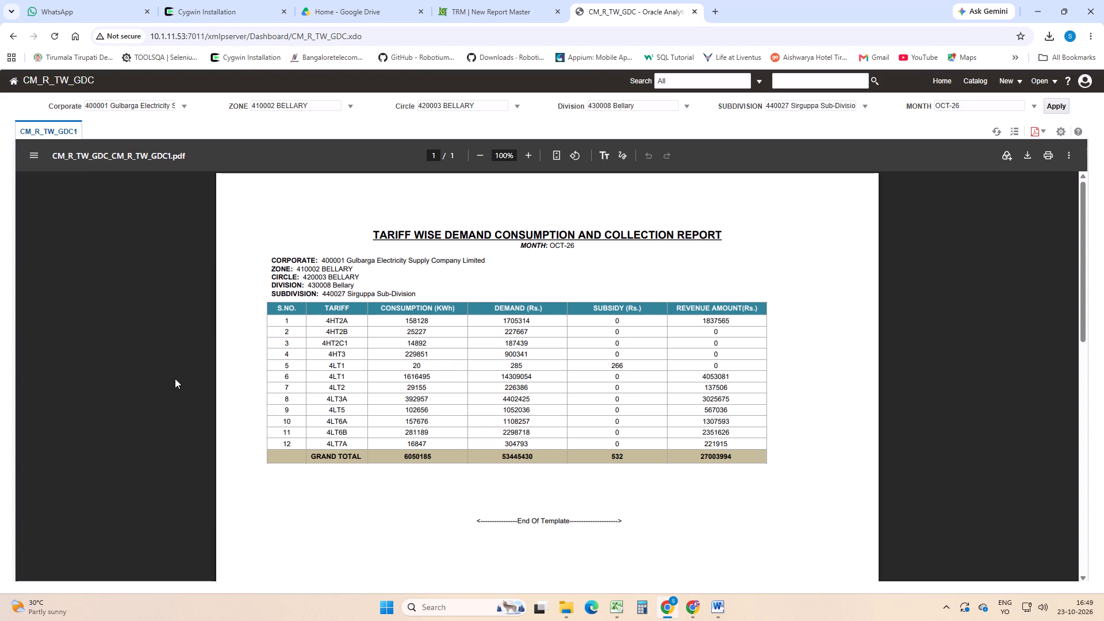
{"action": "scroll", "coordinate": [175, 378], "scroll_direction": "up", "scroll_amount": 1}
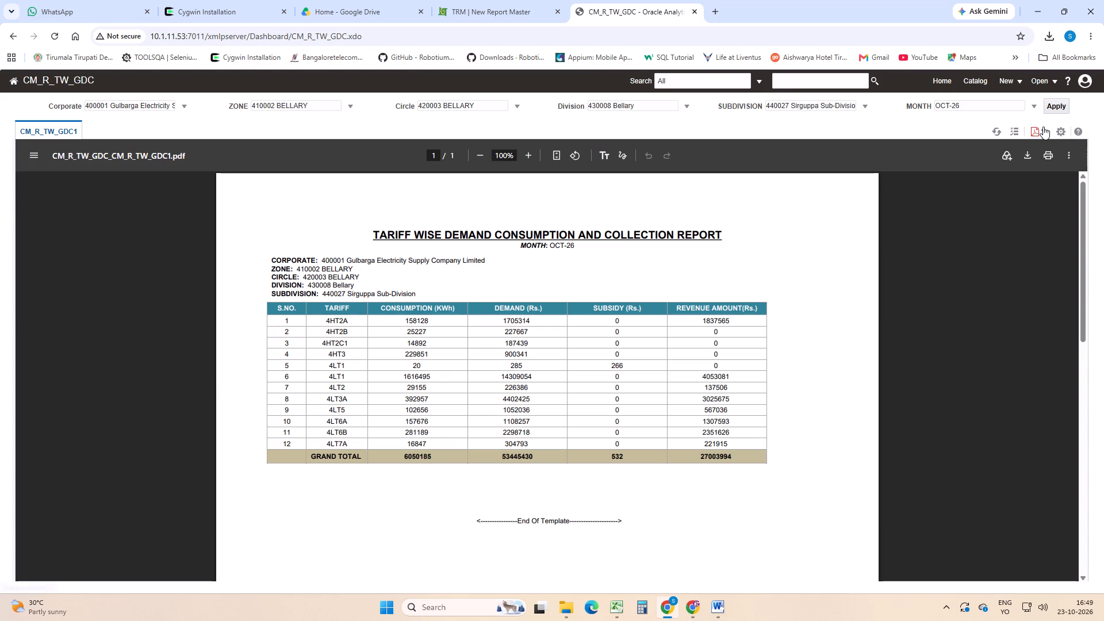
Export the report as an Excel file, keep the download and open CM_R_TW_GDC_CM_R_TW_GDC1 (19).xlsx.
{"action": "left_click", "coordinate": [1043, 126]}
{"action": "left_click", "coordinate": [1020, 167]}
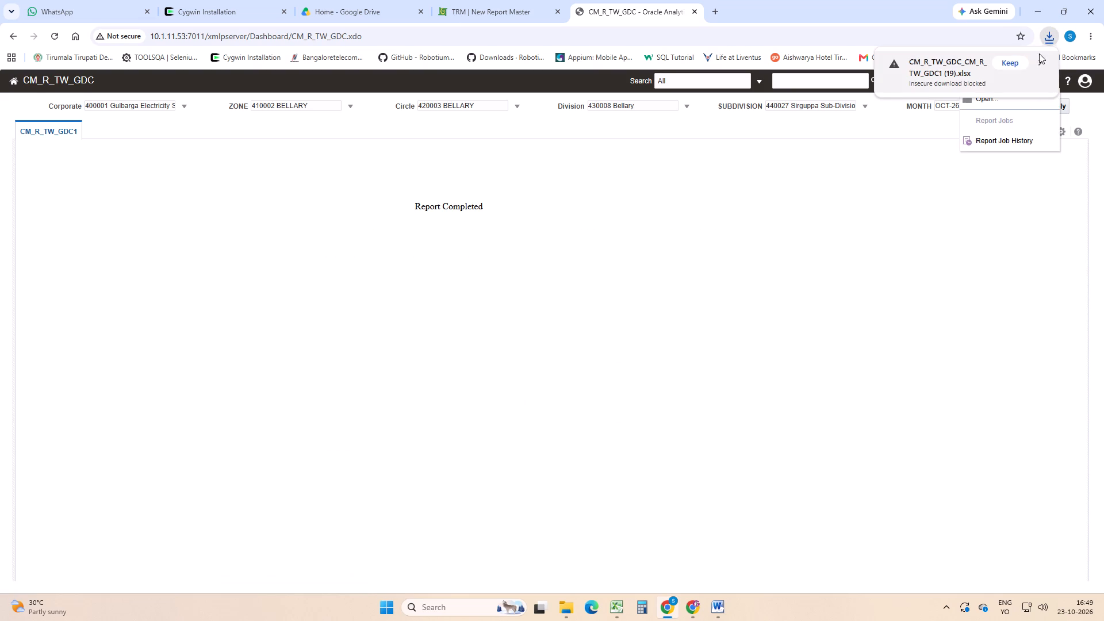
{"action": "left_click", "coordinate": [963, 77]}
{"action": "left_click", "coordinate": [992, 151]}
{"action": "left_click", "coordinate": [1057, 43]}
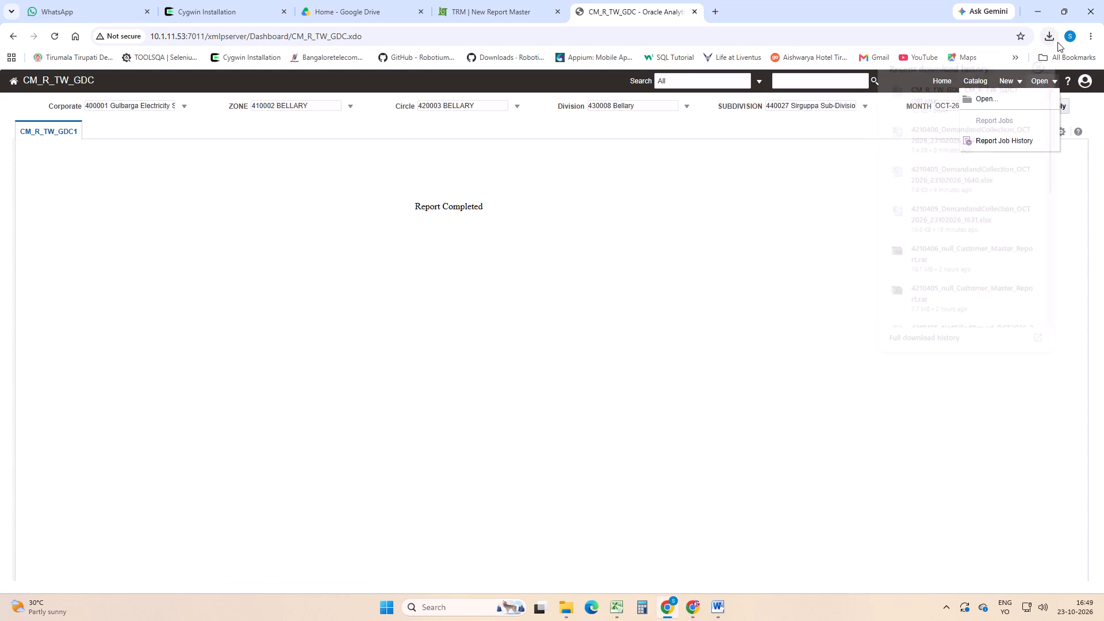
{"action": "left_click", "coordinate": [940, 91]}
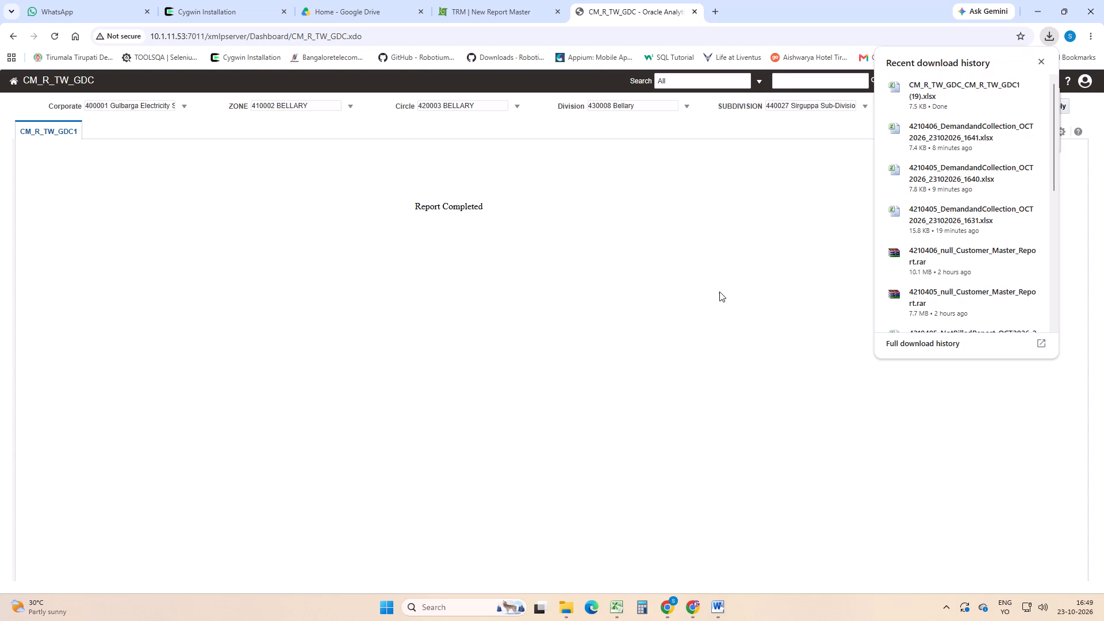
{"action": "left_click", "coordinate": [942, 98]}
{"action": "left_click", "coordinate": [629, 369]}
Copy the entire Sheet1 report onto a new Sheet2, return to Sheet1 and save the workbook.
{"action": "scroll", "coordinate": [156, 326], "scroll_direction": "up", "scroll_amount": 1, "text": "ctrl"}
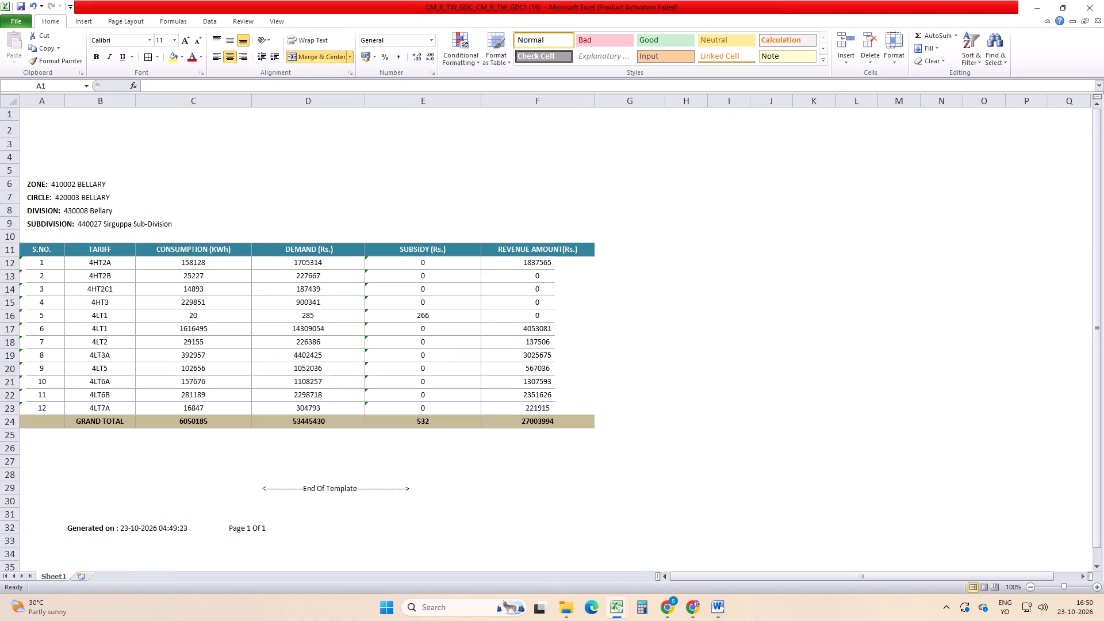
{"action": "left_click", "coordinate": [9, 102]}
{"action": "key", "text": "ctrl+c"}
{"action": "left_click", "coordinate": [83, 577]}
{"action": "key", "text": "ctrl+v"}
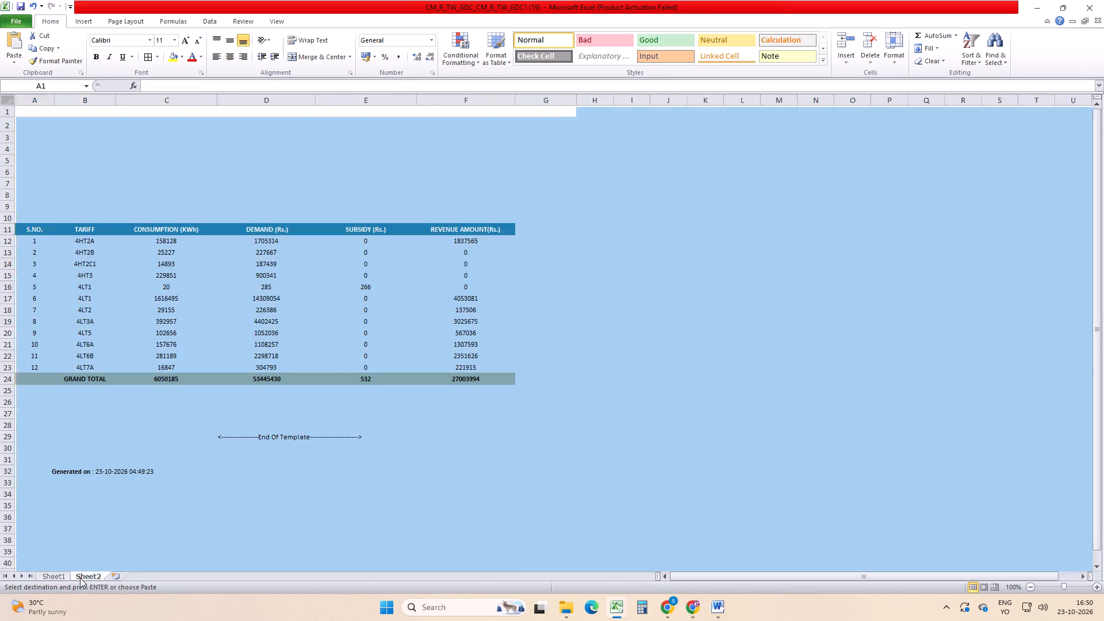
{"action": "left_click", "coordinate": [62, 578]}
{"action": "left_click", "coordinate": [156, 481]}
{"action": "key", "text": "ctrl+s"}
Delete the CONSUMPTION (KWh) and SUBSIDY (Rs.) columns from Sheet1.
{"action": "left_click", "coordinate": [204, 109]}
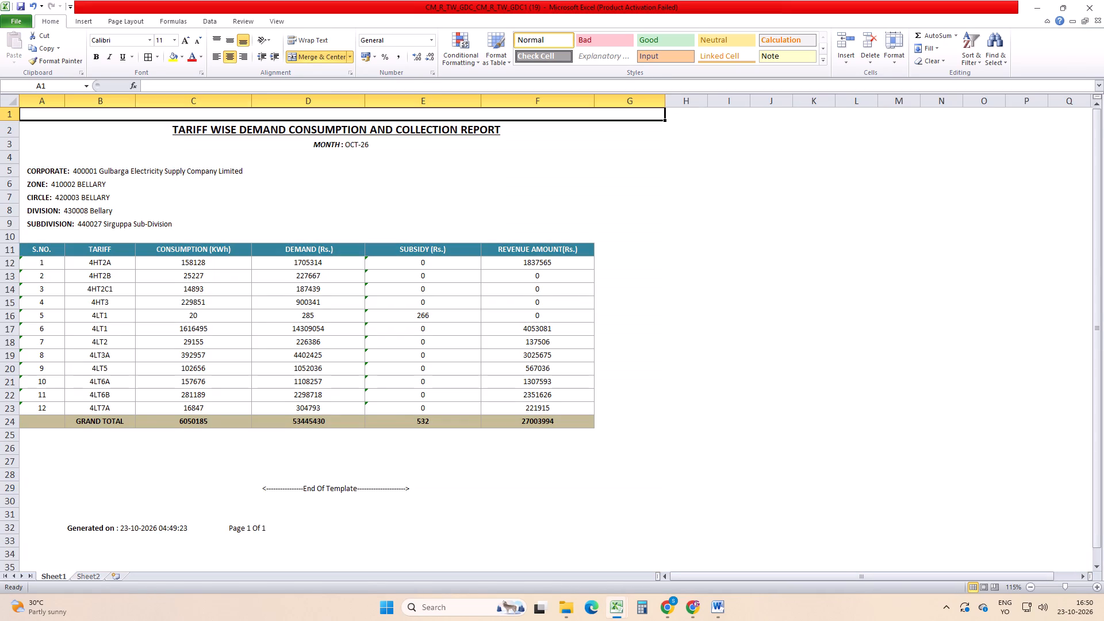
{"action": "left_click", "coordinate": [204, 105]}
{"action": "key", "text": "ctrl+minus"}
{"action": "left_click", "coordinate": [303, 103]}
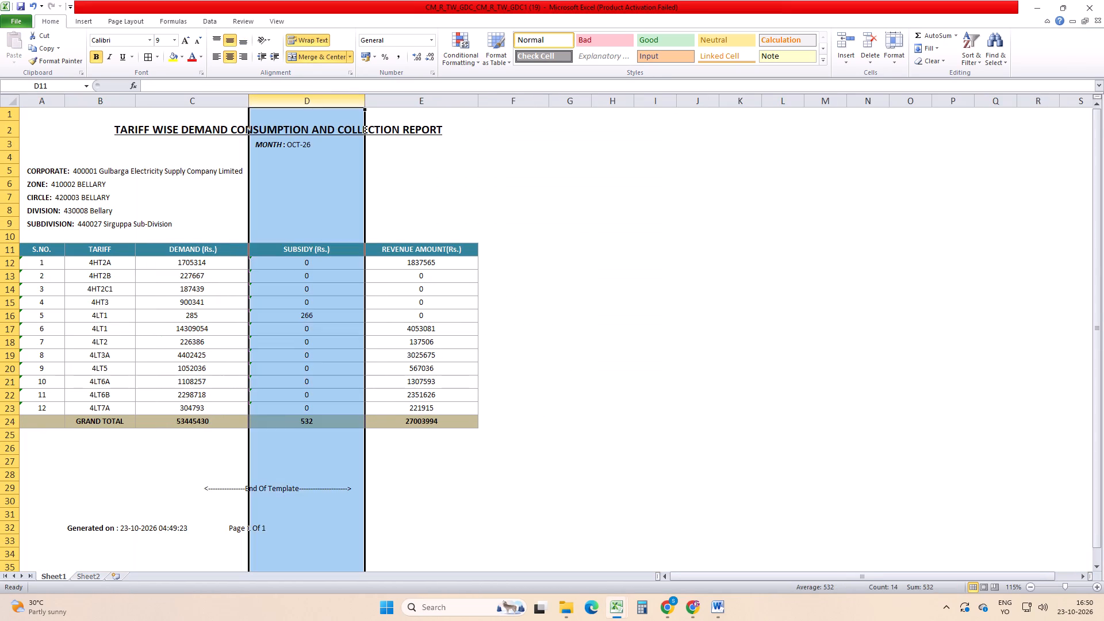
{"action": "key", "text": "ctrl+minus"}
Delete the four HT tariff rows, 4HT2A, 4HT2B, 4HT2C1 and 4HT3, from Sheet1.
{"action": "left_click", "coordinate": [343, 262]}
{"action": "key", "text": "shift+space"}
{"action": "key", "text": "shift+Down"}
{"action": "key", "text": "shift+Down"}
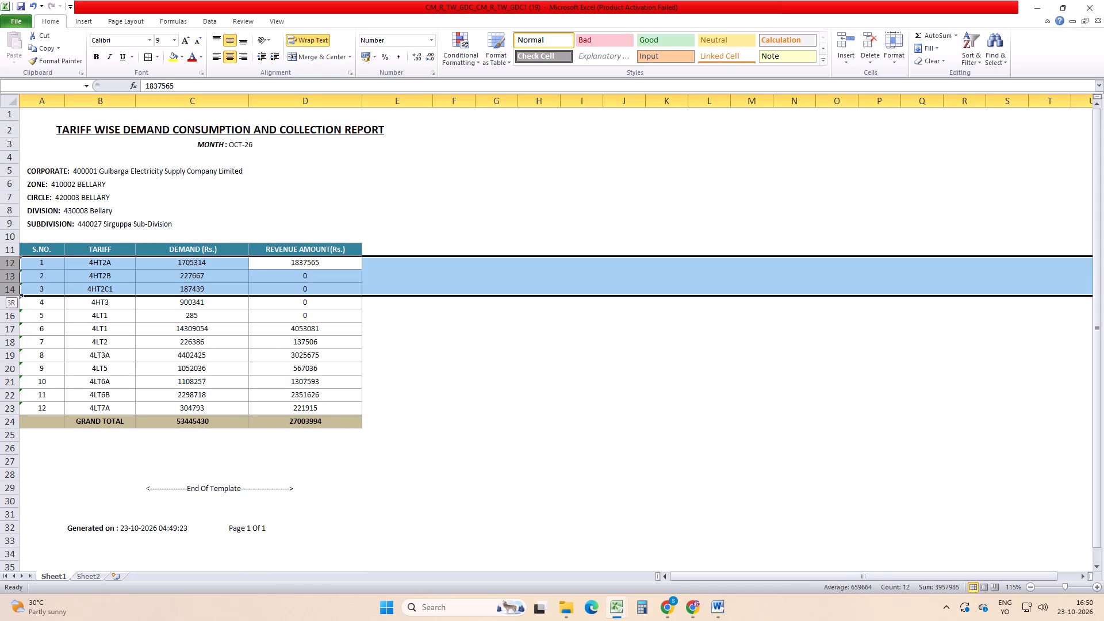
{"action": "key", "text": "shift+Down"}
{"action": "key", "text": "ctrl+minus"}
Add the smaller 4LT1 row's demand to the main 4LT1 row by making C13 =14309053.87+285.
{"action": "key", "text": "Down"}
{"action": "key", "text": "Left"}
{"action": "key", "text": "Up"}
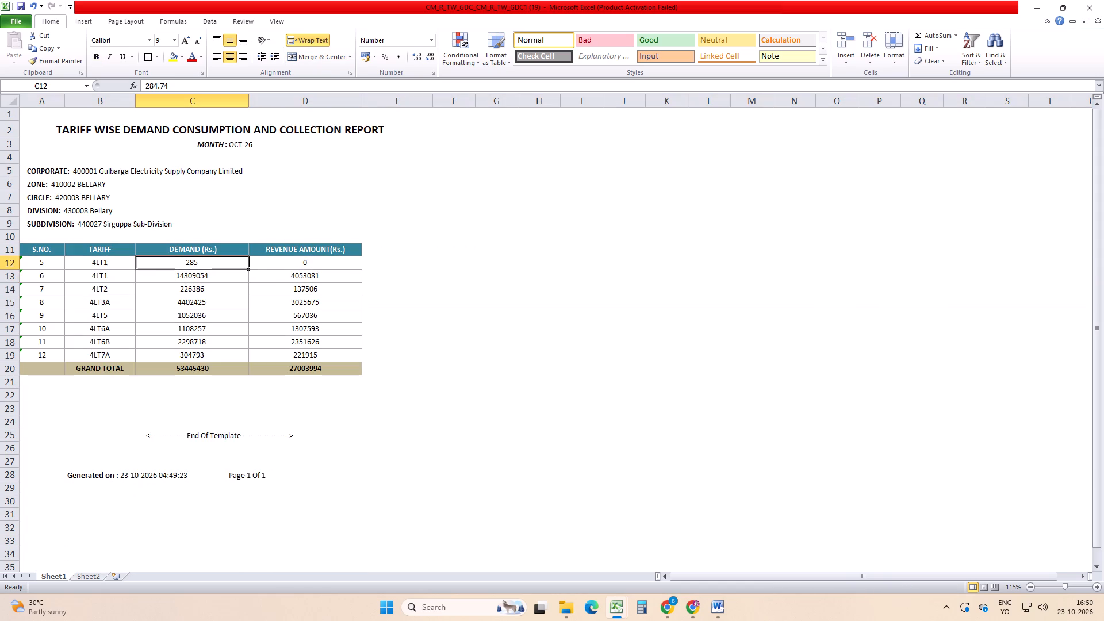
{"action": "key", "text": "F2"}
{"action": "key", "text": "Left"}
{"action": "key", "text": "Return"}
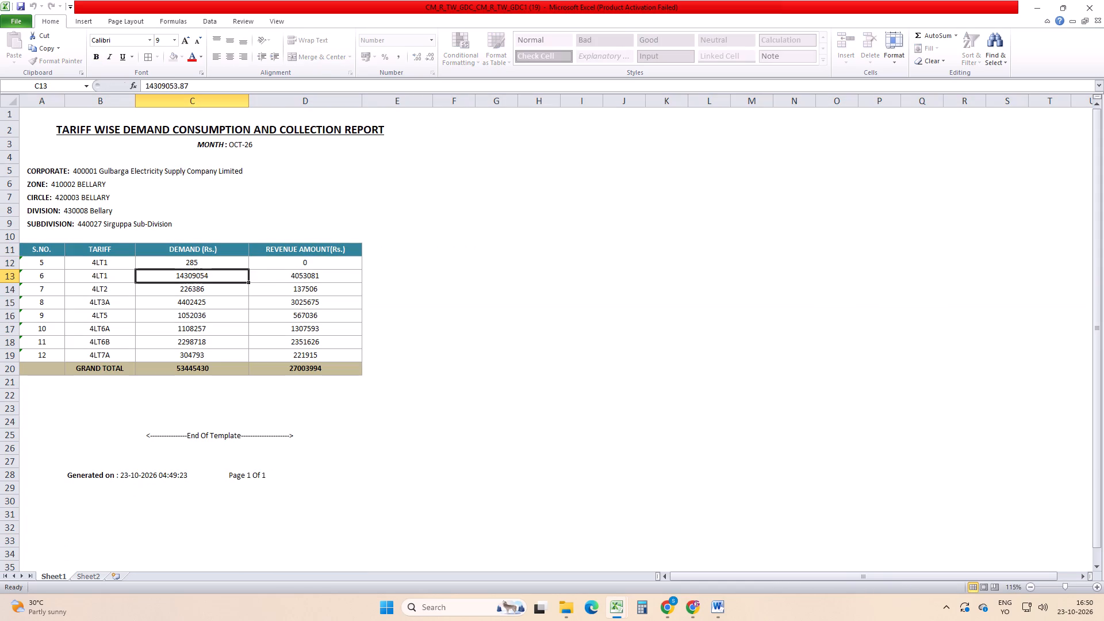
{"action": "key", "text": "F2"}
{"action": "key", "text": "Left"}
{"action": "key", "text": "Left"}
{"action": "key", "text": "Left"}
{"action": "key", "text": "Left"}
{"action": "key", "text": "Left"}
{"action": "key", "text": "Left"}
{"action": "key", "text": "Left"}
{"action": "key", "text": "Left"}
{"action": "key", "text": "Left"}
{"action": "key", "text": "Left"}
{"action": "key", "text": "Left"}
{"action": "key", "text": "Left"}
{"action": "key", "text": "Left"}
{"action": "key", "text": "Left"}
{"action": "key", "text": "Left"}
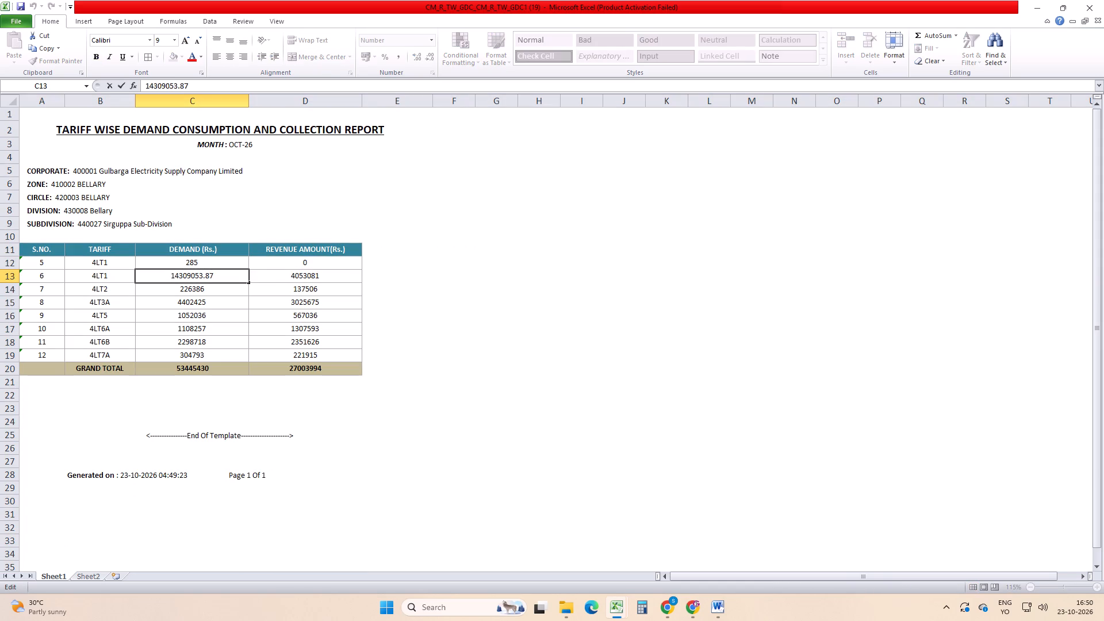
{"action": "key", "text": "equal"}
{"action": "key", "text": "Right"}
{"action": "key", "text": "Right"}
{"action": "key", "text": "Right"}
{"action": "key", "text": "Right"}
{"action": "key", "text": "Right"}
{"action": "key", "text": "Right"}
{"action": "key", "text": "Right"}
{"action": "key", "text": "Right"}
{"action": "key", "text": "Right"}
{"action": "key", "text": "Right"}
{"action": "key", "text": "Right"}
{"action": "key", "text": "Right"}
{"action": "key", "text": "Right"}
{"action": "key", "text": "Right"}
{"action": "key", "text": "Right"}
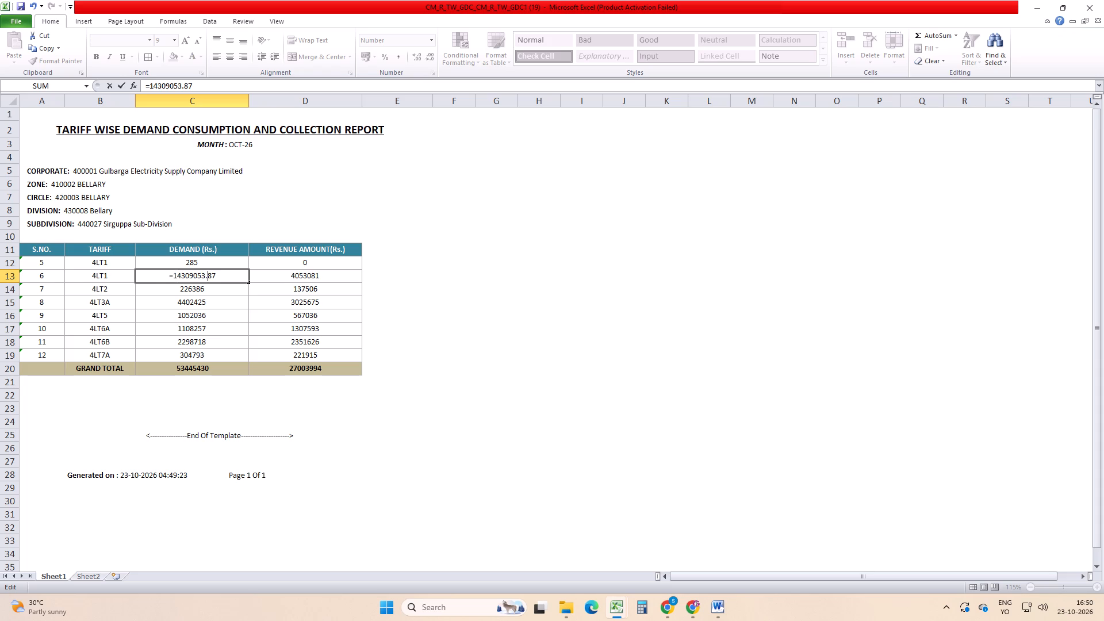
{"action": "type", "text": "+285"}
{"action": "key", "text": "Return"}
Delete the duplicate 4LT1 row with serial number 5.
{"action": "key", "text": "Up"}
{"action": "key", "text": "Up"}
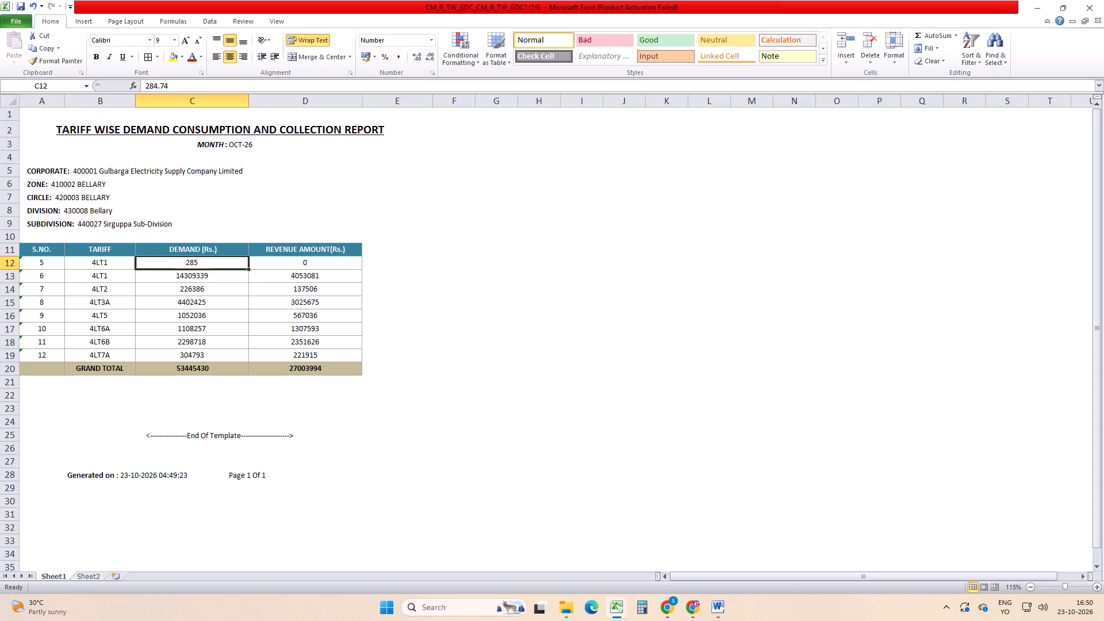
{"action": "key", "text": "shift+space"}
{"action": "key", "text": "ctrl+minus"}
Delete the 4LT6A and 4LT6B tariff rows from the table.
{"action": "key", "text": "Down"}
{"action": "key", "text": "Down"}
{"action": "key", "text": "Down"}
{"action": "key", "text": "Down"}
{"action": "key", "text": "shift+space"}
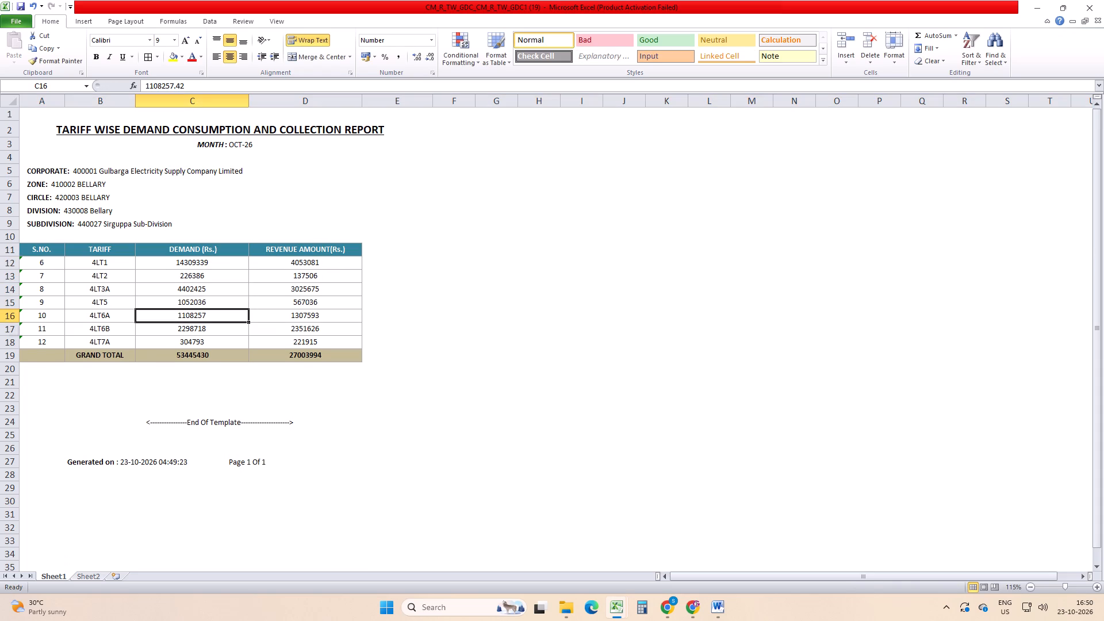
{"action": "key", "text": "shift+Down"}
{"action": "key", "text": "ctrl+minus"}
{"action": "key", "text": "Down"}
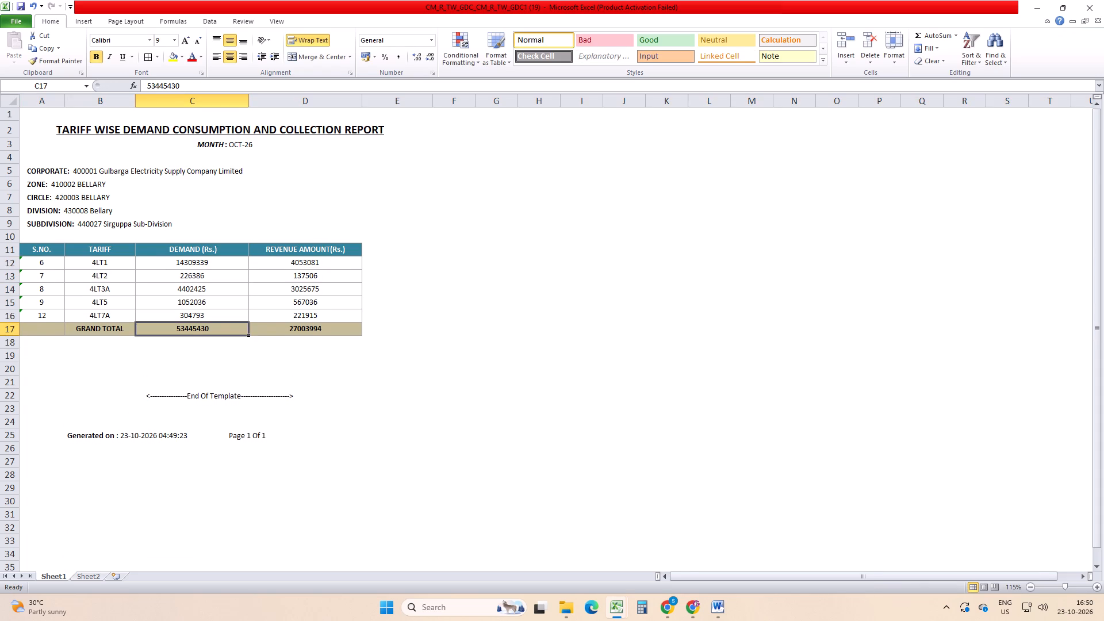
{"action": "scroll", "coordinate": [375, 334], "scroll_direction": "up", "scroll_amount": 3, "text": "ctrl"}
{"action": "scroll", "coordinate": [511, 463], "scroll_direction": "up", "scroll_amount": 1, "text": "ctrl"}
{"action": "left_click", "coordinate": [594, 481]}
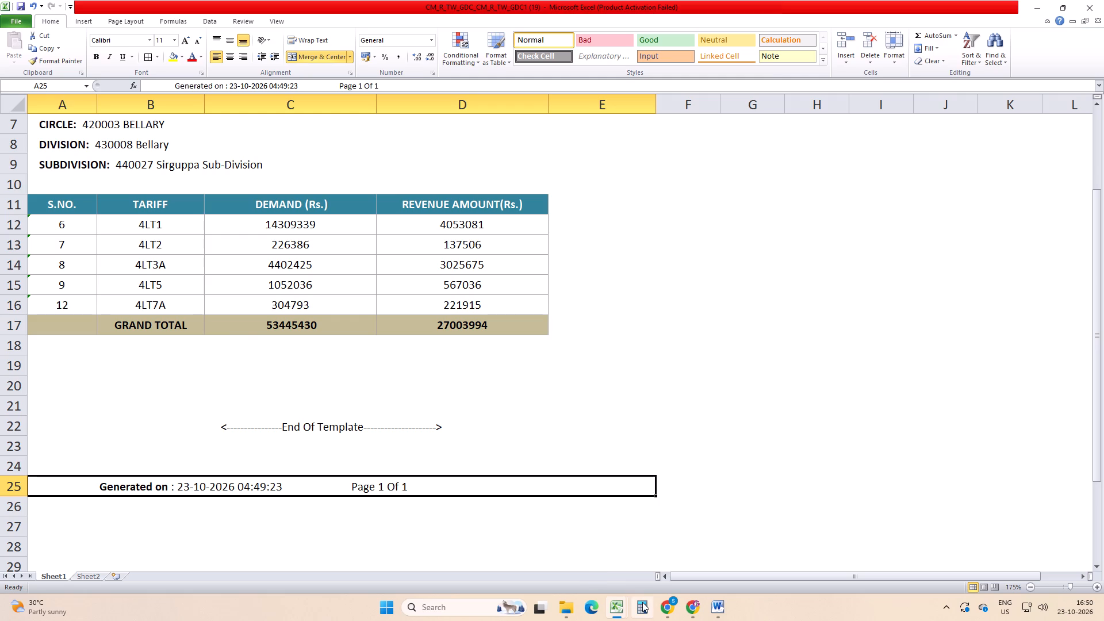
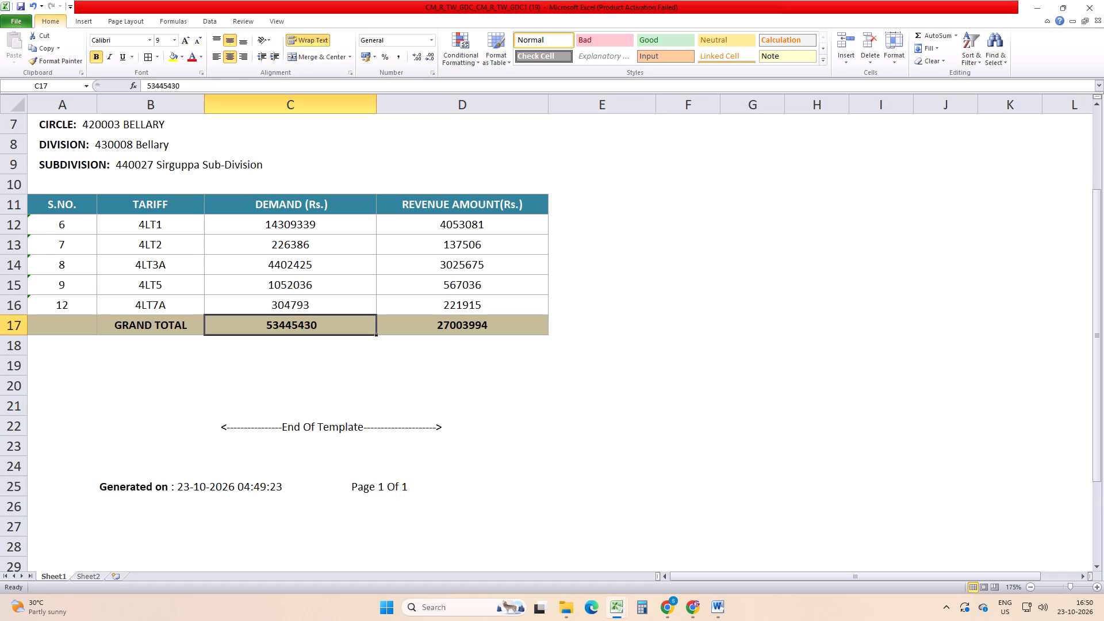
Replace the GRAND TOTAL demand and revenue amounts with SUM formulas over the remaining LT tariff rows, and save the workbook.
{"action": "key", "text": "Escape"}
{"action": "key", "text": "alt+equal"}
{"action": "key", "text": "Return"}
{"action": "key", "text": "Up"}
{"action": "key", "text": "ctrl+c"}
{"action": "key", "text": "shift+Right"}
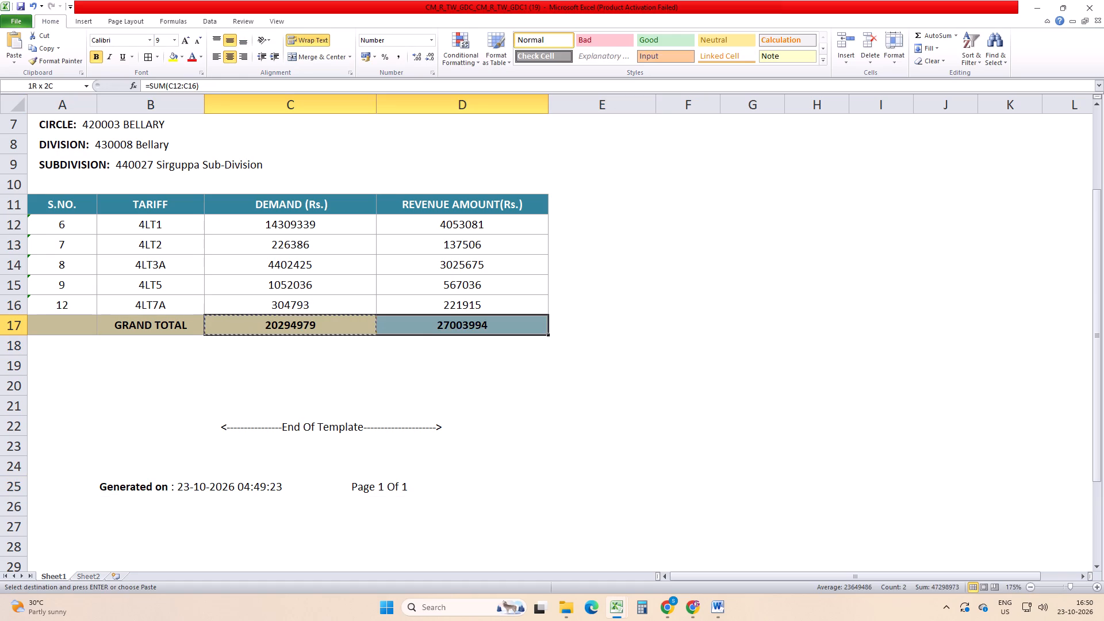
{"action": "key", "text": "ctrl+v"}
{"action": "key", "text": "ctrl+s"}
{"action": "left_click", "coordinate": [565, 392]}
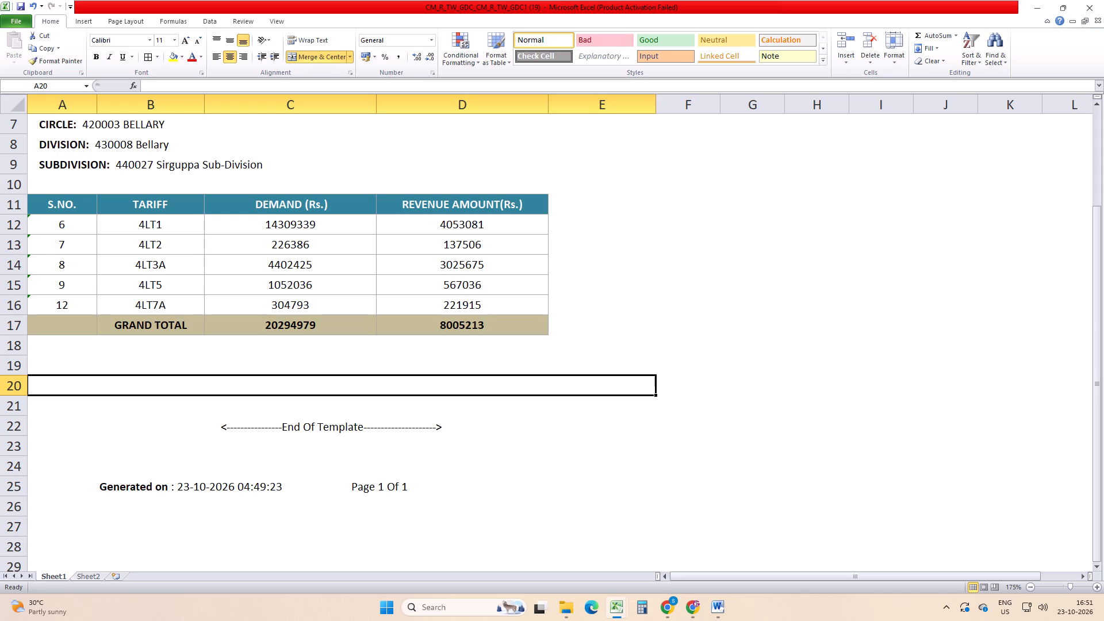
In the Sirguppa demand and collection workbook, add 4LT1's demand to the Sirguppa Urban LT-1 Demand, making D7 =60558+14309339.
{"action": "left_click", "coordinate": [609, 609]}
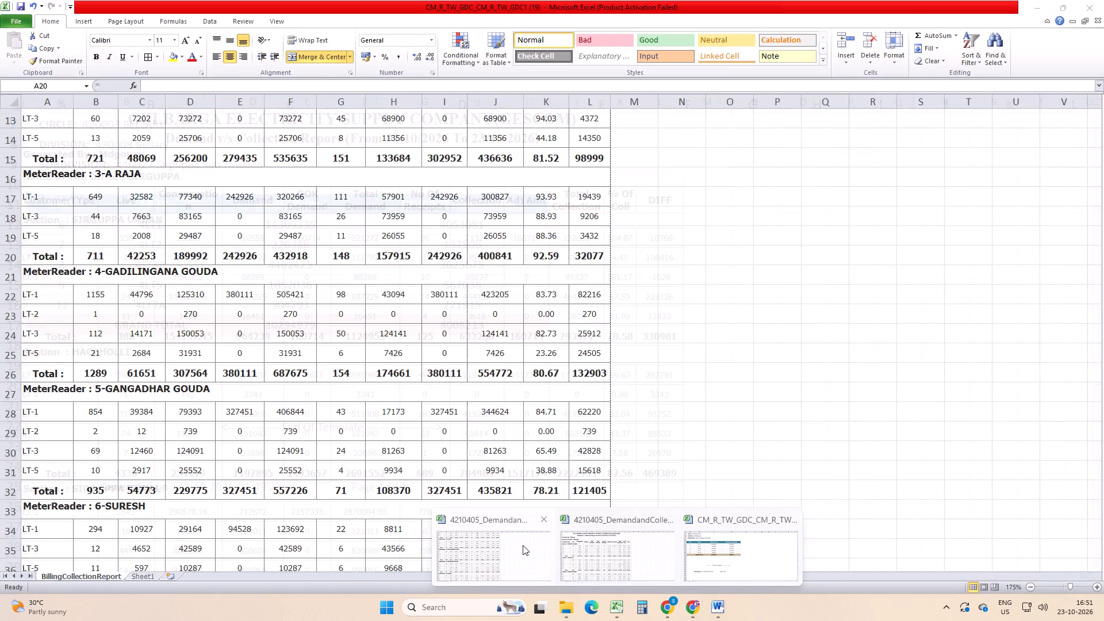
{"action": "left_click", "coordinate": [600, 545]}
{"action": "scroll", "coordinate": [500, 515], "scroll_direction": "up", "scroll_amount": 5}
{"action": "double_click", "coordinate": [240, 237]}
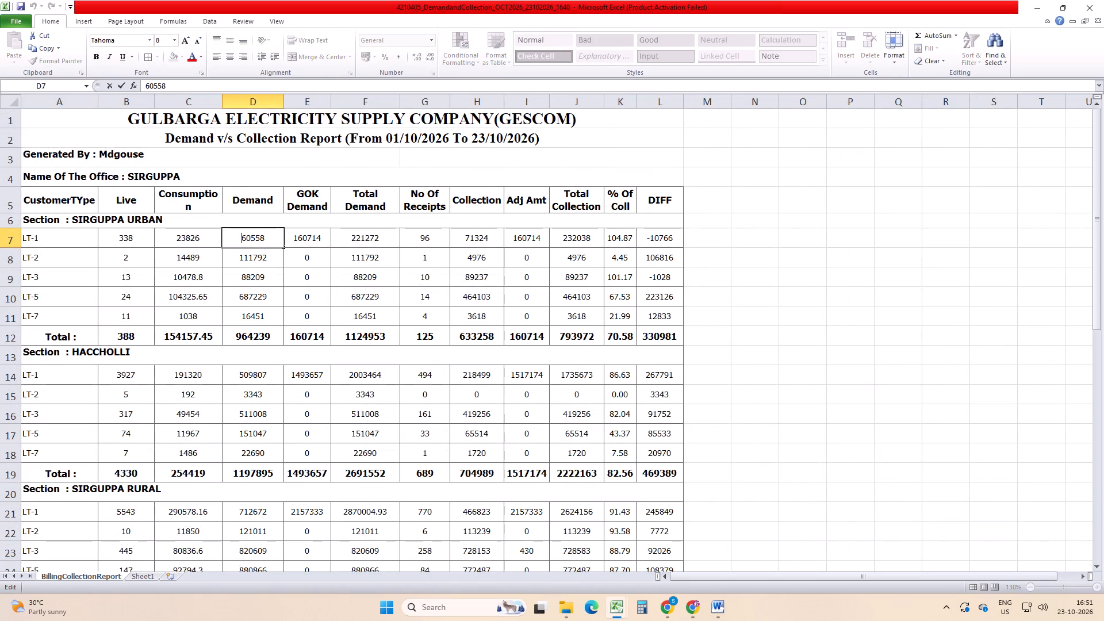
{"action": "key", "text": "equal"}
{"action": "key", "text": "Right"}
{"action": "key", "text": "Right"}
{"action": "key", "text": "Right"}
{"action": "key", "text": "Right"}
{"action": "key", "text": "Right"}
{"action": "key", "text": "Right"}
{"action": "key", "text": "Right"}
{"action": "key", "text": "Right"}
{"action": "key", "text": "Right"}
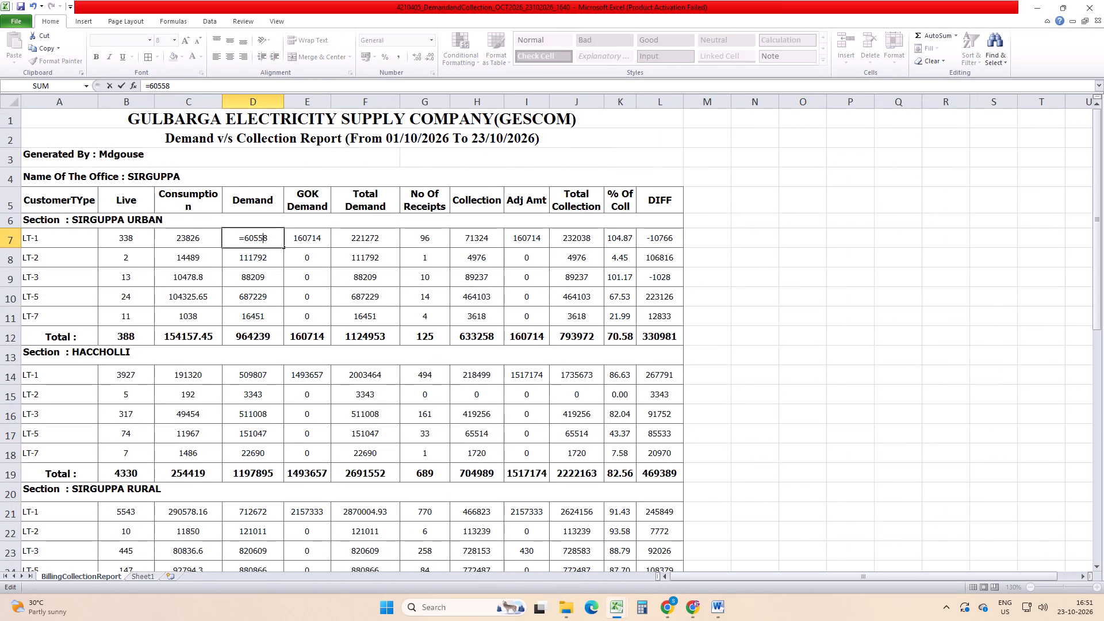
{"action": "key", "text": "plus"}
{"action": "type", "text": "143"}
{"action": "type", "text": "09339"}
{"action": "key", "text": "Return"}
Add 4LT2's demand to the Sirguppa Urban LT-2 Demand by making D8 =111792+226386.
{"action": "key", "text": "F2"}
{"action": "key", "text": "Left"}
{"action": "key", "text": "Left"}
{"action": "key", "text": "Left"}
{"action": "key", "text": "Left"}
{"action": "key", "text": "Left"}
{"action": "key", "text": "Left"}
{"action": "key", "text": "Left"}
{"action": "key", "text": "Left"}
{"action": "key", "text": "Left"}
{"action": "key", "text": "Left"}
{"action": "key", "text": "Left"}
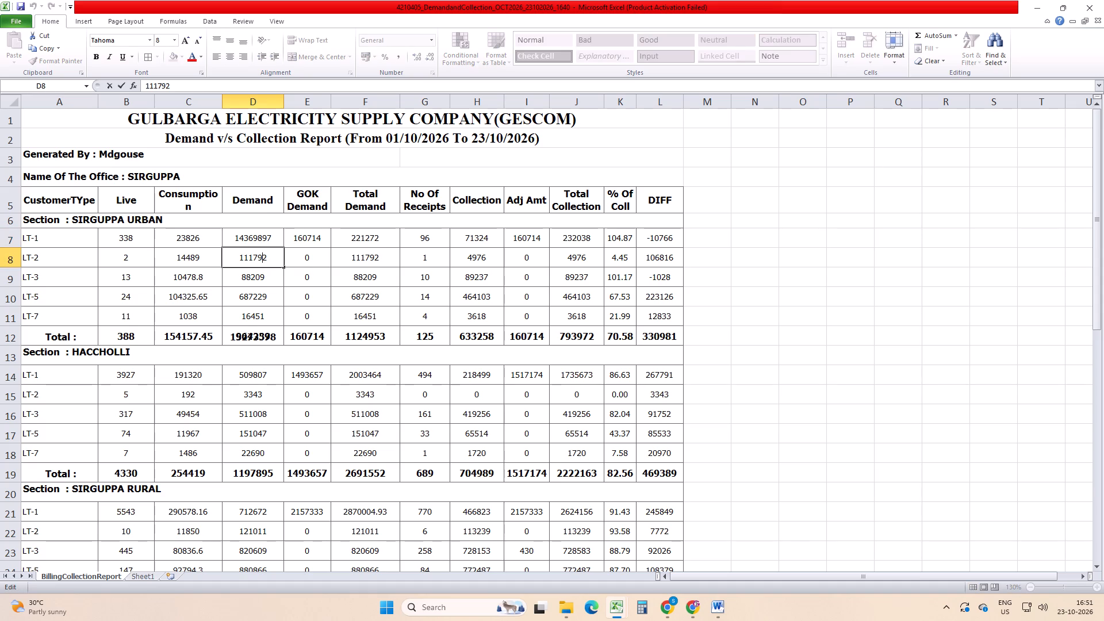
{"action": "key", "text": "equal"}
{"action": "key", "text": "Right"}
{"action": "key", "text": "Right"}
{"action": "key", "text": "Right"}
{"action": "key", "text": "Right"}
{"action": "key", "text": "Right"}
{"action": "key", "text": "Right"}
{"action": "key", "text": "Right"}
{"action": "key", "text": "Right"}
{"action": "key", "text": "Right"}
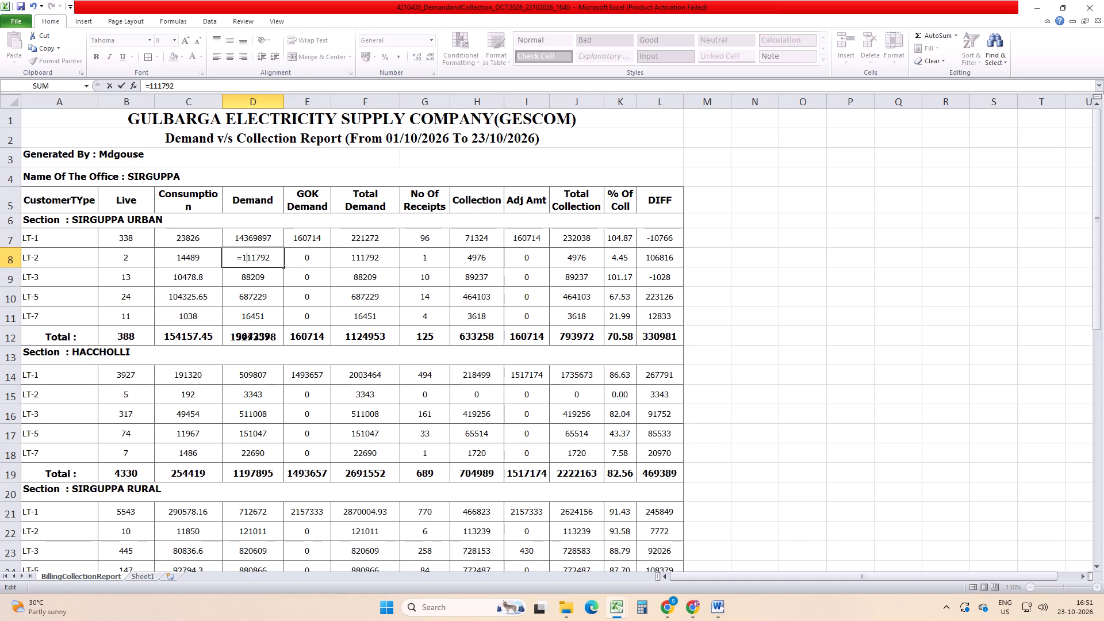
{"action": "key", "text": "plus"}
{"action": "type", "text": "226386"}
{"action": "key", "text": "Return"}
Add 4LT3A's demand to the Sirguppa Urban LT-3 Demand by making D9 =88209+4402425.
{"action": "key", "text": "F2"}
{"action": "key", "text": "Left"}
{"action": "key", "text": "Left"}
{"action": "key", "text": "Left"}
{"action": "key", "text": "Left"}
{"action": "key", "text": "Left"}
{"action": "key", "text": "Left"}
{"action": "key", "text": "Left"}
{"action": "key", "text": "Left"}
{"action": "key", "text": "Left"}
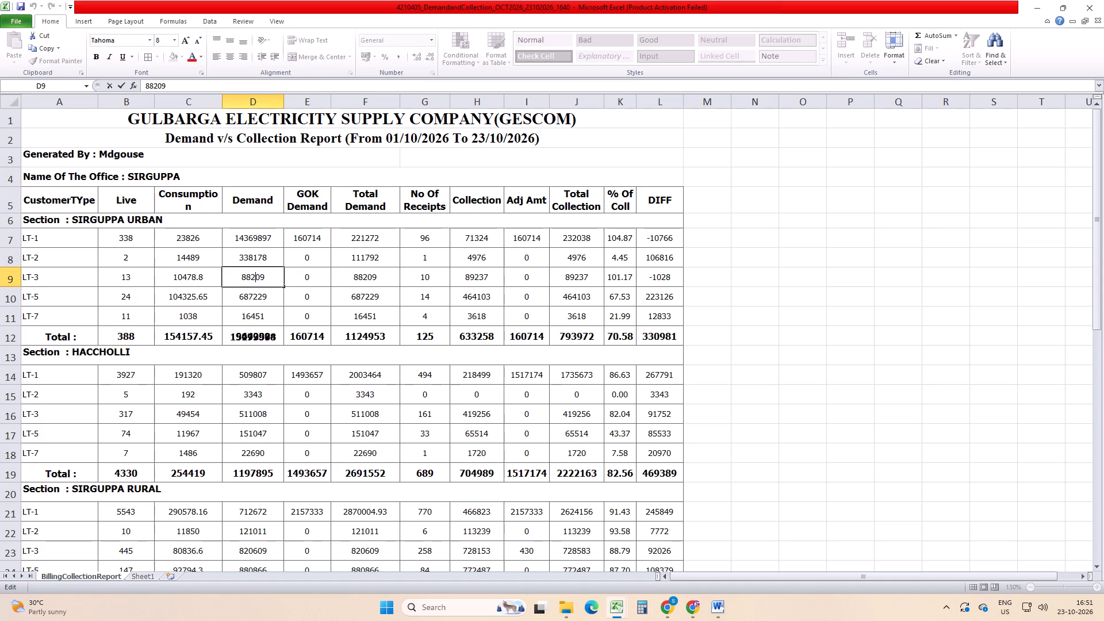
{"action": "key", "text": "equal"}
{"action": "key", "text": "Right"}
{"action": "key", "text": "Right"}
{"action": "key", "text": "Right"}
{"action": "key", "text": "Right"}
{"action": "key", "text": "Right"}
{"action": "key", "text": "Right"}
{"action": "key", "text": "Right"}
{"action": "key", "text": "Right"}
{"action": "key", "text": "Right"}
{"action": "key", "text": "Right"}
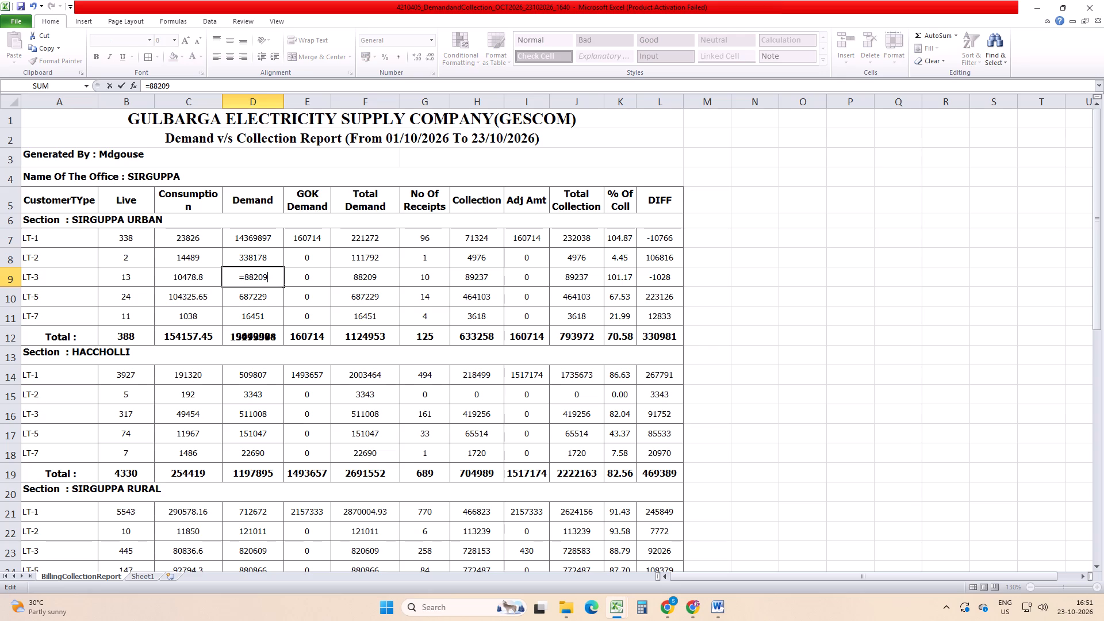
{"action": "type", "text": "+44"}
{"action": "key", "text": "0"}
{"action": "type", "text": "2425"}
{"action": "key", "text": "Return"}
Add 4LT5's demand to the Sirguppa Urban LT-5 Demand by making D10 =687229+1052036.
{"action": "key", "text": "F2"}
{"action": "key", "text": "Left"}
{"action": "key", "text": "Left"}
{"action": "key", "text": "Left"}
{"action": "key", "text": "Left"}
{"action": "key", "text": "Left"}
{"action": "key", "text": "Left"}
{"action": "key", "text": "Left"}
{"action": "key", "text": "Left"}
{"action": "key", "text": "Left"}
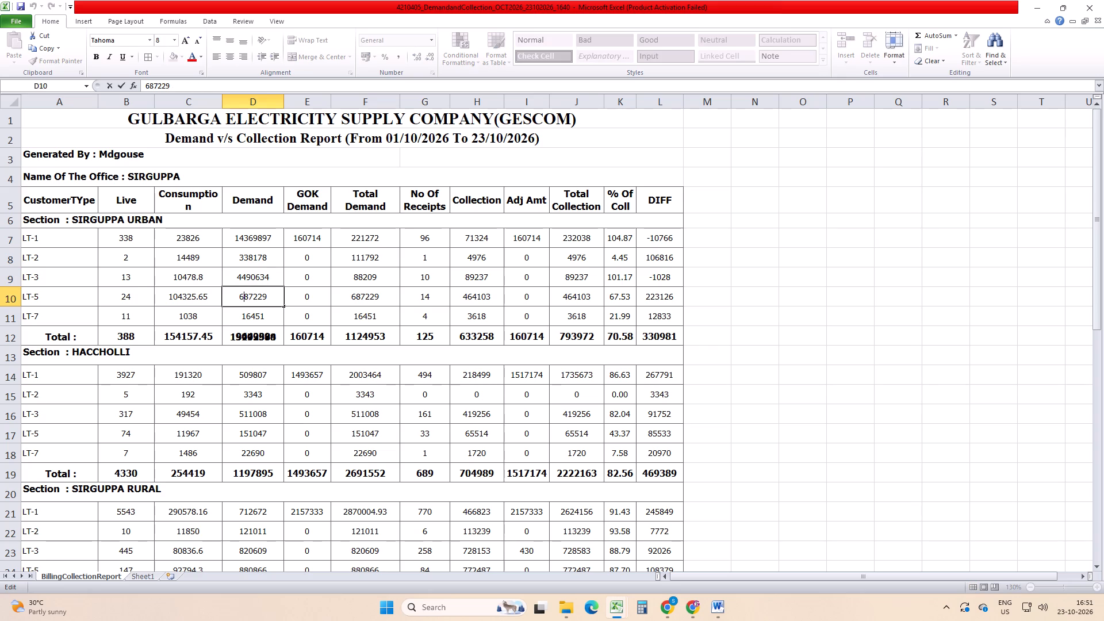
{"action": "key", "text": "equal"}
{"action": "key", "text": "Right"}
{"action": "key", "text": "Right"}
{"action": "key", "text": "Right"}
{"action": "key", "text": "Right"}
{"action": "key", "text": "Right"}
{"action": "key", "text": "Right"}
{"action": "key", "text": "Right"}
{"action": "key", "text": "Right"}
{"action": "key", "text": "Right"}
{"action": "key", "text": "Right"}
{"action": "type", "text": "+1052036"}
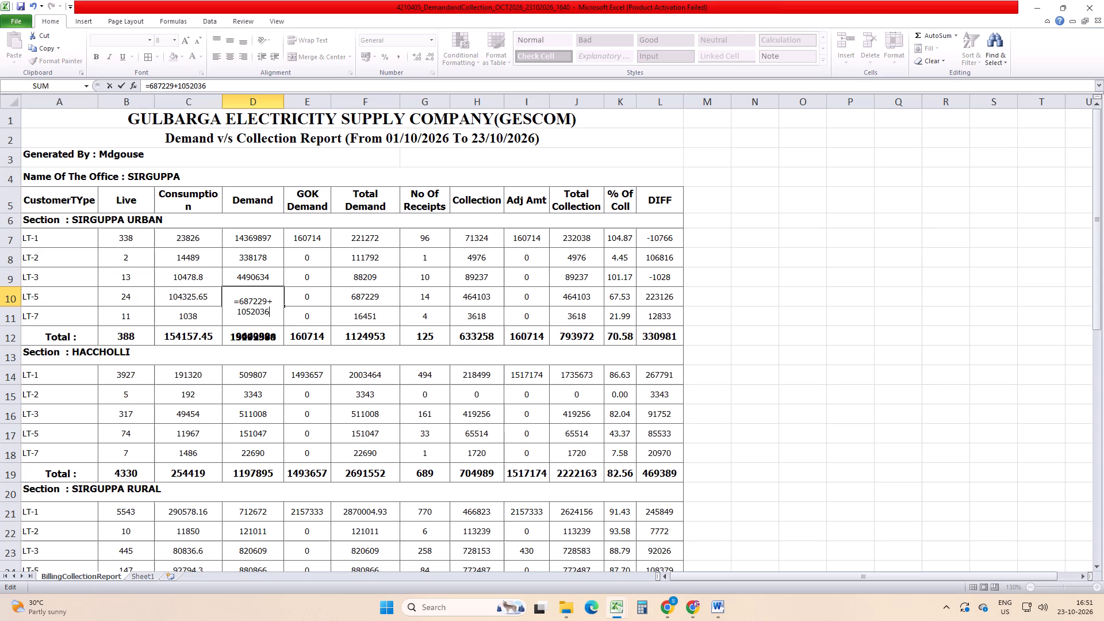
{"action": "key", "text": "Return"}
Add 4LT7A's demand to the Sirguppa Urban LT-7 Demand by making D11 =16451+304793.
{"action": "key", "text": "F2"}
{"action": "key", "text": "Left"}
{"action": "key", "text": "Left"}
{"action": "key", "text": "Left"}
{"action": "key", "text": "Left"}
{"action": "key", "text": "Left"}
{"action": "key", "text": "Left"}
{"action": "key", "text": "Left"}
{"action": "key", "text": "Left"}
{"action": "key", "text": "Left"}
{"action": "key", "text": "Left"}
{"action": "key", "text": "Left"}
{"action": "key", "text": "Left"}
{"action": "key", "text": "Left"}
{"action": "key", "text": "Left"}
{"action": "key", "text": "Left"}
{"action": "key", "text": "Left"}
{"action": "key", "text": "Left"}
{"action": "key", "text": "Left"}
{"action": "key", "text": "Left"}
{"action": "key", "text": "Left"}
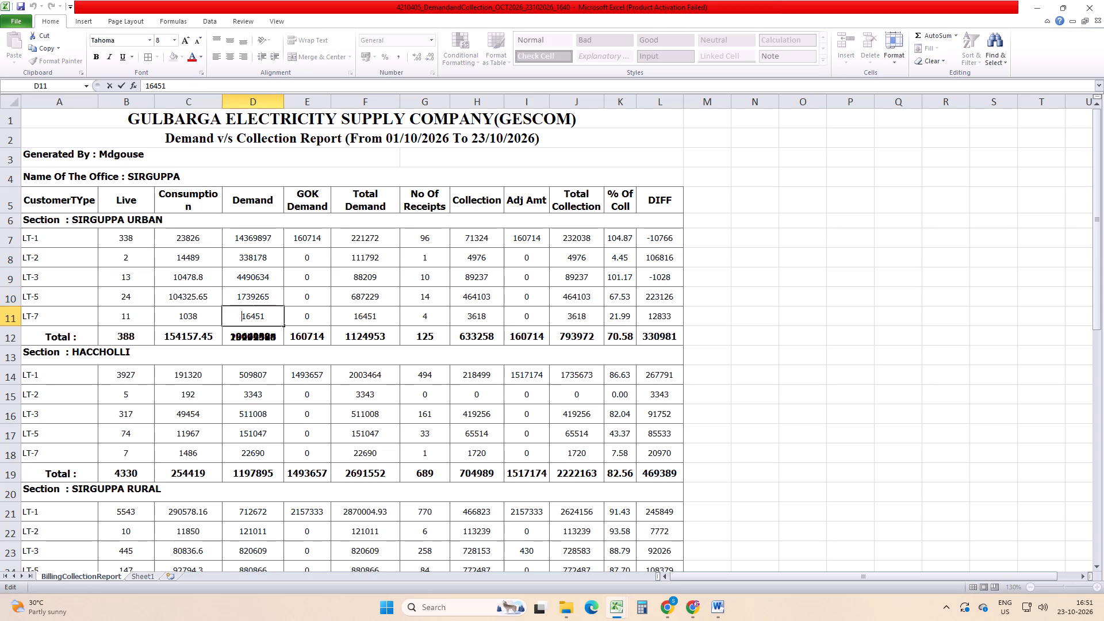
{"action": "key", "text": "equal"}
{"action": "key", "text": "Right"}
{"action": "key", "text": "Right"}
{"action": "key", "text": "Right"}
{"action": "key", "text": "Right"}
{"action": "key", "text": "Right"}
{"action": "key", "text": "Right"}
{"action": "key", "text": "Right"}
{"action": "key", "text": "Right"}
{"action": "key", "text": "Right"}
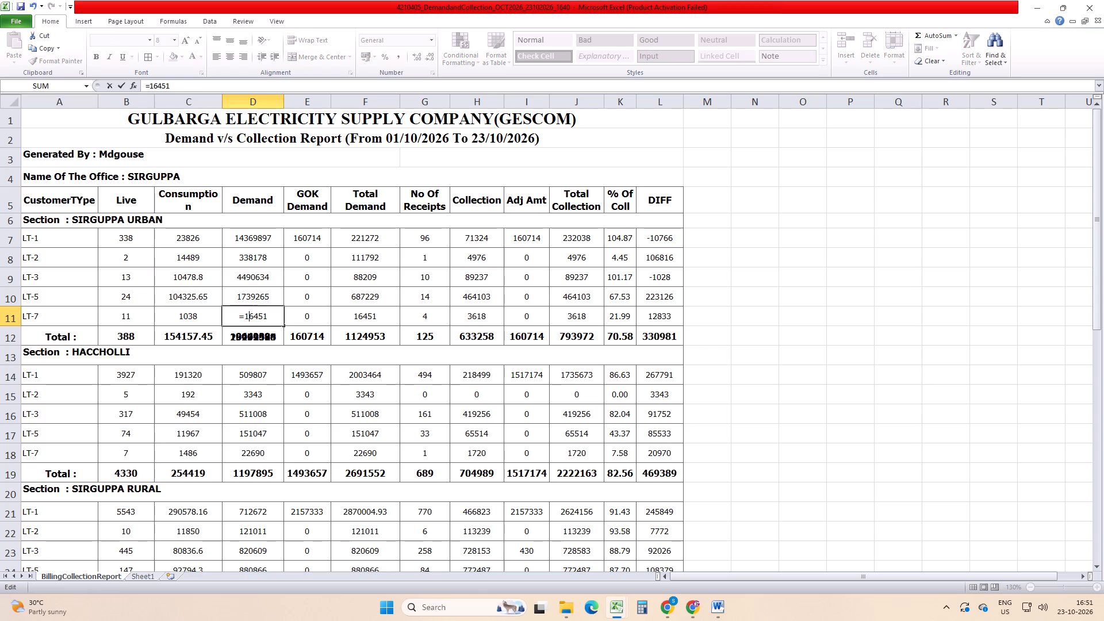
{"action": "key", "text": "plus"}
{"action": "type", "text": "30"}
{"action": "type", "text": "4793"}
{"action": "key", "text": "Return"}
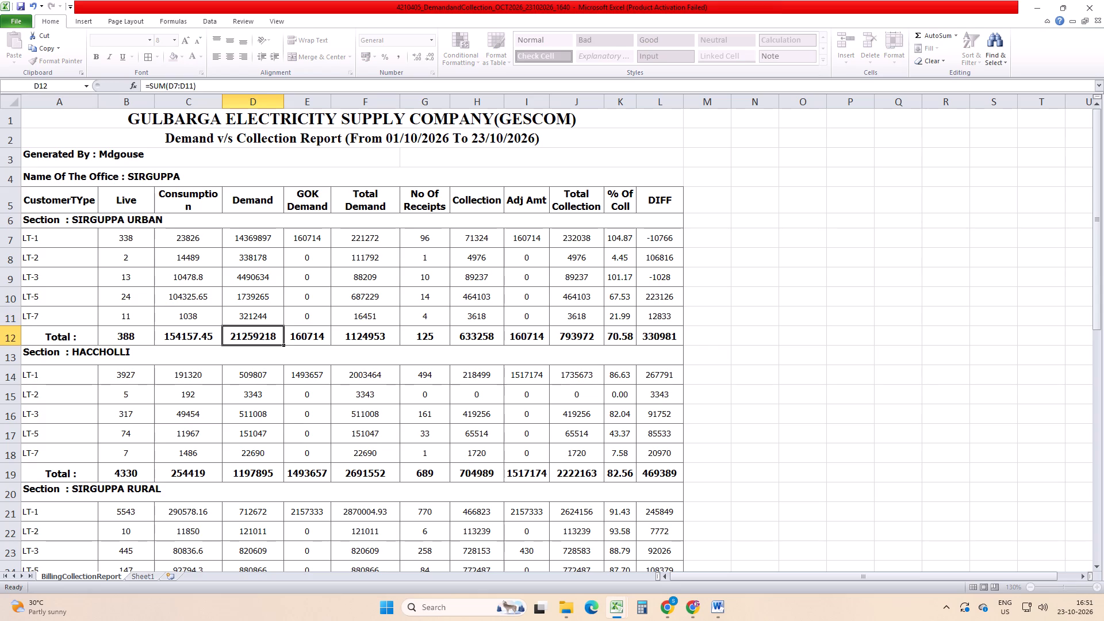
Add the subdivision's LT-1 revenue to the Sirguppa Urban LT-1 Collection by making H7 =71324+4053081.
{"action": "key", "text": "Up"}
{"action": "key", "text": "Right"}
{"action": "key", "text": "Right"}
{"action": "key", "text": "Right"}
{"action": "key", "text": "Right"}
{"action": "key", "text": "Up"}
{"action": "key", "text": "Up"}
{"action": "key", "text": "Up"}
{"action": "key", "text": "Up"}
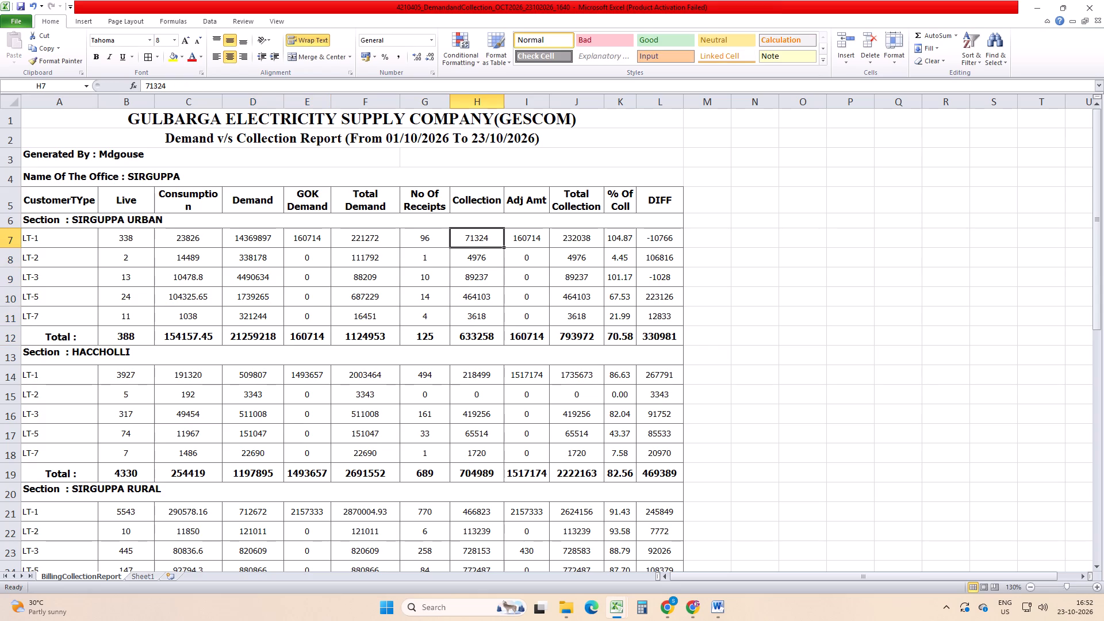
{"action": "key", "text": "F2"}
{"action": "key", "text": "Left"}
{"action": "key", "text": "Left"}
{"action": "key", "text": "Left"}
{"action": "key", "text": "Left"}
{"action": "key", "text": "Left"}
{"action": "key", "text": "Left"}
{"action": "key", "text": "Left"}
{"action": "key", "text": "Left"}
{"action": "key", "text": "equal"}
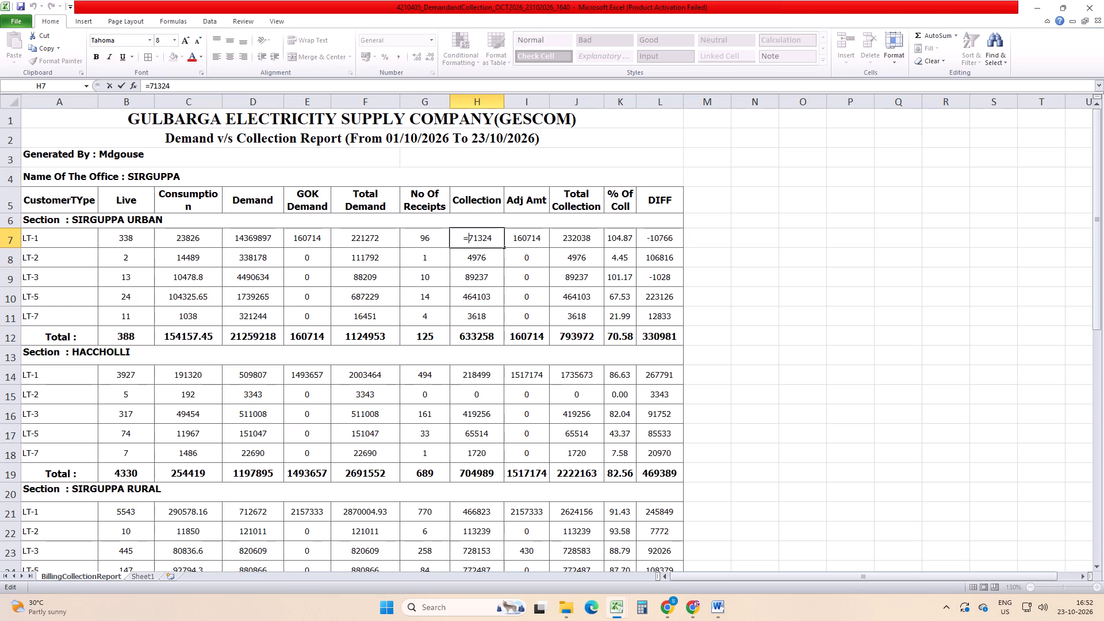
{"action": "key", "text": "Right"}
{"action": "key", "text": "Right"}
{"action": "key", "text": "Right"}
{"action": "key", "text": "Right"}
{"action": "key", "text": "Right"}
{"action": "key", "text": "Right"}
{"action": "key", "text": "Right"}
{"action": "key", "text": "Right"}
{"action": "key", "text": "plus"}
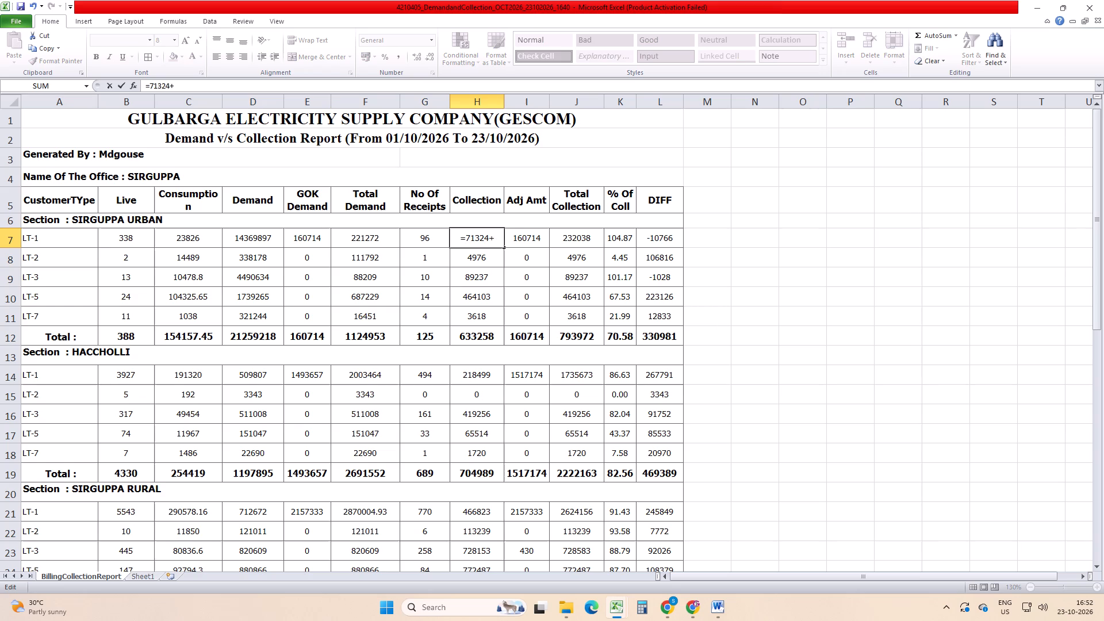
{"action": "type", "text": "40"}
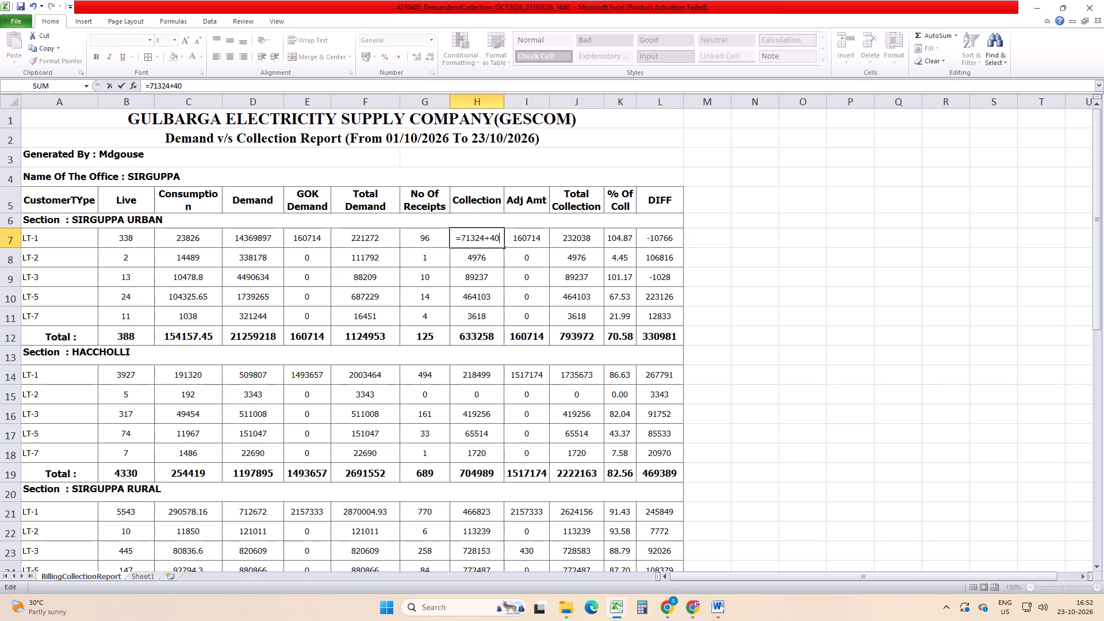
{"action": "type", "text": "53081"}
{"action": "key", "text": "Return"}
Add the subdivision's LT-2 revenue to the Sirguppa Urban LT-2 Collection by making H8 =4976+137506.
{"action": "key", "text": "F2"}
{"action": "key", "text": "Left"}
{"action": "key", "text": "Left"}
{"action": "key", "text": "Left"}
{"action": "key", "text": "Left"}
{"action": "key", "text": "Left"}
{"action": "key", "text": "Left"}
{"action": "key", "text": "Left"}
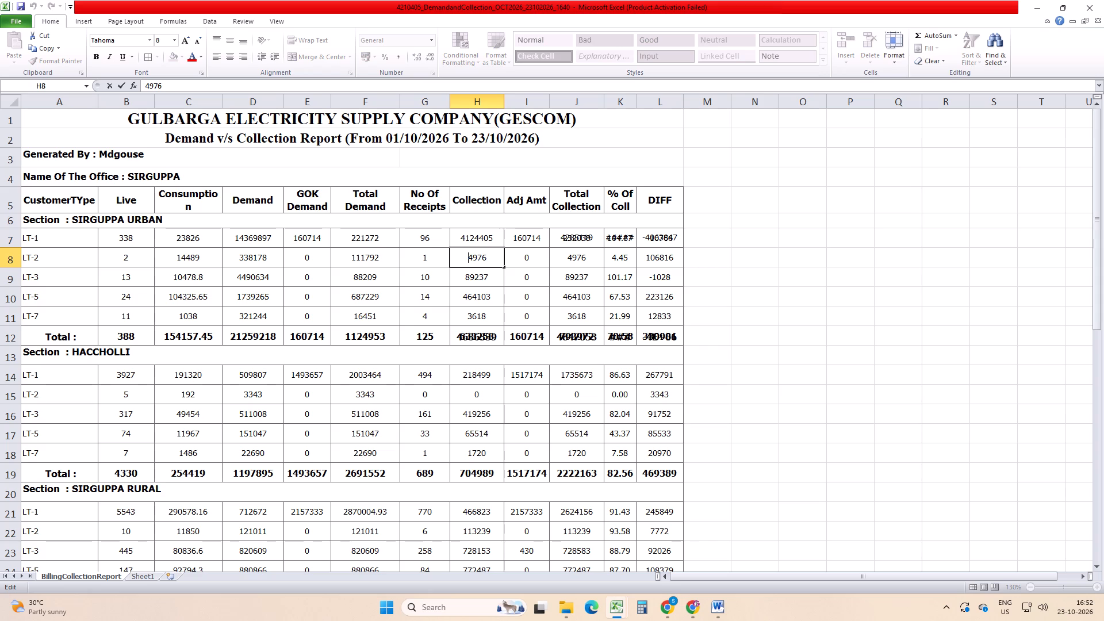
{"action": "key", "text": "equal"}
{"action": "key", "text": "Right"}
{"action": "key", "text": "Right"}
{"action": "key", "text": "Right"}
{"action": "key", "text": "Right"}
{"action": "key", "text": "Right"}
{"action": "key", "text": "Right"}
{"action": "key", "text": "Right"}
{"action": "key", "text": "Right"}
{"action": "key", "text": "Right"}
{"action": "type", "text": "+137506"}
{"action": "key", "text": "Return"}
Add the subdivision's LT-3 revenue to the Sirguppa Urban LT-3 Collection by making H9 =89237+3025675.
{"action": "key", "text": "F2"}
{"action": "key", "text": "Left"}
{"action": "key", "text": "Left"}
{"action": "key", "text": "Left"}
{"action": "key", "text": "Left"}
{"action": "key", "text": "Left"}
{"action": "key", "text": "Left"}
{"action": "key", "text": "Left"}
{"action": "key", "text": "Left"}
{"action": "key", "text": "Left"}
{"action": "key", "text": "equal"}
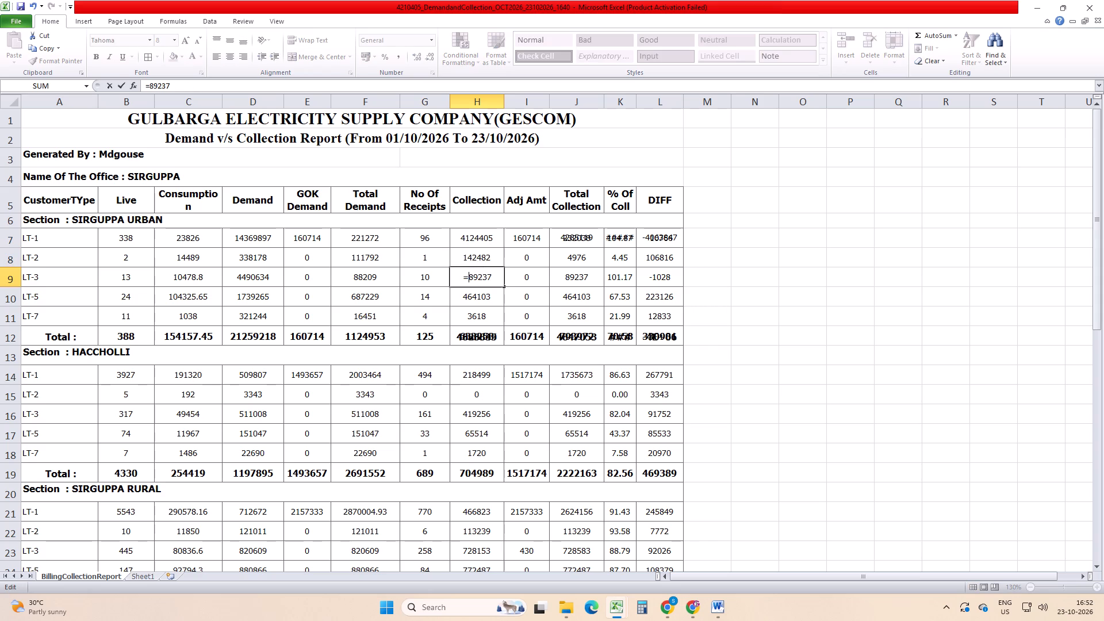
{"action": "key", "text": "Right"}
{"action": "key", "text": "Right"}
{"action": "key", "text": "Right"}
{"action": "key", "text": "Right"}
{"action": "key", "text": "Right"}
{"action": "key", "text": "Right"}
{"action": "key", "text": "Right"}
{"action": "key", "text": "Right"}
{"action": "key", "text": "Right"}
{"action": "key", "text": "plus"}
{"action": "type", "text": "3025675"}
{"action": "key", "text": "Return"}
Add the subdivision's LT-5 revenue to the Sirguppa Urban LT-5 Collection by making H10 =464103+567036.
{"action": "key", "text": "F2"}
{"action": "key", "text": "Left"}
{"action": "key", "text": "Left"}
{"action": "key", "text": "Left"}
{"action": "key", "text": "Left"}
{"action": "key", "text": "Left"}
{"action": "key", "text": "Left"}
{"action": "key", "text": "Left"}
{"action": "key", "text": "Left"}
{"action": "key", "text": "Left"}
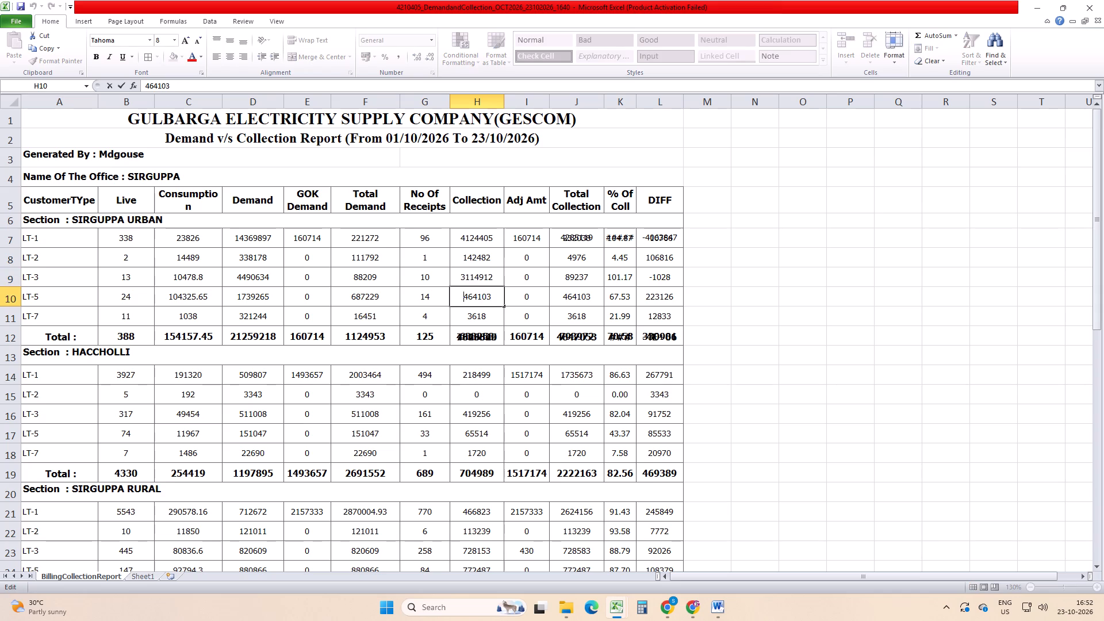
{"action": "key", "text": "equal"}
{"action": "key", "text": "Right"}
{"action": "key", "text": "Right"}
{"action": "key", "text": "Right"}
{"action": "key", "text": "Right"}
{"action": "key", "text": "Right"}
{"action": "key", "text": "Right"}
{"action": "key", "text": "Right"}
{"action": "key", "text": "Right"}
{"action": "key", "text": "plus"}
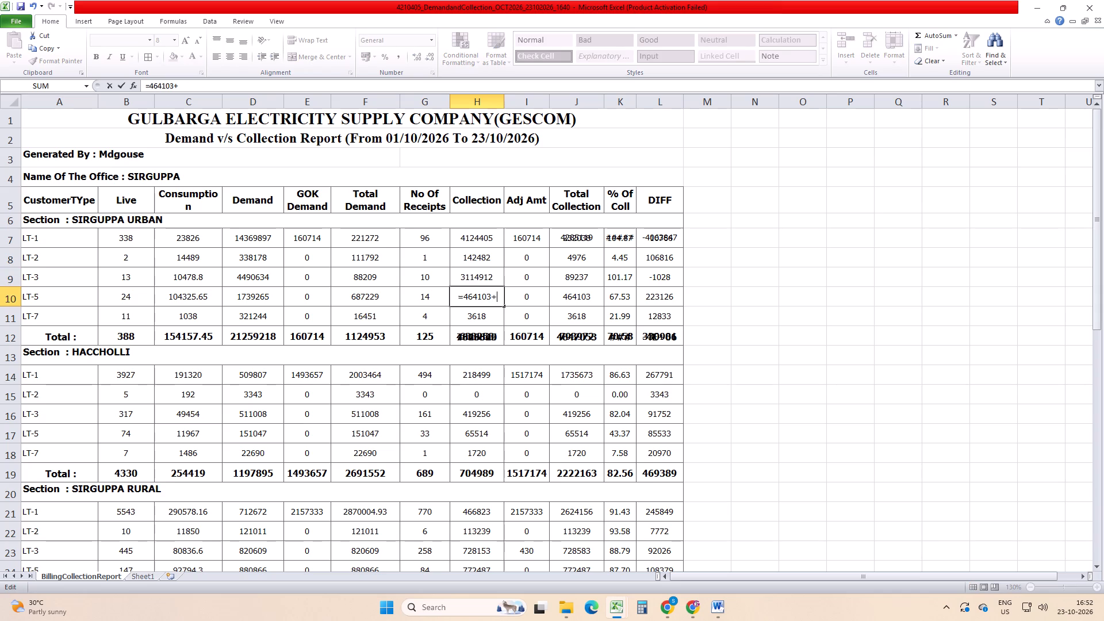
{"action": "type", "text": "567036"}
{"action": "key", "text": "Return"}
Add the subdivision's LT-7 revenue to the Sirguppa Urban LT-7 Collection by making H11 =3618+221915.
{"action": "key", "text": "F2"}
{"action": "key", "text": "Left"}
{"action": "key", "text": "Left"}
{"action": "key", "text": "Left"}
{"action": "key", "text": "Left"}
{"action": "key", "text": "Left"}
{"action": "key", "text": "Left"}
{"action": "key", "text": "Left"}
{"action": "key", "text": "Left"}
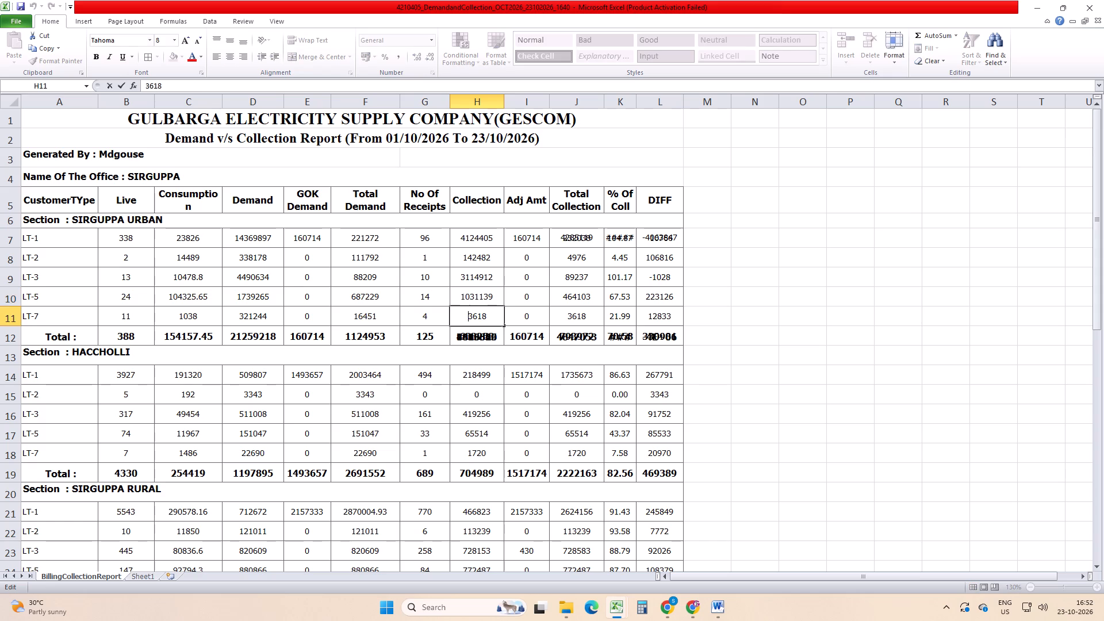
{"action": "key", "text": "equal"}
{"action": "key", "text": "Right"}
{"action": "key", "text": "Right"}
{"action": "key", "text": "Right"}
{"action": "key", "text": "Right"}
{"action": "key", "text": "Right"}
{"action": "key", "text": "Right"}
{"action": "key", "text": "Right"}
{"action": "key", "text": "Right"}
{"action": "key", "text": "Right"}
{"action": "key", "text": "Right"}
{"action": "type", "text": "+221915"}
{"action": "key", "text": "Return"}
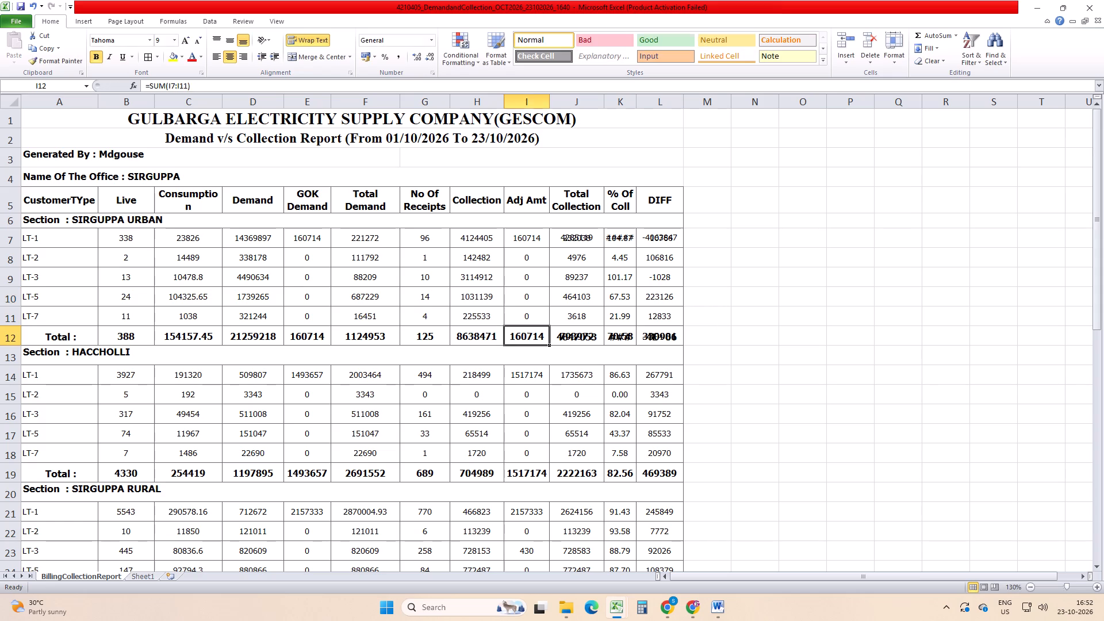
Add 7600000 to the Sirguppa Urban LT-1 Adj Amt by making I7 =160714+7600000.
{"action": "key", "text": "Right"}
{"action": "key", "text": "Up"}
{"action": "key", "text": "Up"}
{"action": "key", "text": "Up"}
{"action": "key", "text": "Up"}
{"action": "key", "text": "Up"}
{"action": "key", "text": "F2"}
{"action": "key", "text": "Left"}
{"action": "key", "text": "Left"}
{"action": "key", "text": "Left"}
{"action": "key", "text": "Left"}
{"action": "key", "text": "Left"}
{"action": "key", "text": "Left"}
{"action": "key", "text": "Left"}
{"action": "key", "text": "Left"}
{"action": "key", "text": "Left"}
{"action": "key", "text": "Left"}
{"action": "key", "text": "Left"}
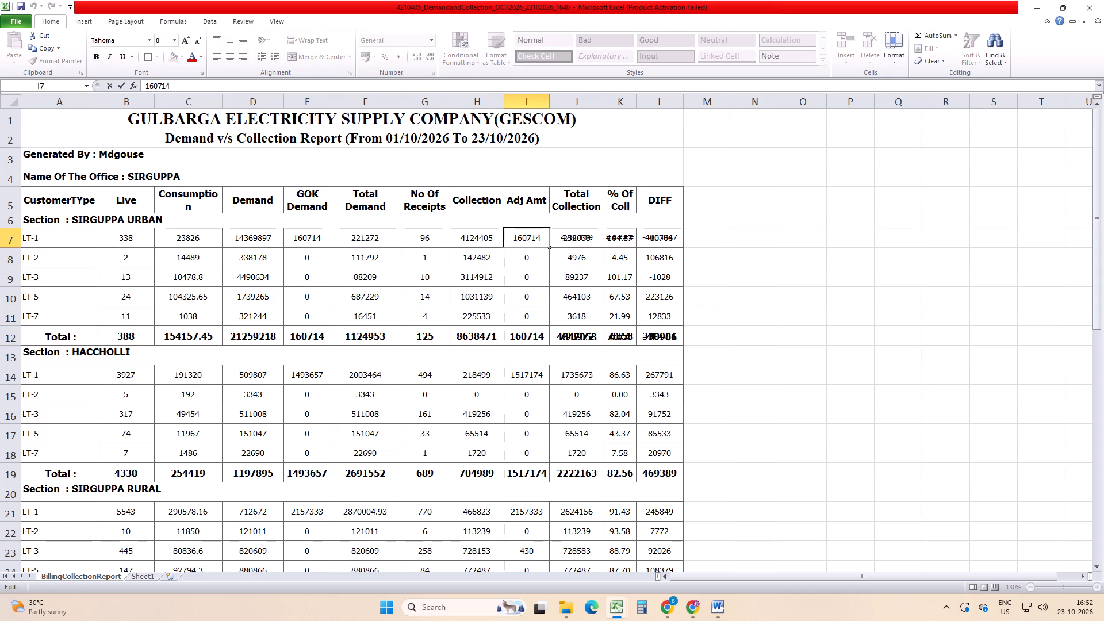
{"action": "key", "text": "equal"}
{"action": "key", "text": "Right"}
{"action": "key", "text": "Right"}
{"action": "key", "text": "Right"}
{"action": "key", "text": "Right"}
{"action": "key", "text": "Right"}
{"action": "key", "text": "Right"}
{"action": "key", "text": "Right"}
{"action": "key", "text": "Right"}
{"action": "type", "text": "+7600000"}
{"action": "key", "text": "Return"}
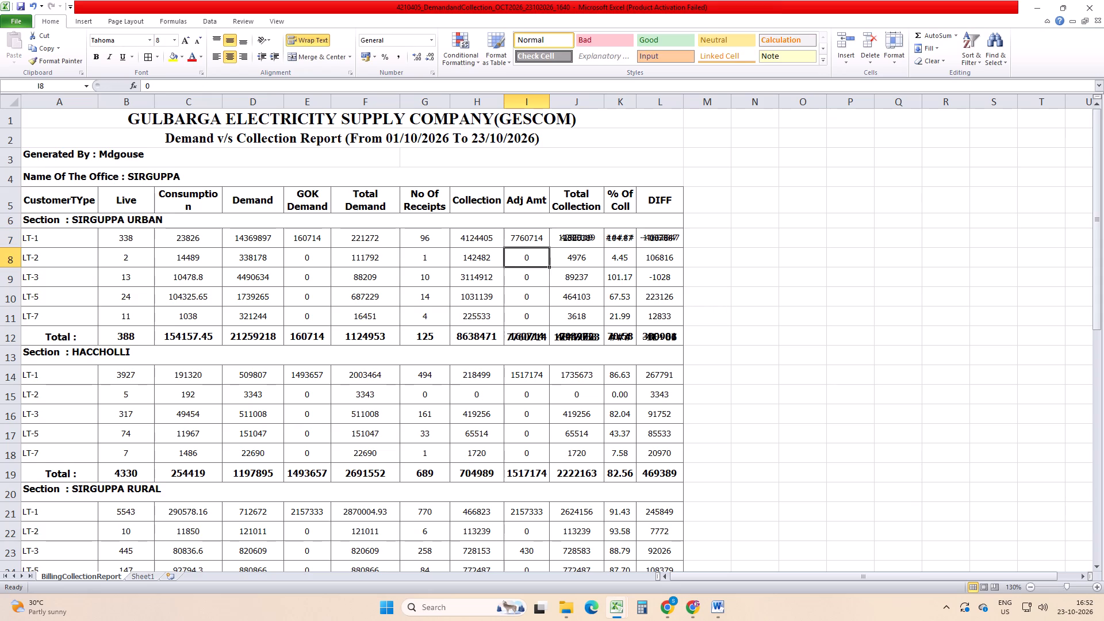
Copy the Sirguppa Urban LT-1 Total Collection formula in J7 down through the LT-7 row, J11.
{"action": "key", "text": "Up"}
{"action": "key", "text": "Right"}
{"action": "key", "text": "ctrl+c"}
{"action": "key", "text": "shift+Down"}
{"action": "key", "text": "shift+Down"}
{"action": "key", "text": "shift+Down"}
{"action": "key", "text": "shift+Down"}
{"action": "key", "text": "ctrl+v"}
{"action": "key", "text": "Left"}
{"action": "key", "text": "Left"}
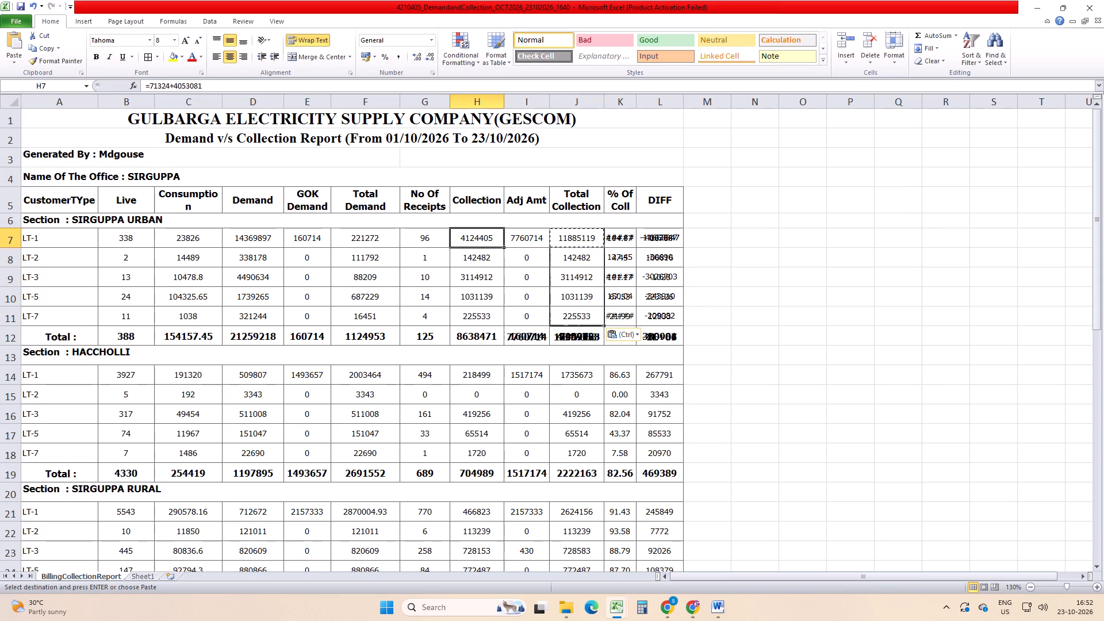
Replace the Sirguppa Urban LT-1 Total Demand in F7 with the formula =D7+E7.
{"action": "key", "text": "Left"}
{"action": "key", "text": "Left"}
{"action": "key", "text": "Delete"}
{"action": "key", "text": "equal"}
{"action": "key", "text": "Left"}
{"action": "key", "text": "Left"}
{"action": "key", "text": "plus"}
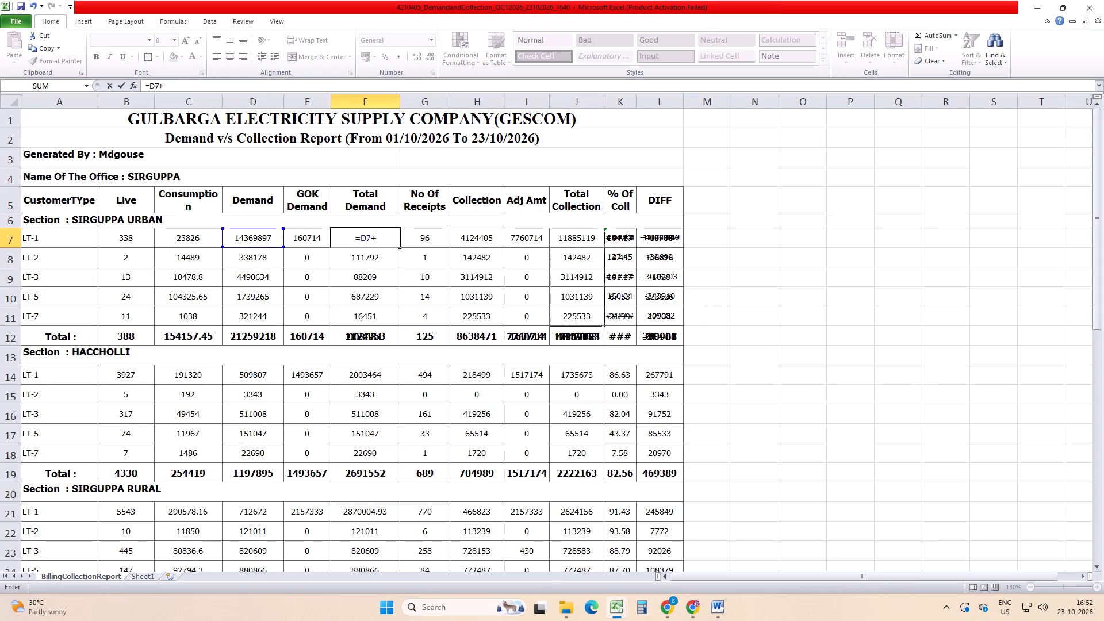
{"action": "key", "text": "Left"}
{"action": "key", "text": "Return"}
Copy the Total Demand formula in F7 down through the Sirguppa Urban LT-7 row, F11, and save the workbook.
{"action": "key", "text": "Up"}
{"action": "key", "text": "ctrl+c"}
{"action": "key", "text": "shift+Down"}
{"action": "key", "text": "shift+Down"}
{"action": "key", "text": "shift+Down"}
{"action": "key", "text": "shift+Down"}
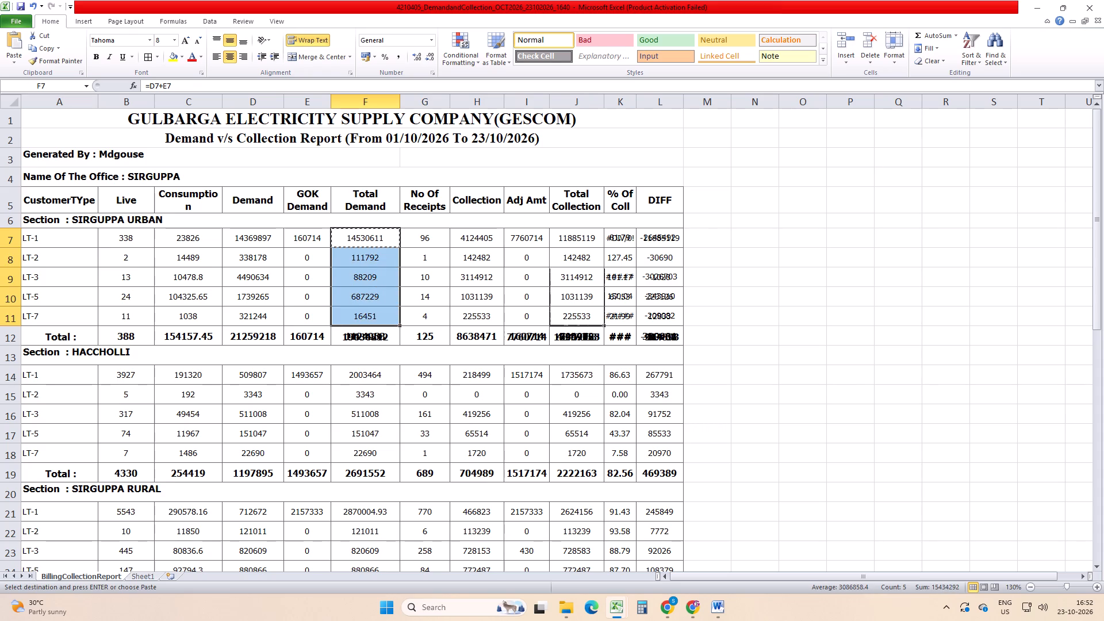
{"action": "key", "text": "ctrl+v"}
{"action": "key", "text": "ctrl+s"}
Autofit the width of the Total Demand column F and save the workbook.
{"action": "left_click", "coordinate": [787, 334]}
{"action": "double_click", "coordinate": [400, 102]}
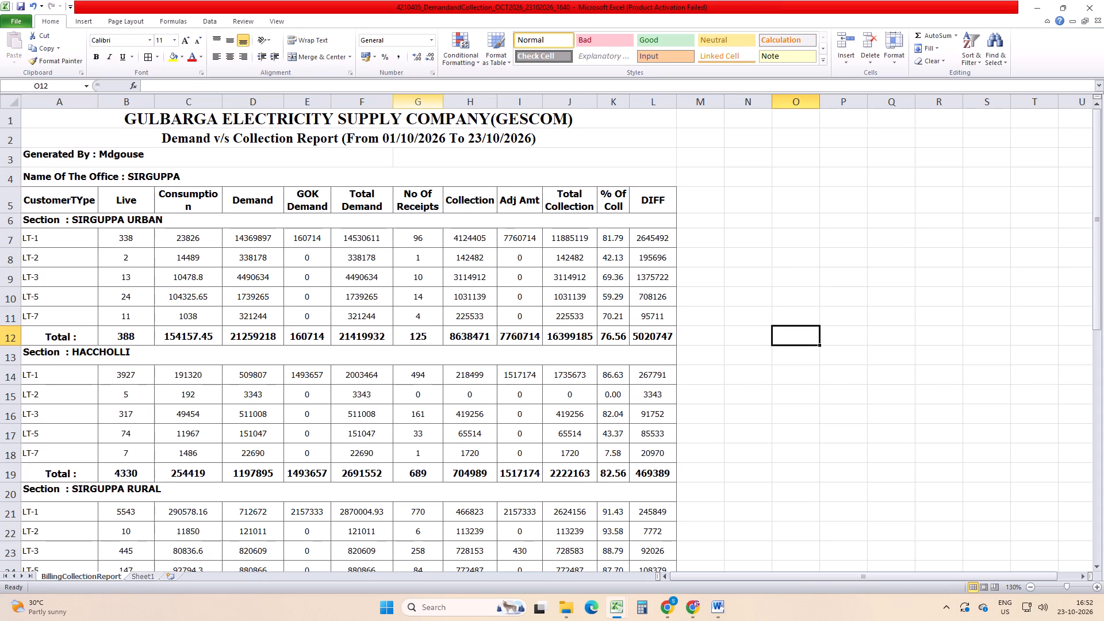
{"action": "left_click", "coordinate": [478, 399]}
{"action": "left_click", "coordinate": [731, 333]}
{"action": "left_click", "coordinate": [749, 404]}
{"action": "key", "text": "ctrl+s"}
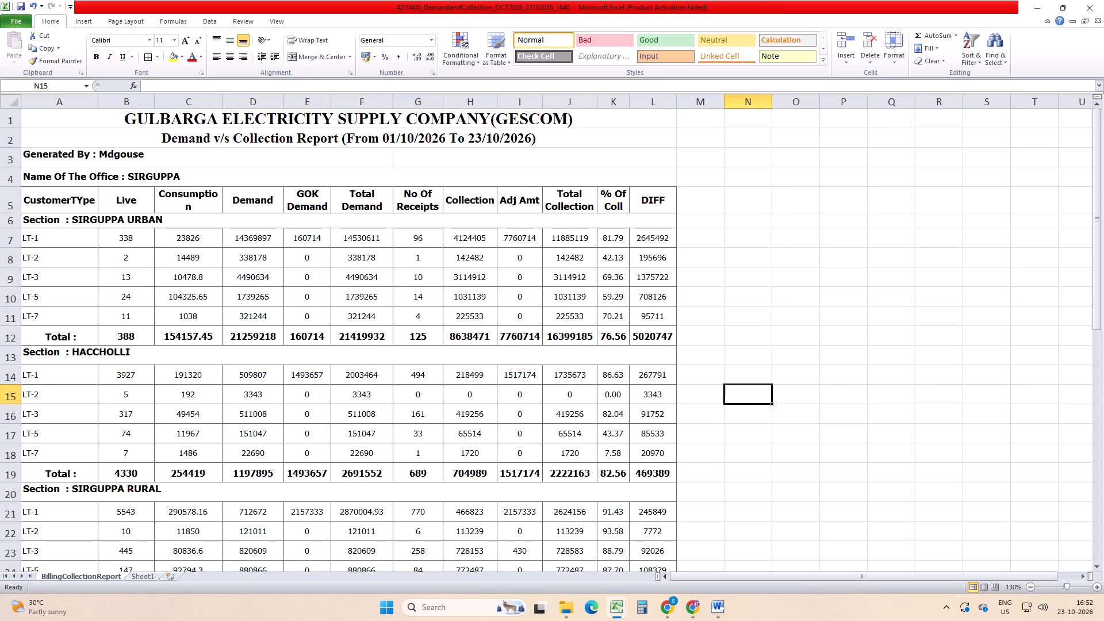
{"action": "left_click", "coordinate": [745, 316]}
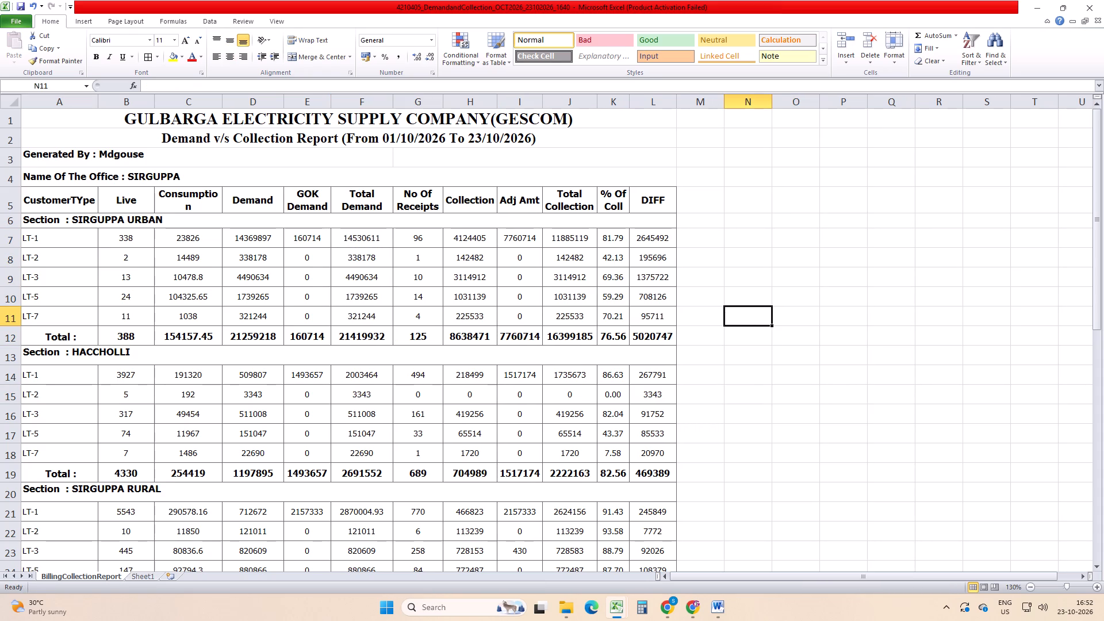
Extend the Sirguppa Urban LT-3 Collection formula in H9 with a third addend, entering +300000 and cutting it back to +3.
{"action": "left_click", "coordinate": [480, 294]}
{"action": "double_click", "coordinate": [480, 278]}
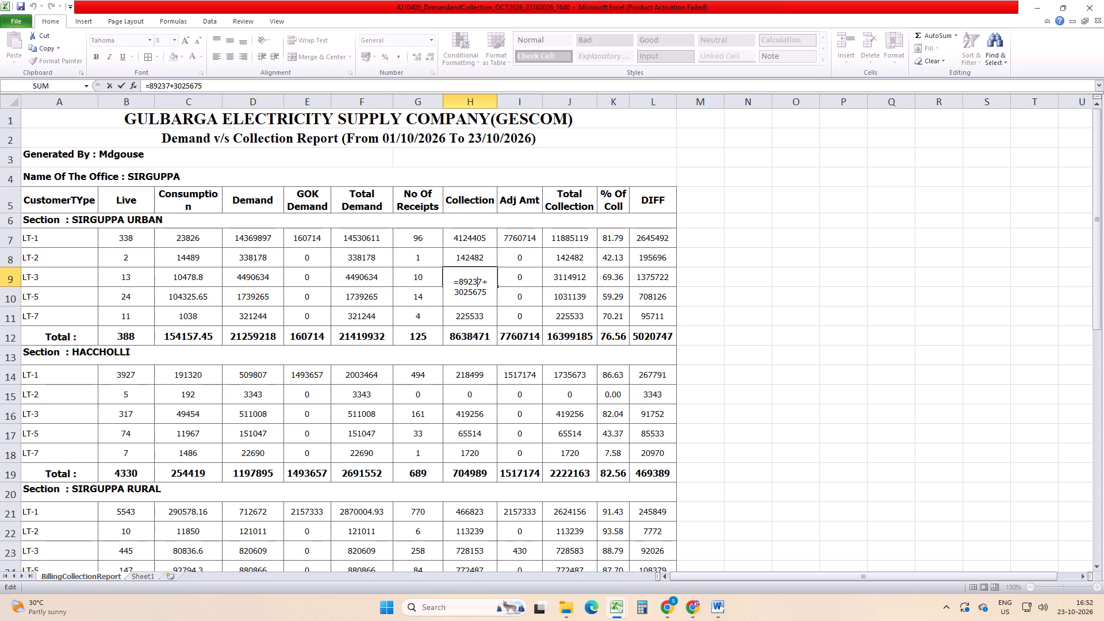
{"action": "left_click", "coordinate": [485, 290]}
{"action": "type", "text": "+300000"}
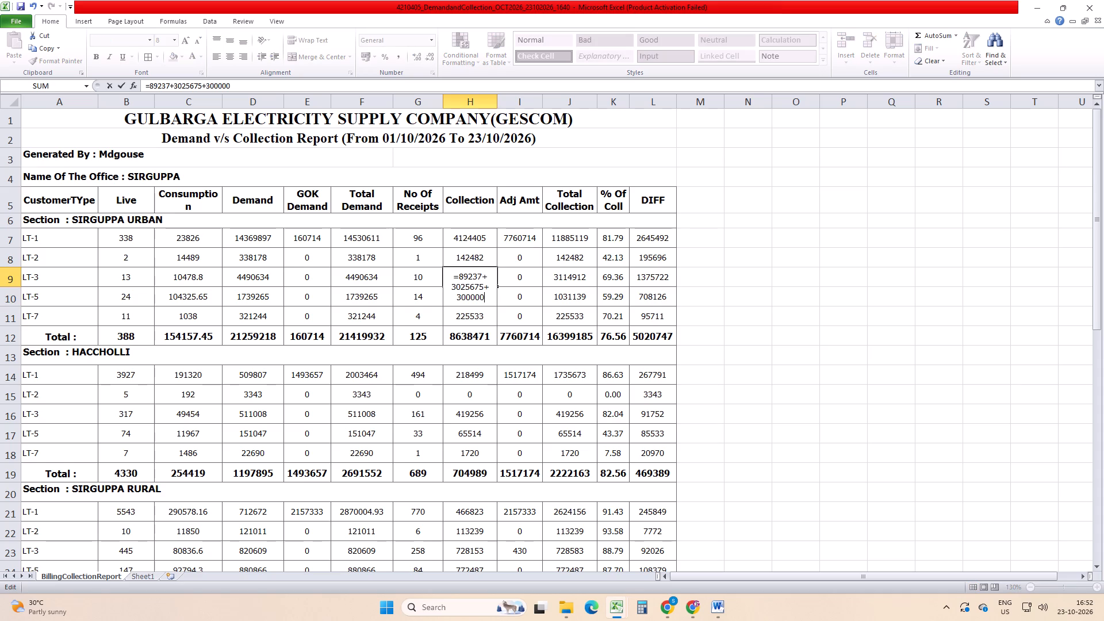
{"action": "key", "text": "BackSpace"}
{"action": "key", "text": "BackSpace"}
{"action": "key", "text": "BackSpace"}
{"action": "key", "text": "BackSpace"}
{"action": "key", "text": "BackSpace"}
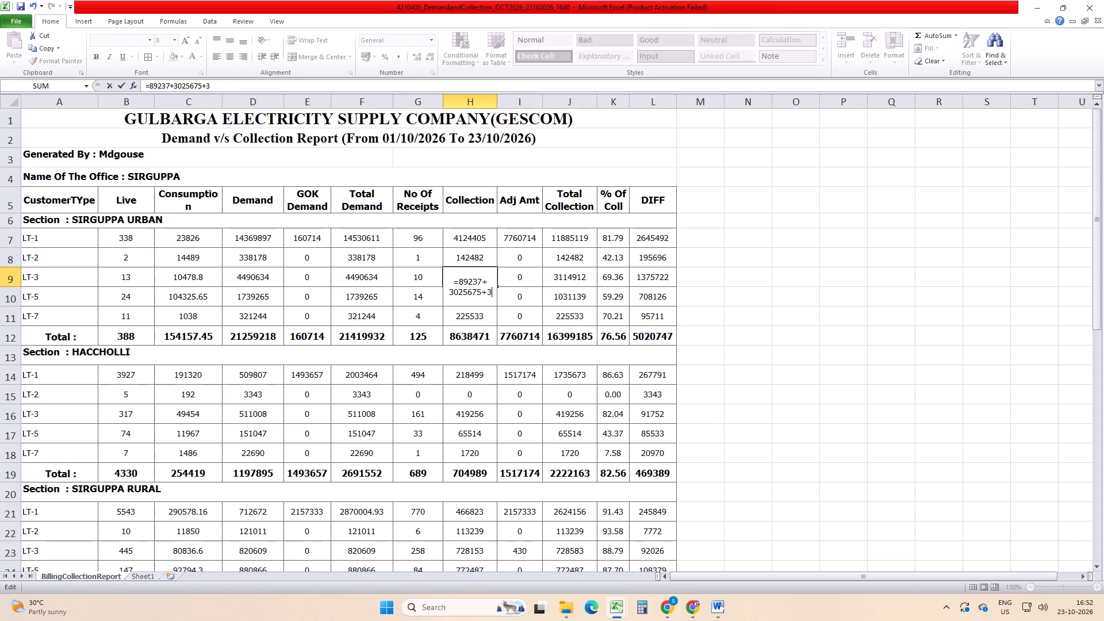
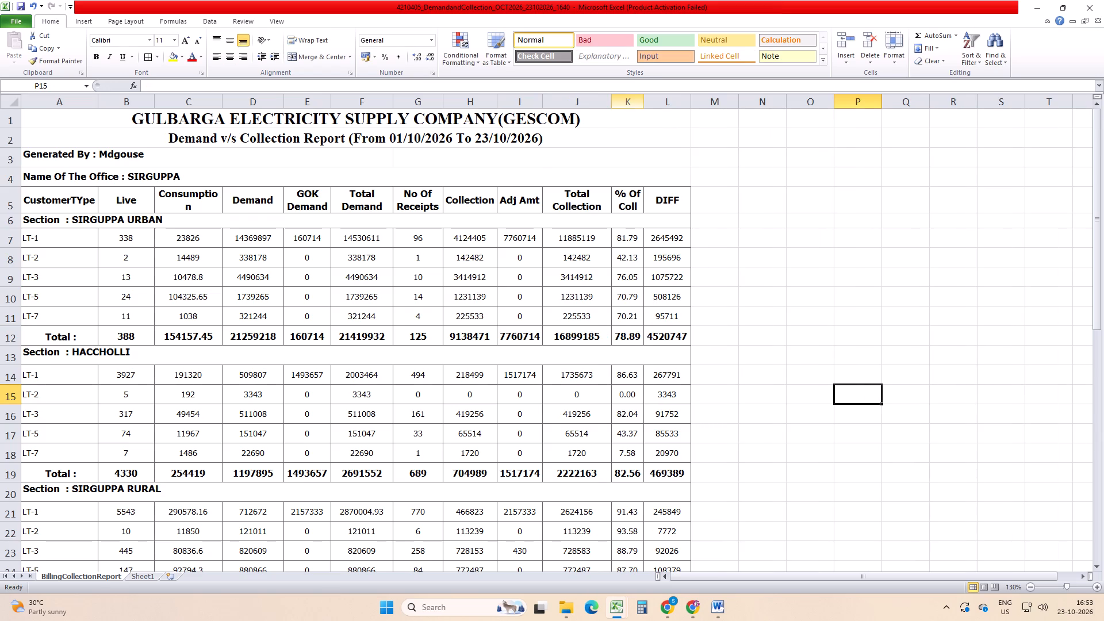
Narrow the Total Collection column J and widen the % Of Coll column K to 6.14.
{"action": "left_click_drag", "start_coordinate": [614, 103], "coordinate": [603, 164]}
{"action": "left_click", "coordinate": [728, 320]}
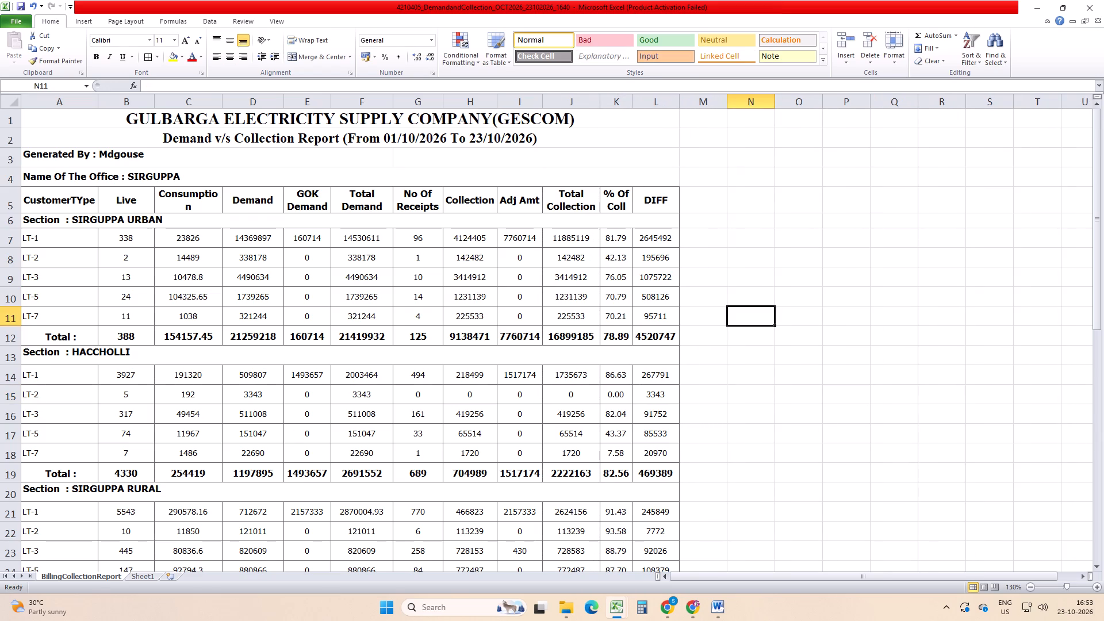
{"action": "left_click", "coordinate": [632, 102]}
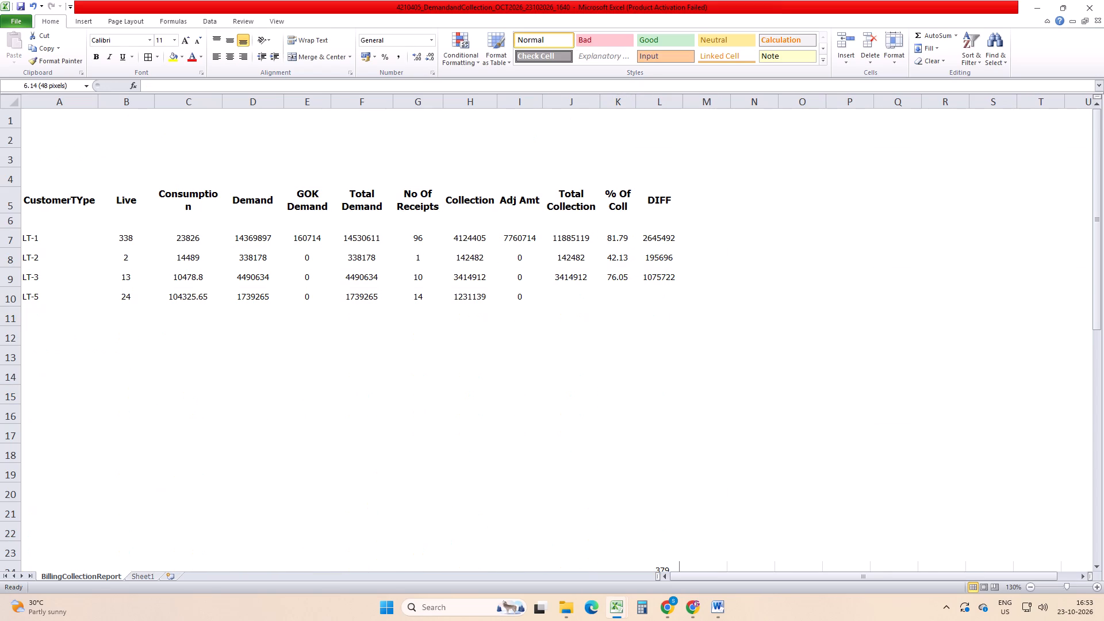
Add 200000 to the Sirguppa Urban LT-1 Collection formula in H7, making it =71324+4053081+200000.
{"action": "double_click", "coordinate": [460, 240]}
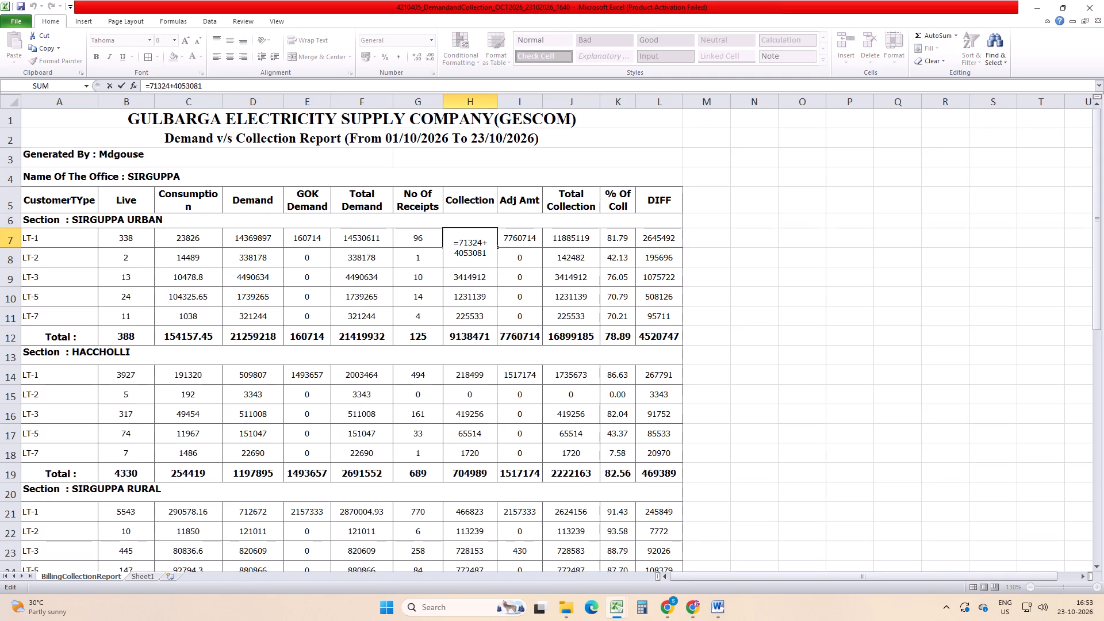
{"action": "left_click", "coordinate": [486, 252]}
{"action": "key", "text": "plus"}
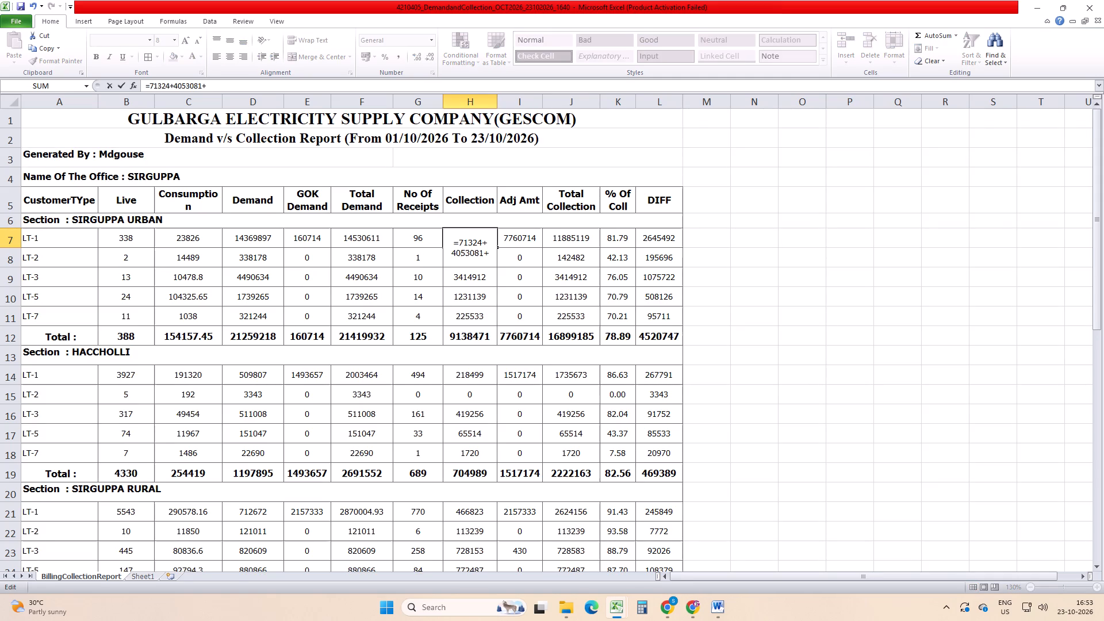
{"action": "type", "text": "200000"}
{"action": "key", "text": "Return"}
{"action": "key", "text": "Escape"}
{"action": "left_click", "coordinate": [724, 278]}
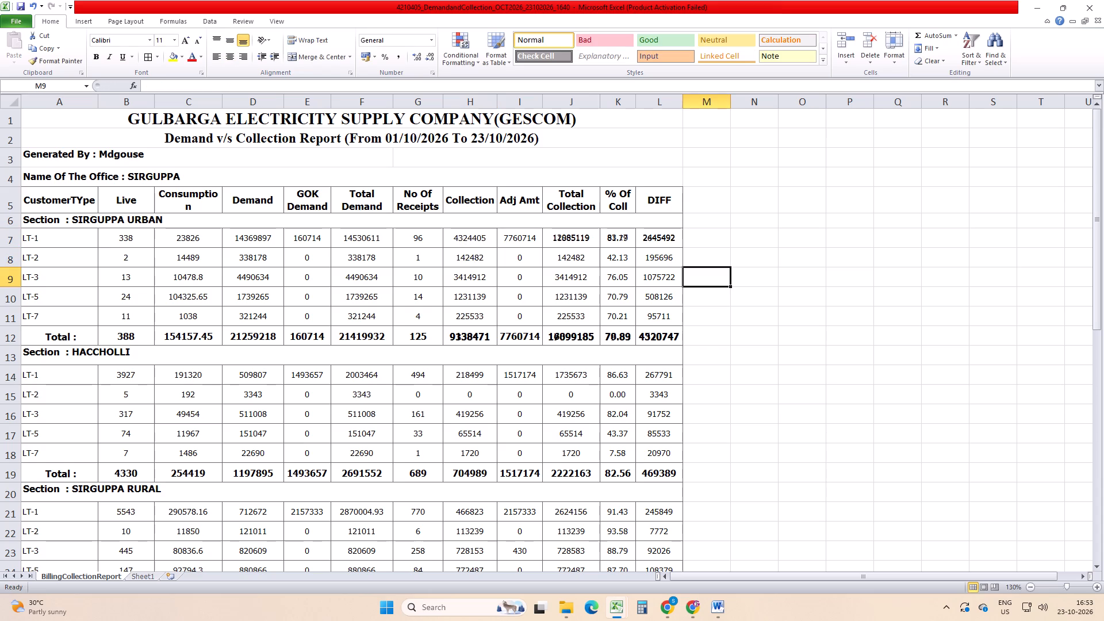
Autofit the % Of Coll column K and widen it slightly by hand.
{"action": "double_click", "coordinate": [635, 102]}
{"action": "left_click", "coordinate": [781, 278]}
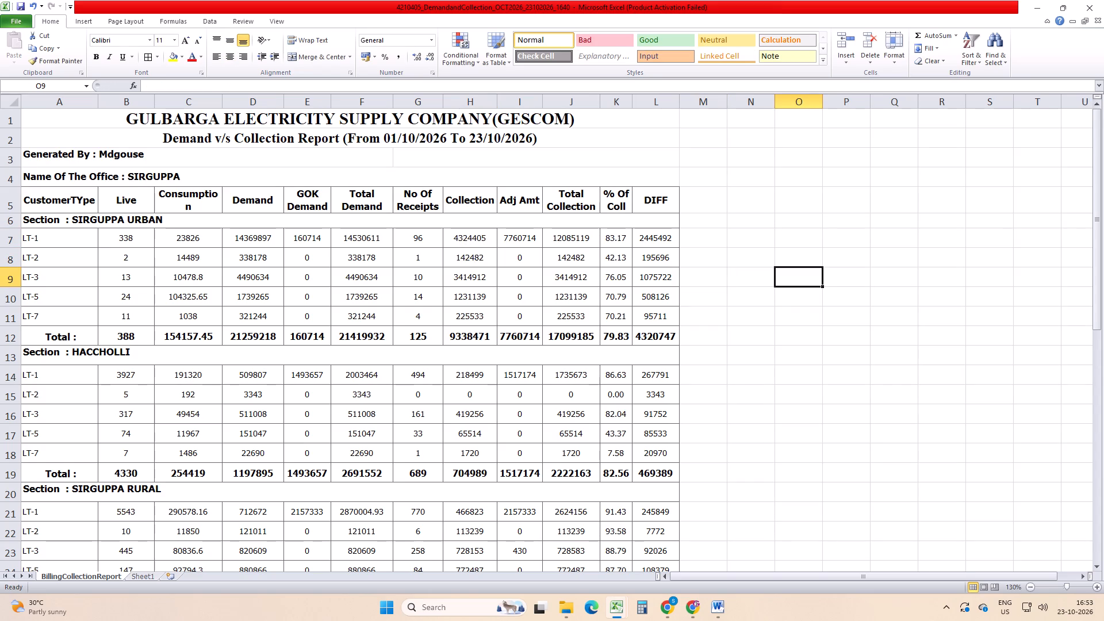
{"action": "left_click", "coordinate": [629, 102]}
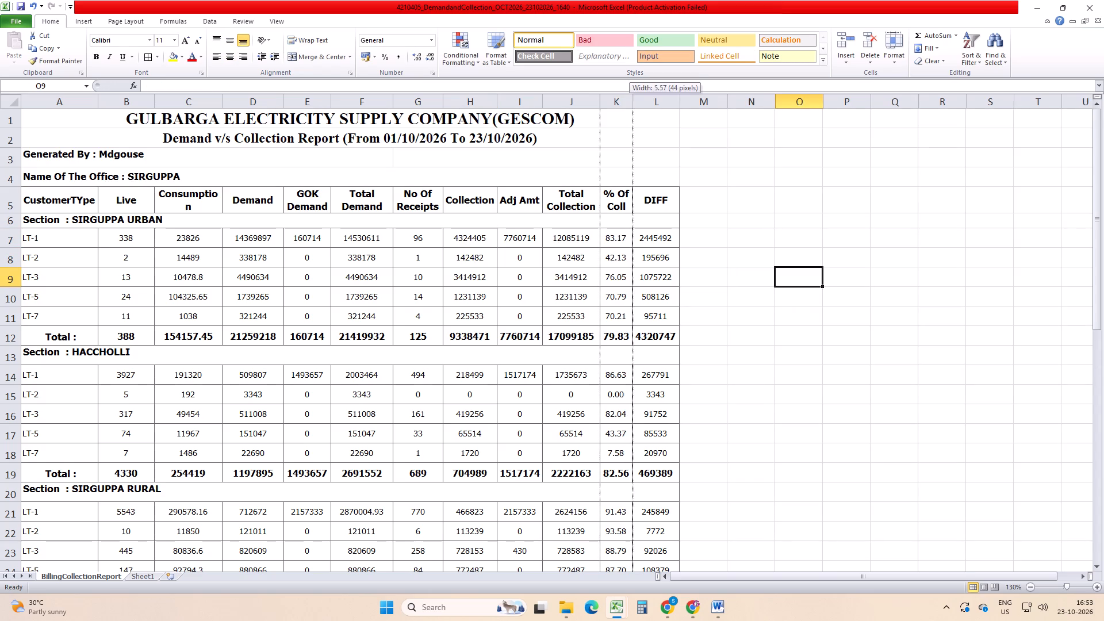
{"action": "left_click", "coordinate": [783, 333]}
Change the Sirguppa Urban LT-1 Adj Amt formula in I7 to =160714+7800000.
{"action": "double_click", "coordinate": [516, 242]}
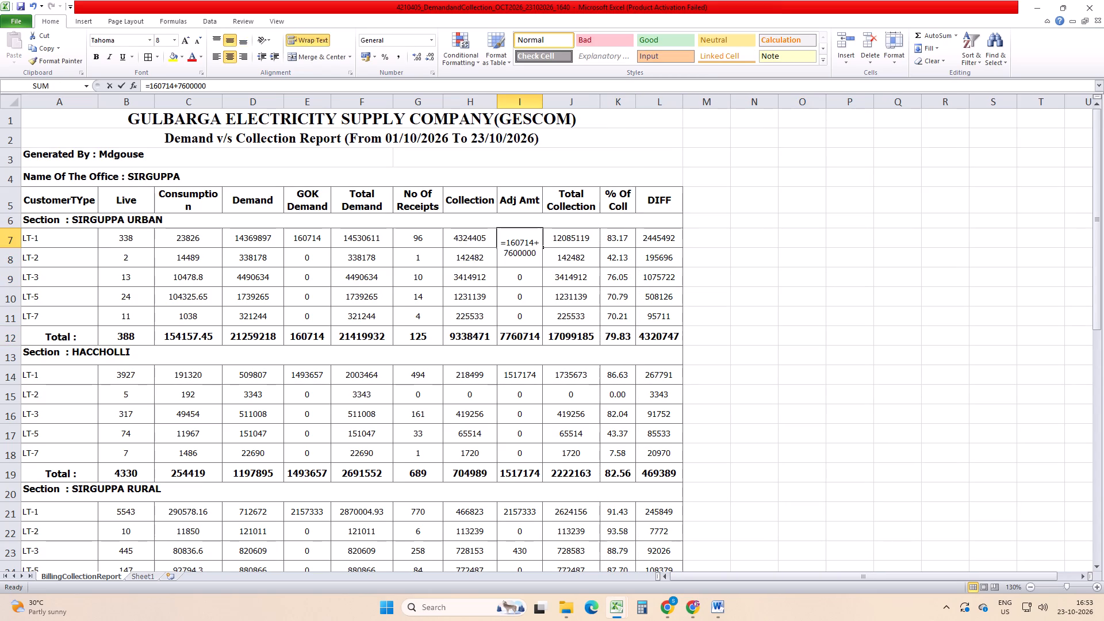
{"action": "left_click", "coordinate": [511, 254]}
{"action": "key", "text": "BackSpace"}
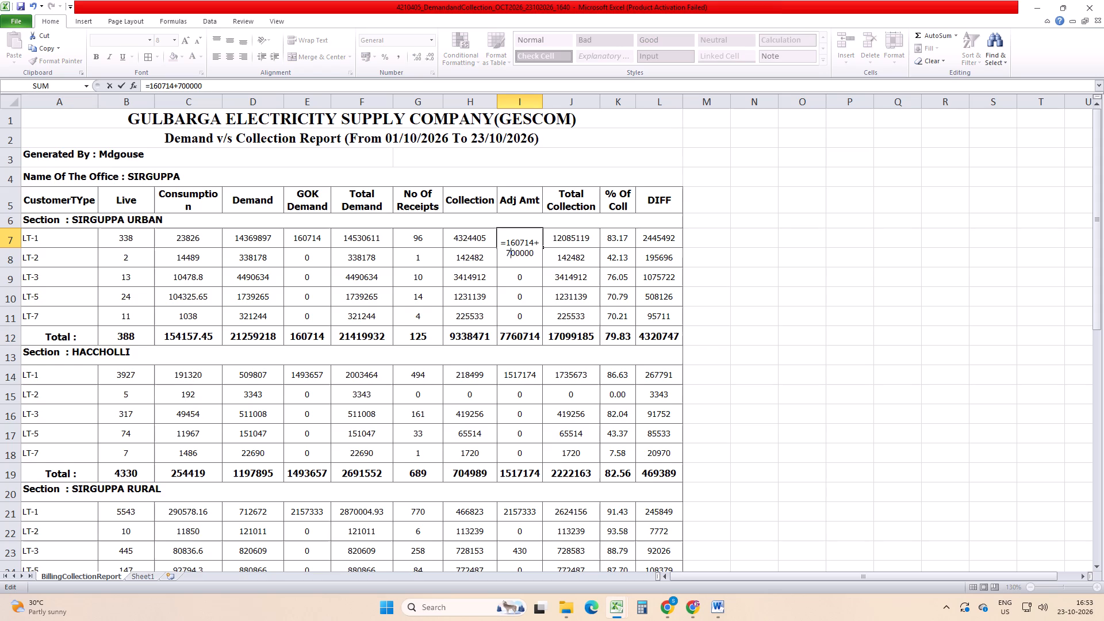
{"action": "key", "text": "8"}
{"action": "key", "text": "Return"}
{"action": "left_click", "coordinate": [827, 358]}
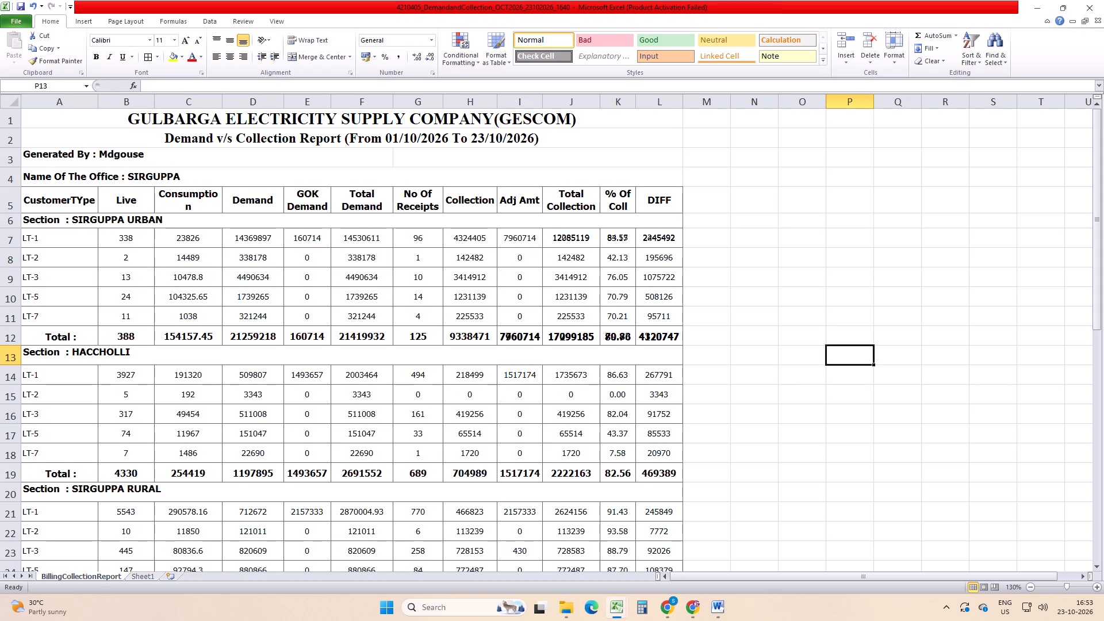
Autofit the width of the % Of Coll column K.
{"action": "left_click", "coordinate": [775, 300]}
{"action": "double_click", "coordinate": [639, 102]}
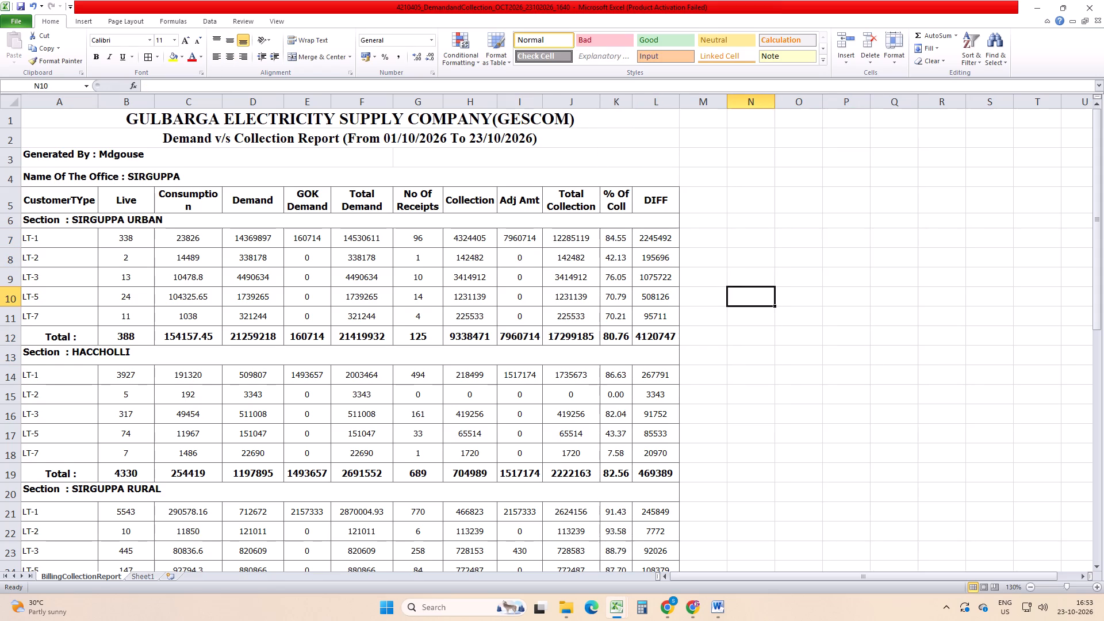
Widen the % Of Coll column K slightly by hand.
{"action": "left_click_drag", "start_coordinate": [635, 99], "coordinate": [641, 99]}
{"action": "left_click", "coordinate": [791, 351]}
Autofit the Adj Amt column I so the LT-1 and Total figures under Siruguppa Sub Division Total fit.
{"action": "scroll", "coordinate": [661, 457], "scroll_direction": "down", "scroll_amount": 2}
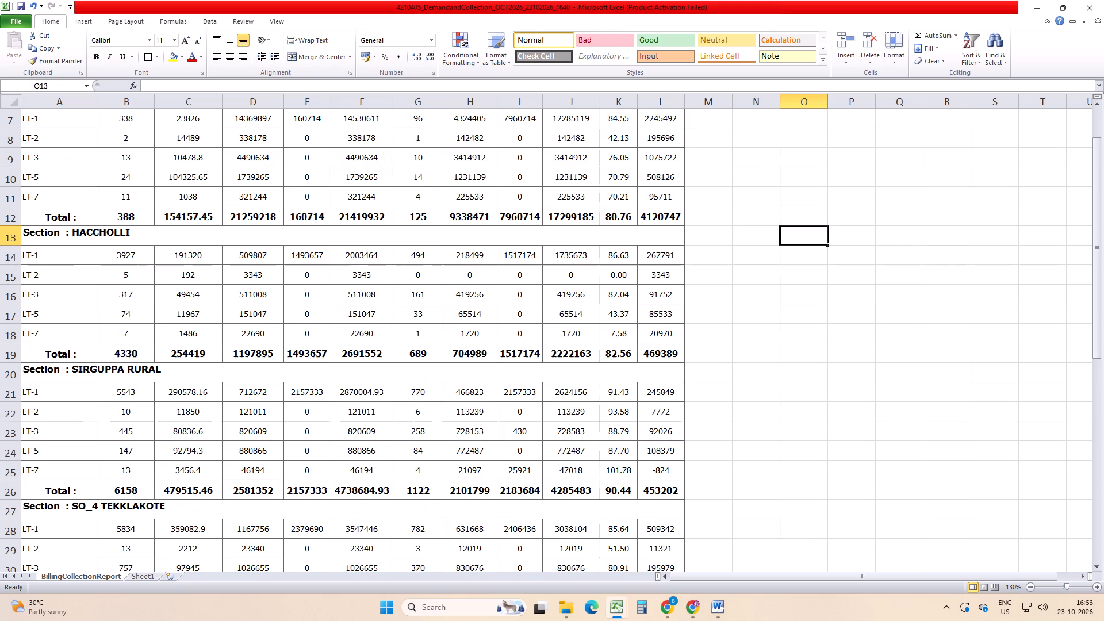
{"action": "scroll", "coordinate": [659, 462], "scroll_direction": "down", "scroll_amount": 6}
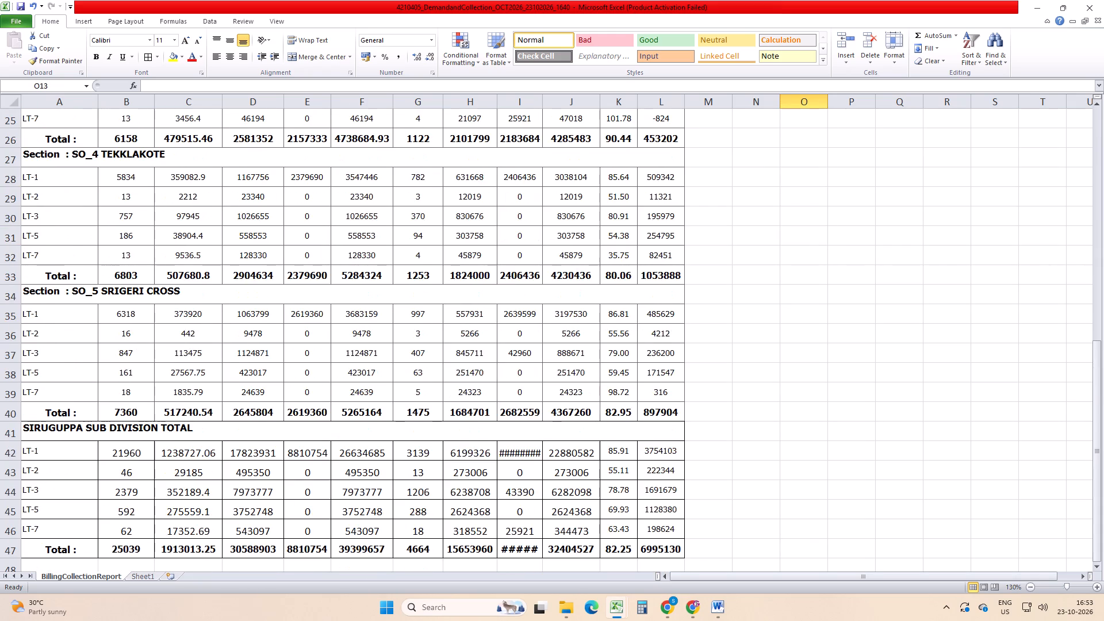
{"action": "scroll", "coordinate": [647, 477], "scroll_direction": "down", "scroll_amount": 1}
{"action": "double_click", "coordinate": [546, 99]}
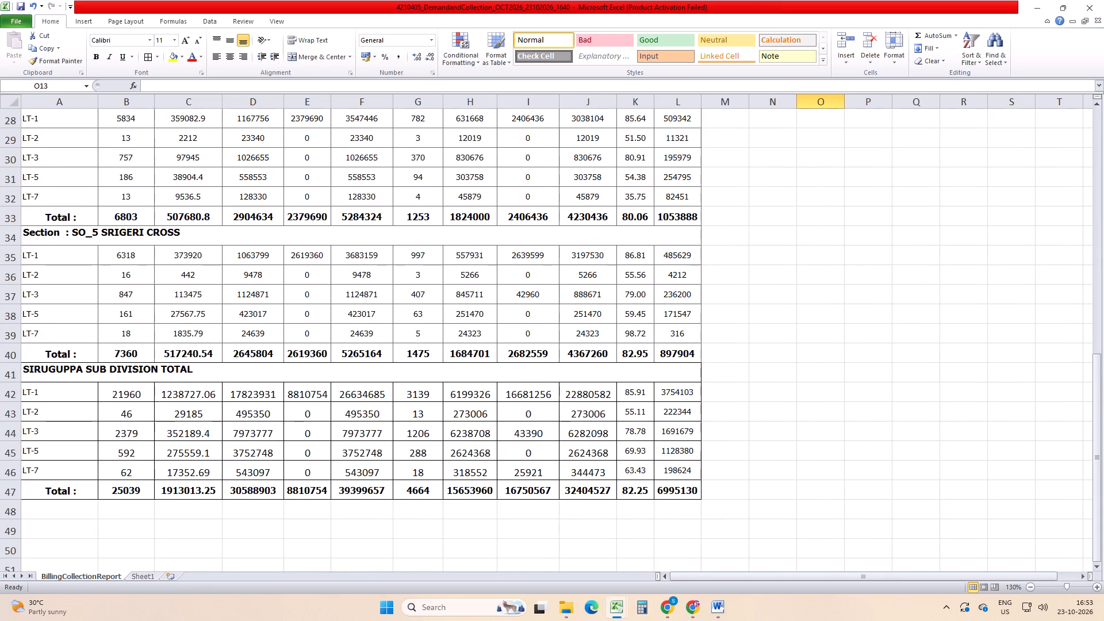
Remove the decimals from the Sirguppa Rural Adj Amt total in I26 and autofit column I again.
{"action": "scroll", "coordinate": [544, 511], "scroll_direction": "up", "scroll_amount": 9}
{"action": "scroll", "coordinate": [543, 511], "scroll_direction": "down", "scroll_amount": 3}
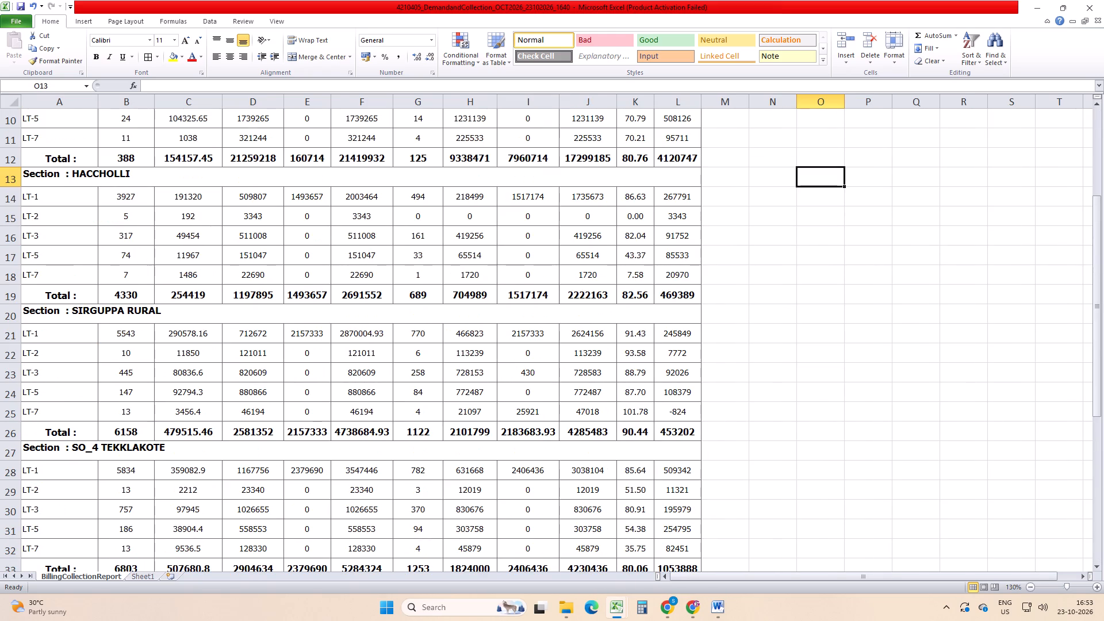
{"action": "left_click", "coordinate": [538, 425]}
{"action": "triple_click", "coordinate": [434, 55]}
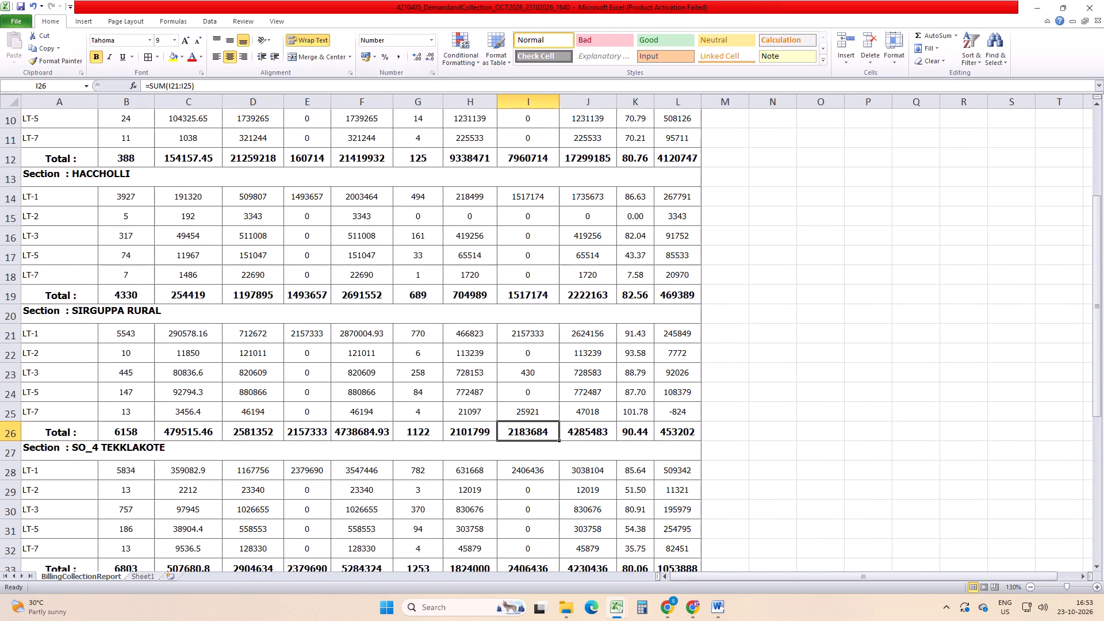
{"action": "double_click", "coordinate": [562, 100]}
Check the demand and collection report's sections for values that do not fit their columns.
{"action": "scroll", "coordinate": [597, 324], "scroll_direction": "up", "scroll_amount": 5}
{"action": "scroll", "coordinate": [716, 380], "scroll_direction": "up", "scroll_amount": 2}
{"action": "left_click", "coordinate": [766, 356]}
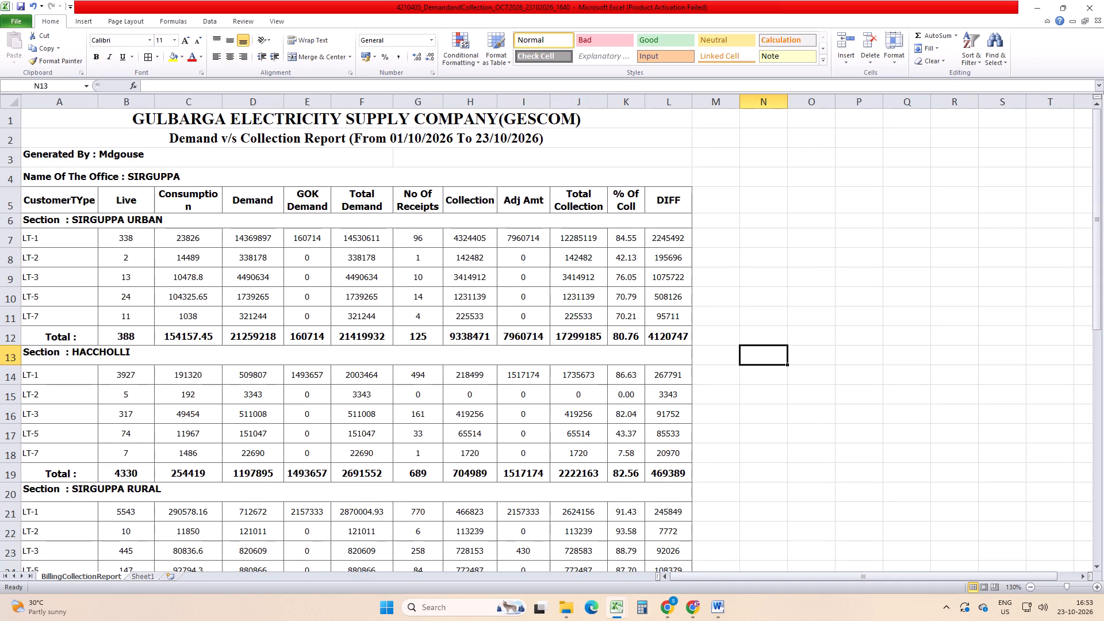
{"action": "scroll", "coordinate": [709, 407], "scroll_direction": "down", "scroll_amount": 9}
{"action": "scroll", "coordinate": [688, 488], "scroll_direction": "up", "scroll_amount": 16}
{"action": "left_click", "coordinate": [774, 287]}
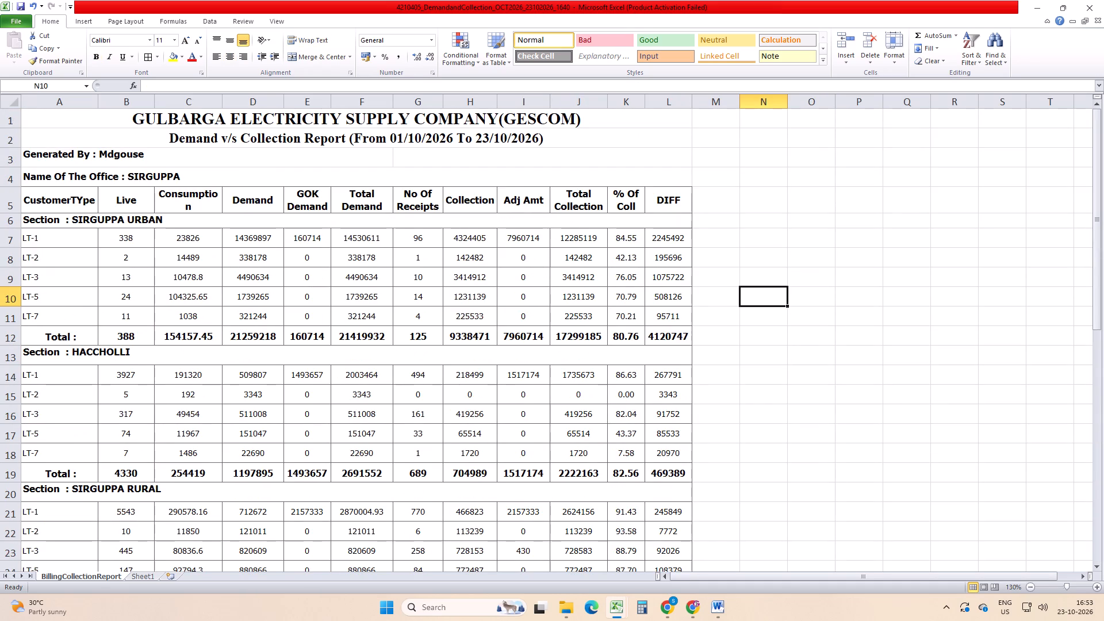
Set the report to print on A4 paper in portrait orientation with Fit Sheet on One Page.
{"action": "key", "text": "ctrl+p"}
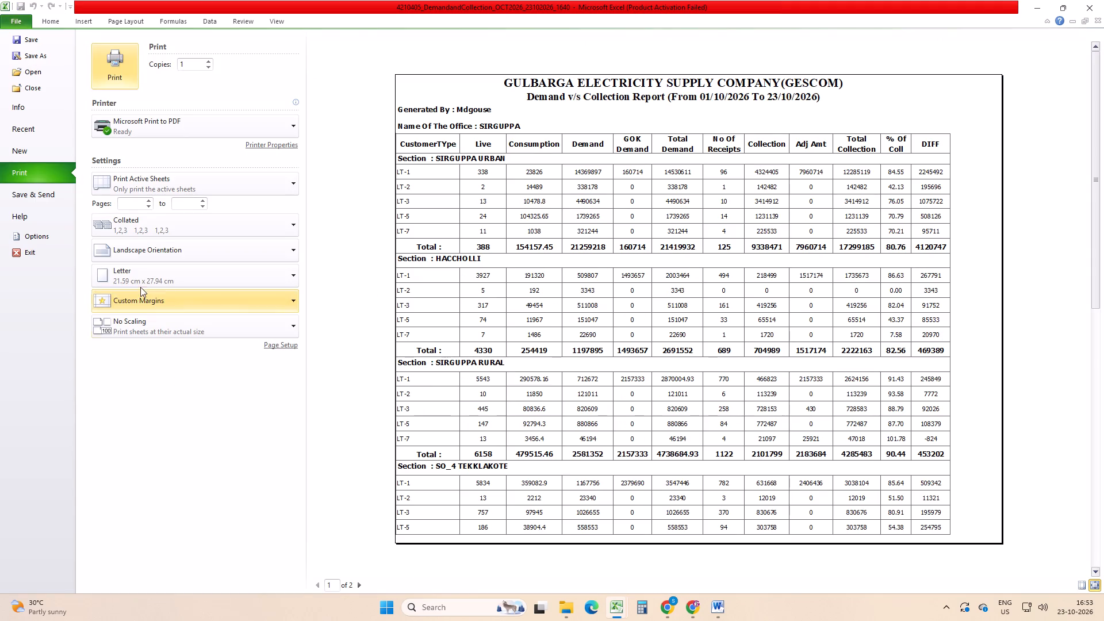
{"action": "left_click", "coordinate": [137, 270]}
{"action": "left_click", "coordinate": [167, 444]}
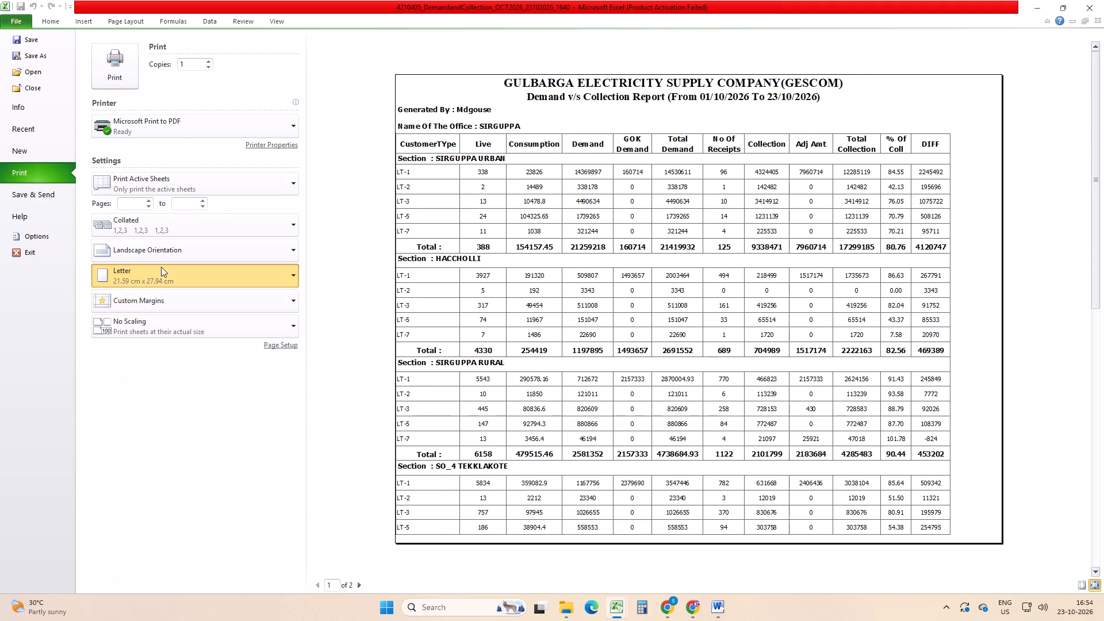
{"action": "left_click", "coordinate": [162, 255]}
{"action": "left_click", "coordinate": [169, 282]}
{"action": "left_click", "coordinate": [150, 325]}
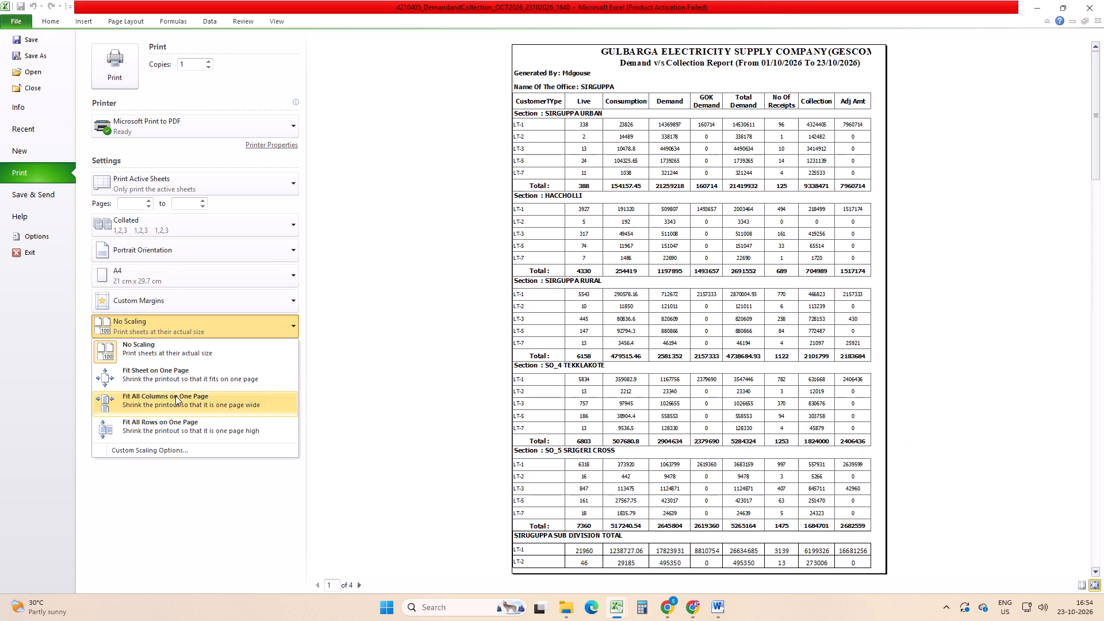
{"action": "left_click", "coordinate": [174, 383]}
{"action": "scroll", "coordinate": [734, 451], "scroll_direction": "down", "scroll_amount": 4}
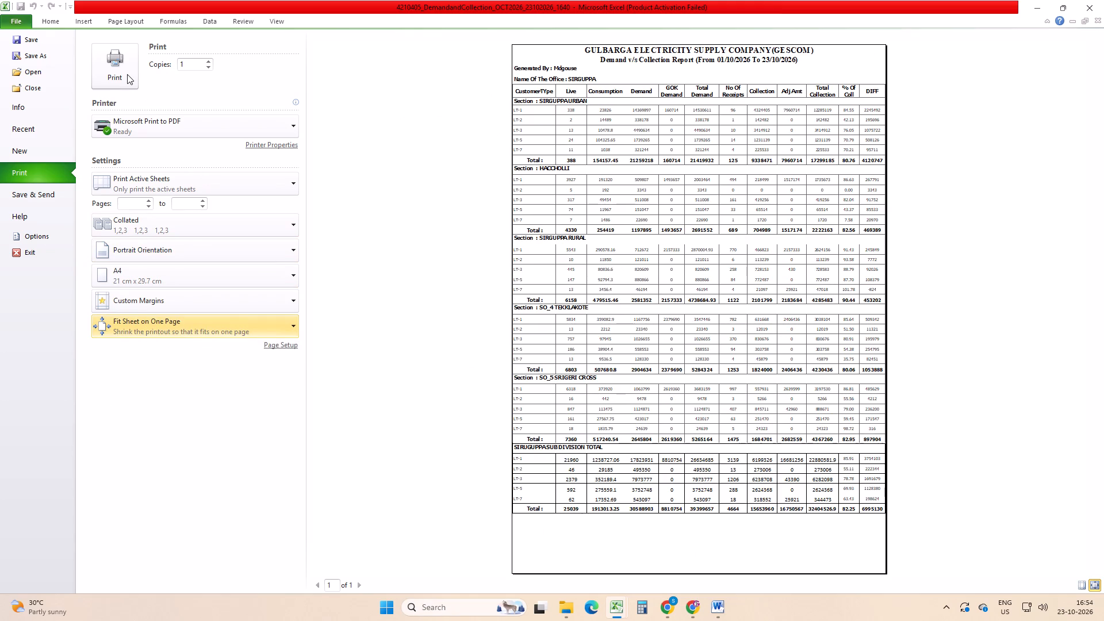
{"action": "left_click", "coordinate": [126, 73]}
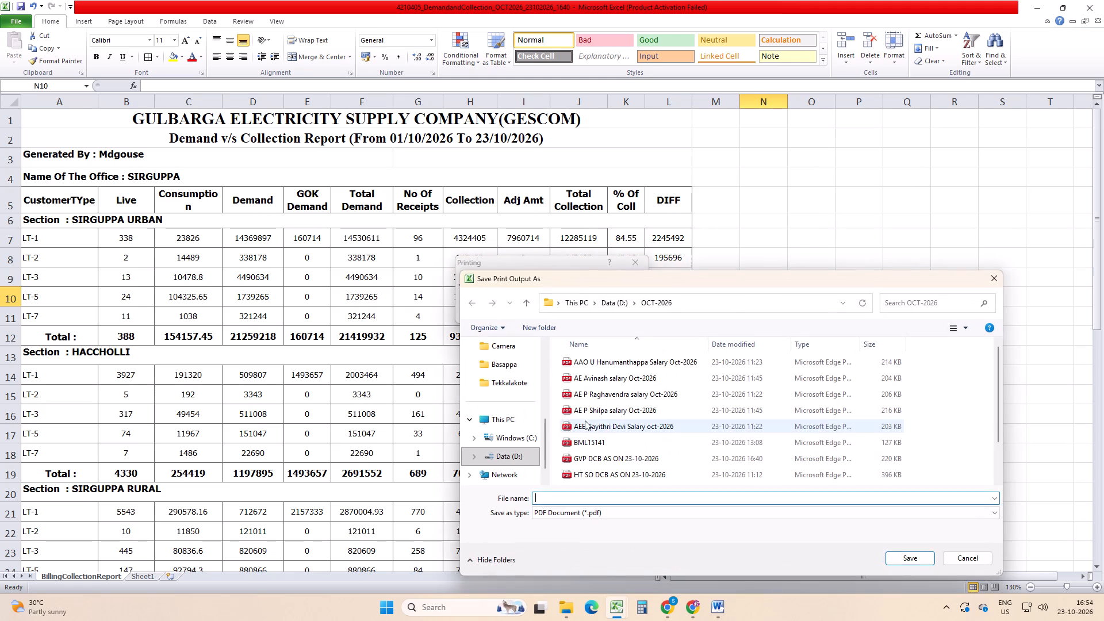
{"action": "left_click", "coordinate": [614, 455]}
{"action": "scroll", "coordinate": [615, 470], "scroll_direction": "down", "scroll_amount": 1}
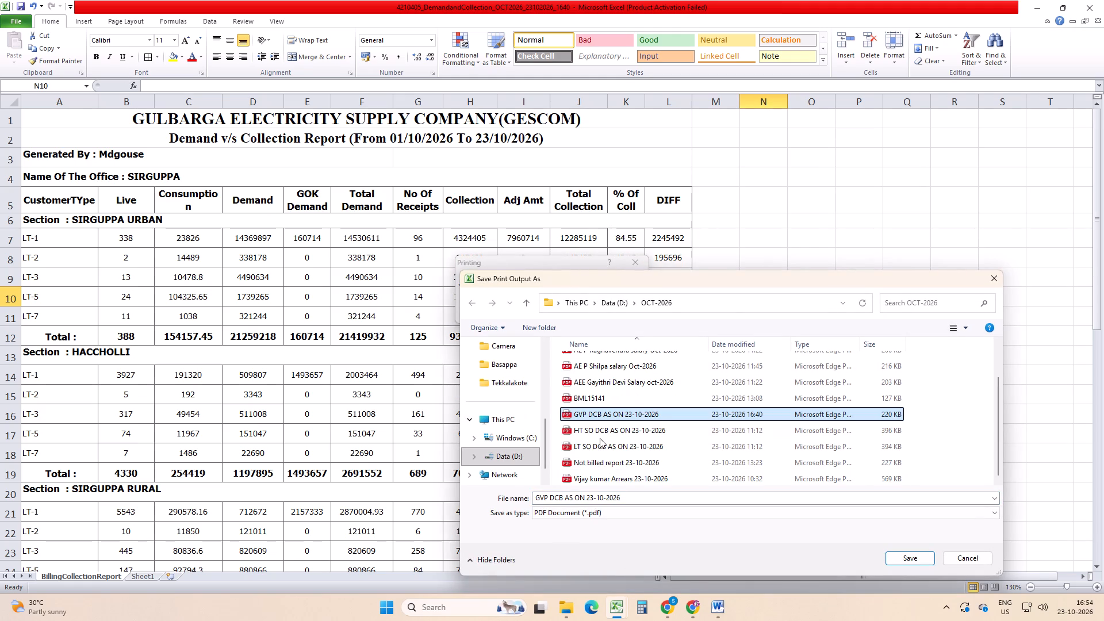
{"action": "left_click", "coordinate": [600, 446]}
{"action": "double_click", "coordinate": [635, 500]}
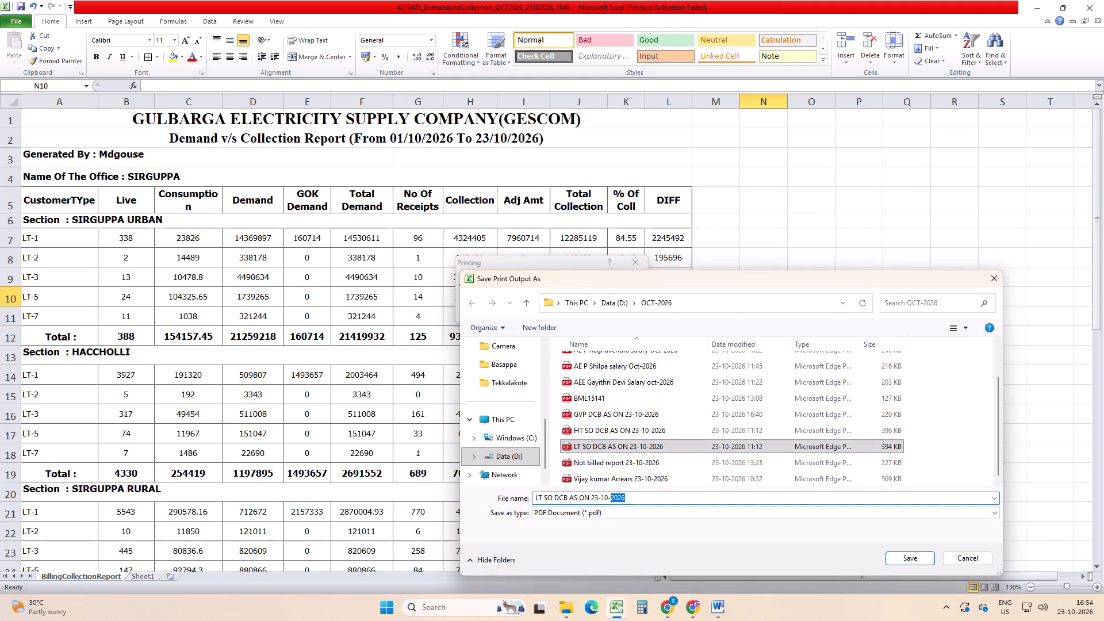
{"action": "left_click", "coordinate": [639, 500]}
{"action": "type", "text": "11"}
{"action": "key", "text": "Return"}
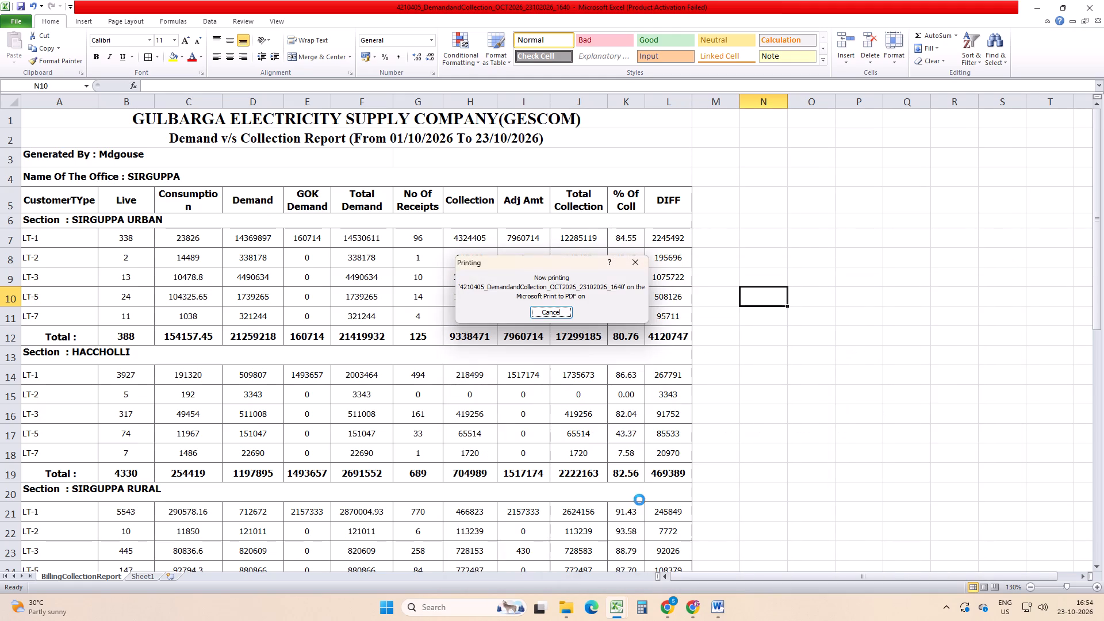
Switch to the Google Chrome browser window.
{"action": "left_click", "coordinate": [674, 612]}
{"action": "left_click", "coordinate": [162, 0]}
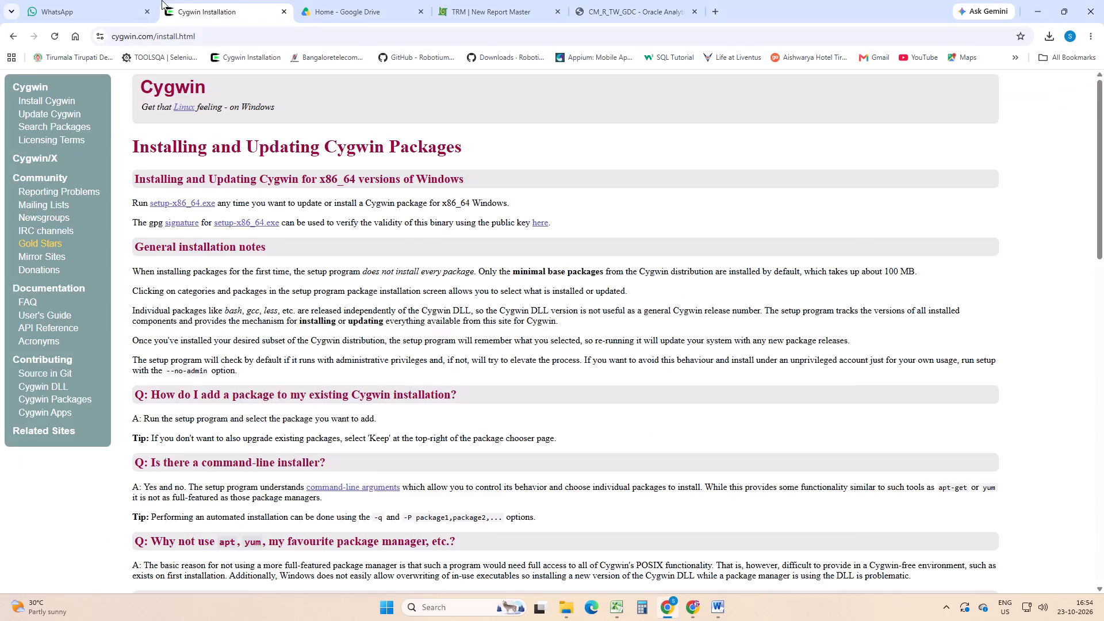